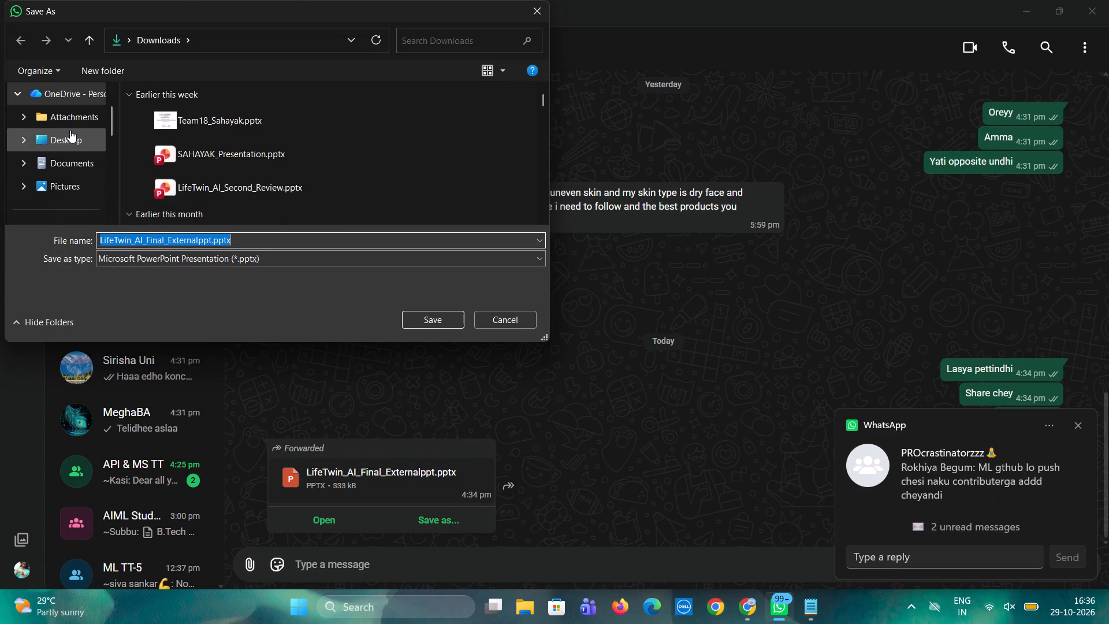
Choose the Downloads folder as the save location for LifeTwin_AI_Final_Externalppt.pptx.
scroll(68, 133, "down", 1)
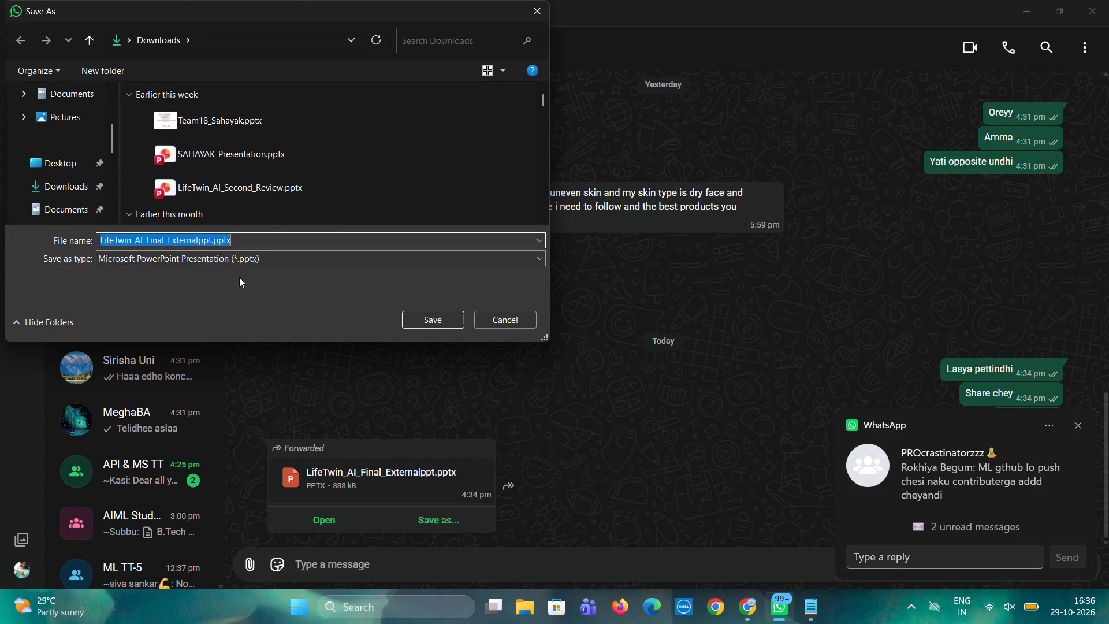
left_click(43, 182)
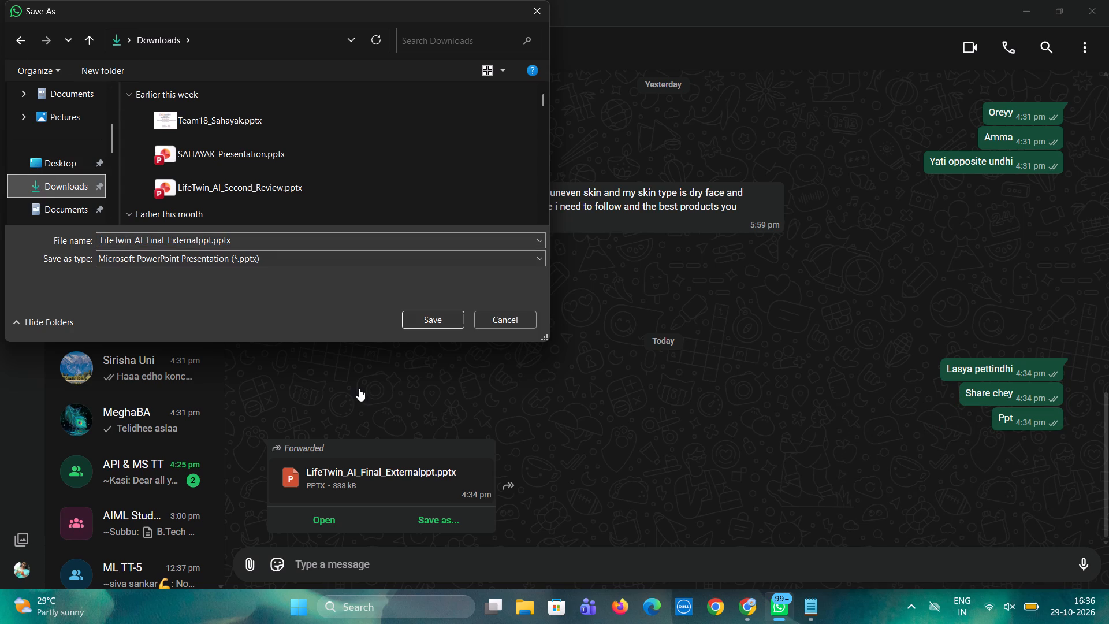
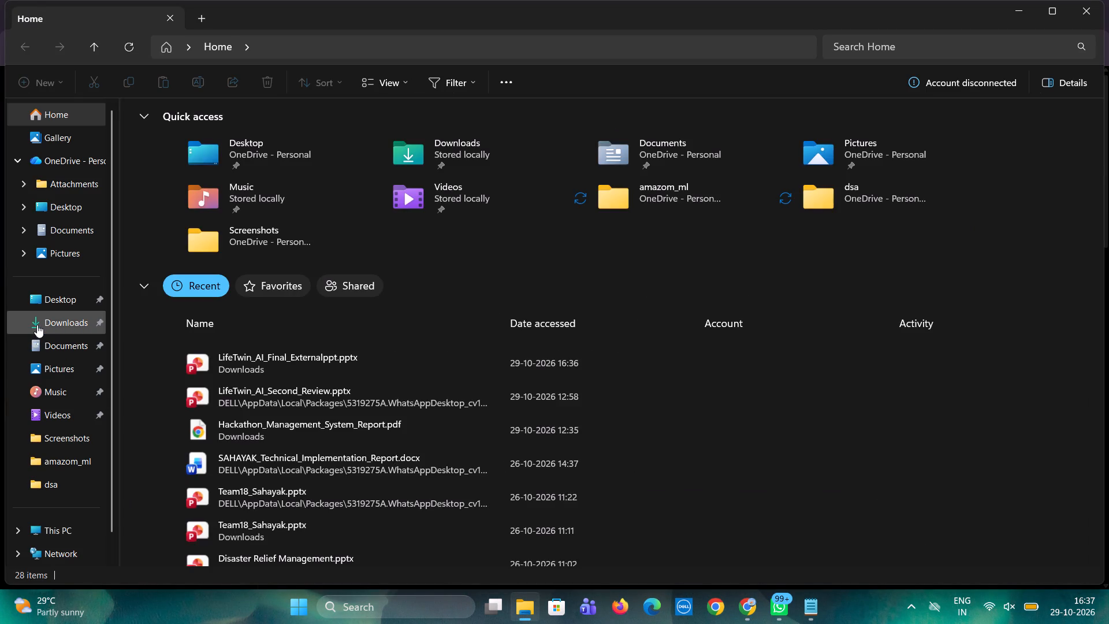
Open LifeTwin_AI_Final_Externalppt.pptx from the Downloads folder and maximize its window.
left_click(37, 325)
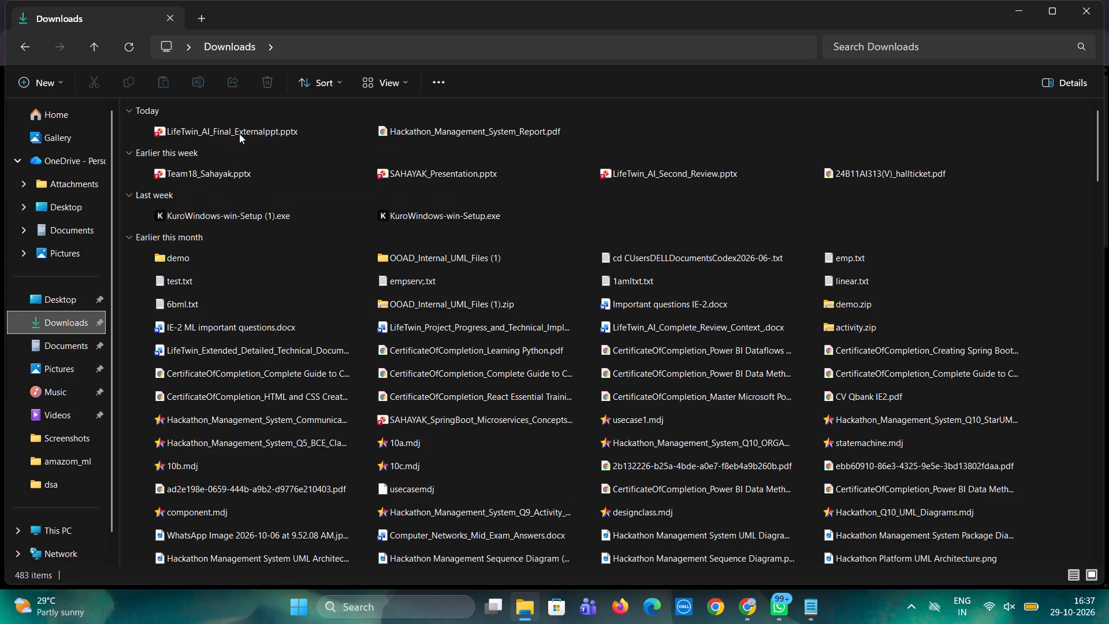
left_click(239, 133)
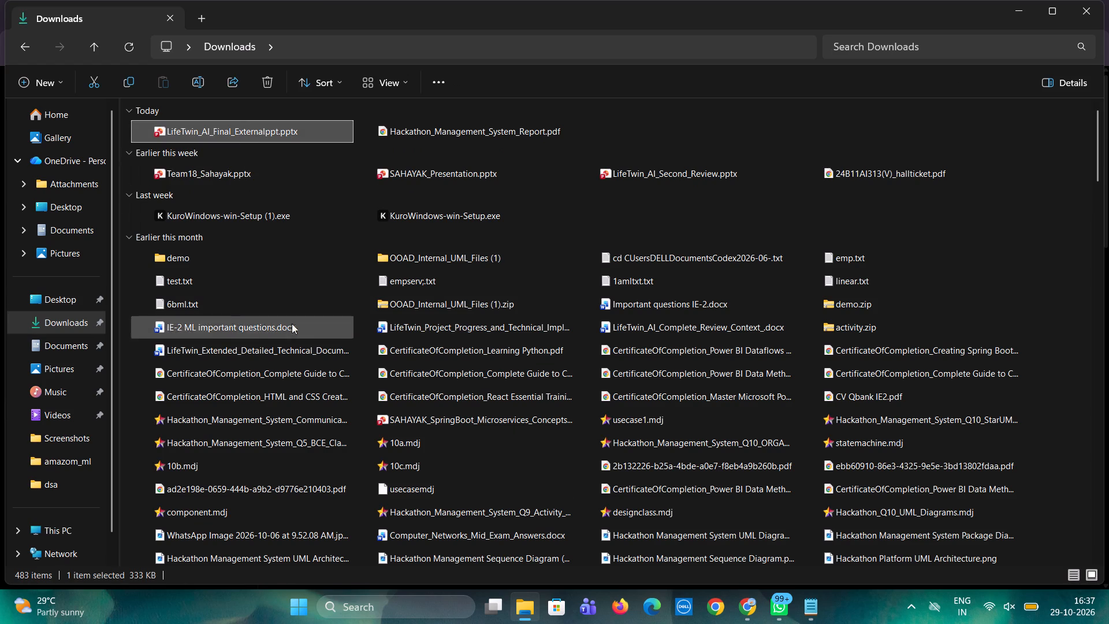
double_click(280, 128)
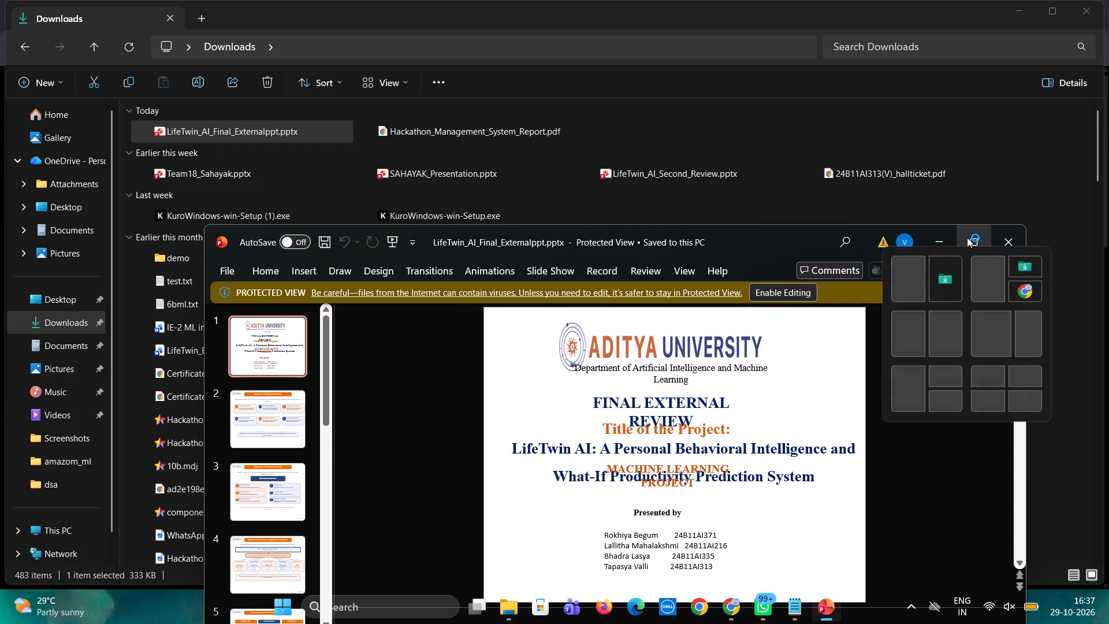
left_click(975, 239)
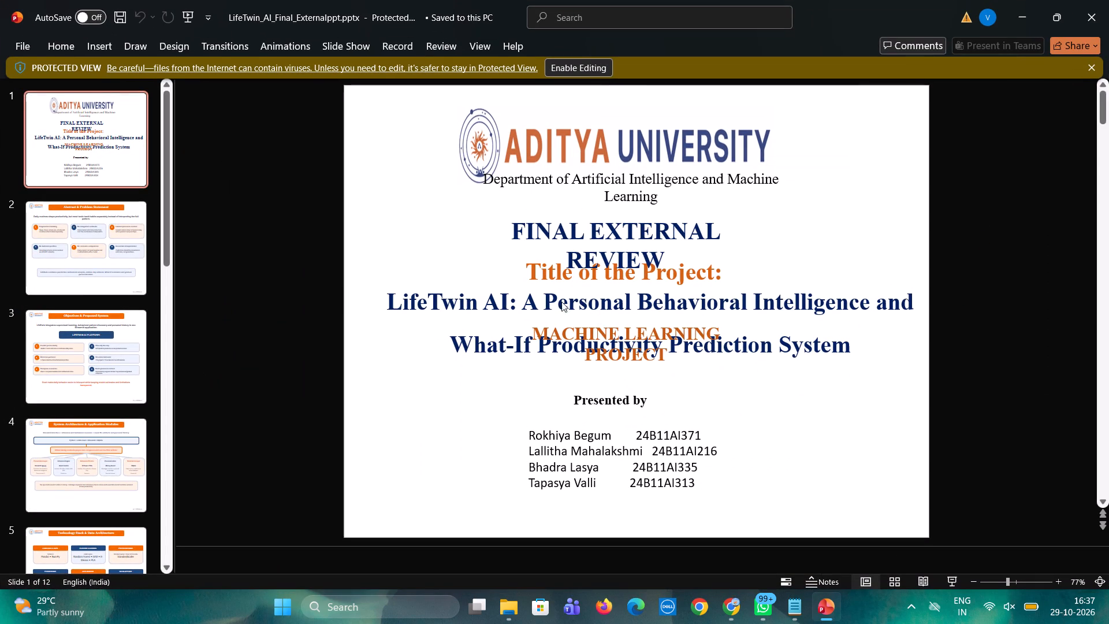
Review the content and layout of slides 2 through 12, and return to the title slide.
left_click(64, 251)
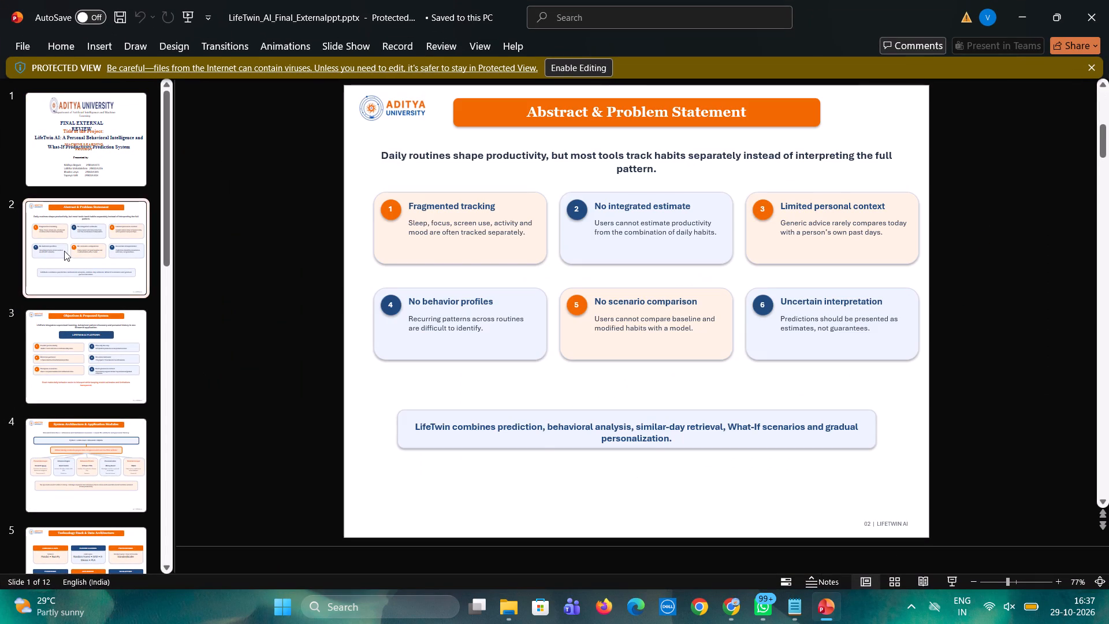
key("Down")
key("Down")
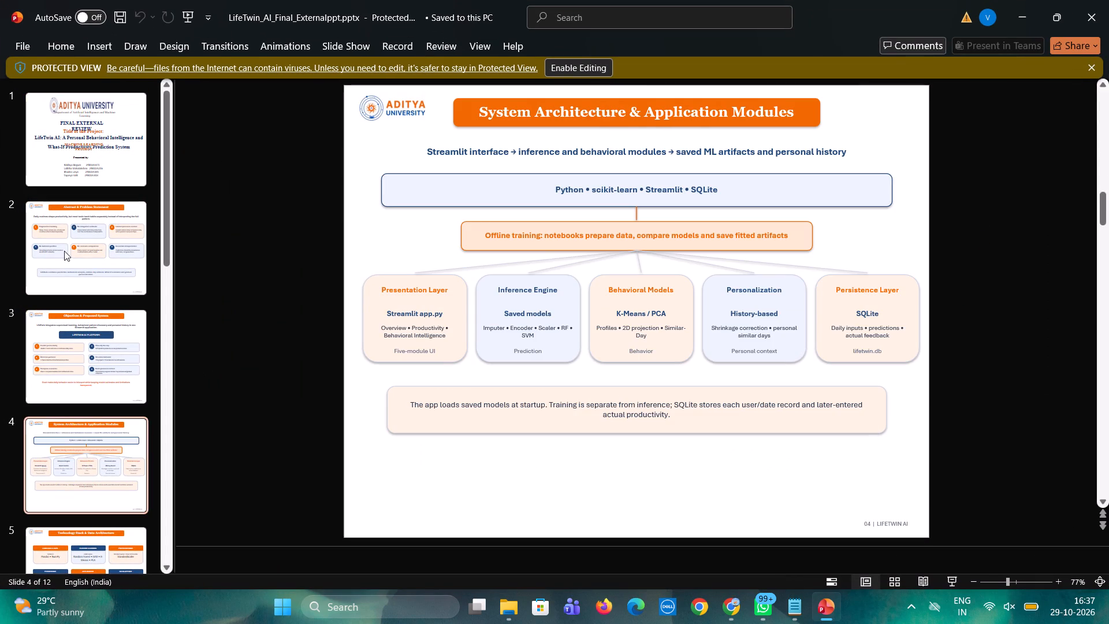
key("Down")
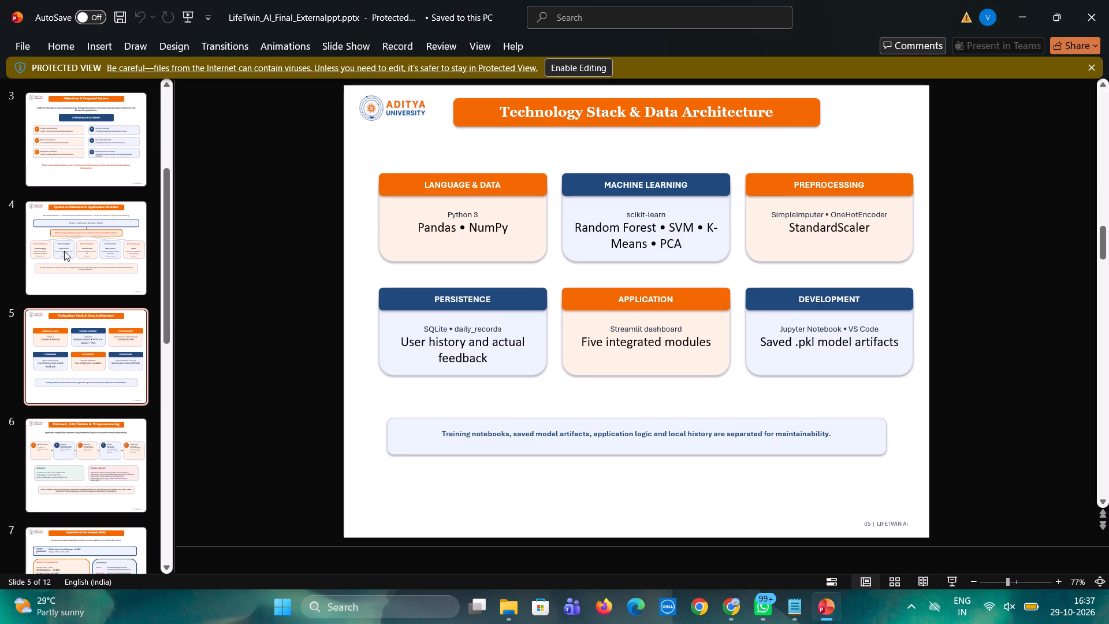
key("Down")
key("Down")
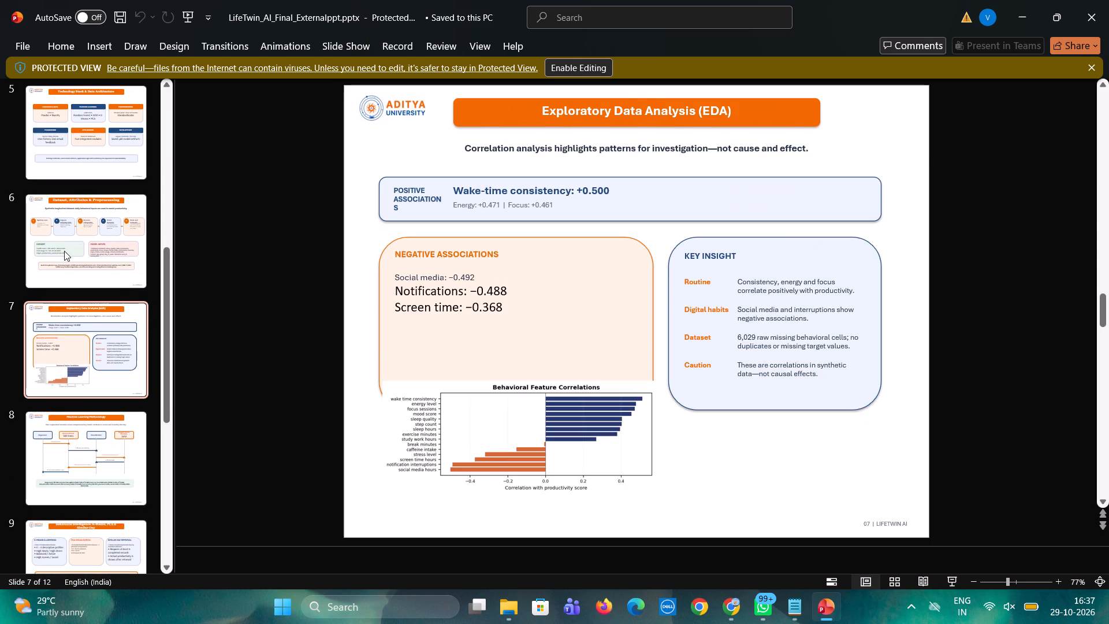
key("Down")
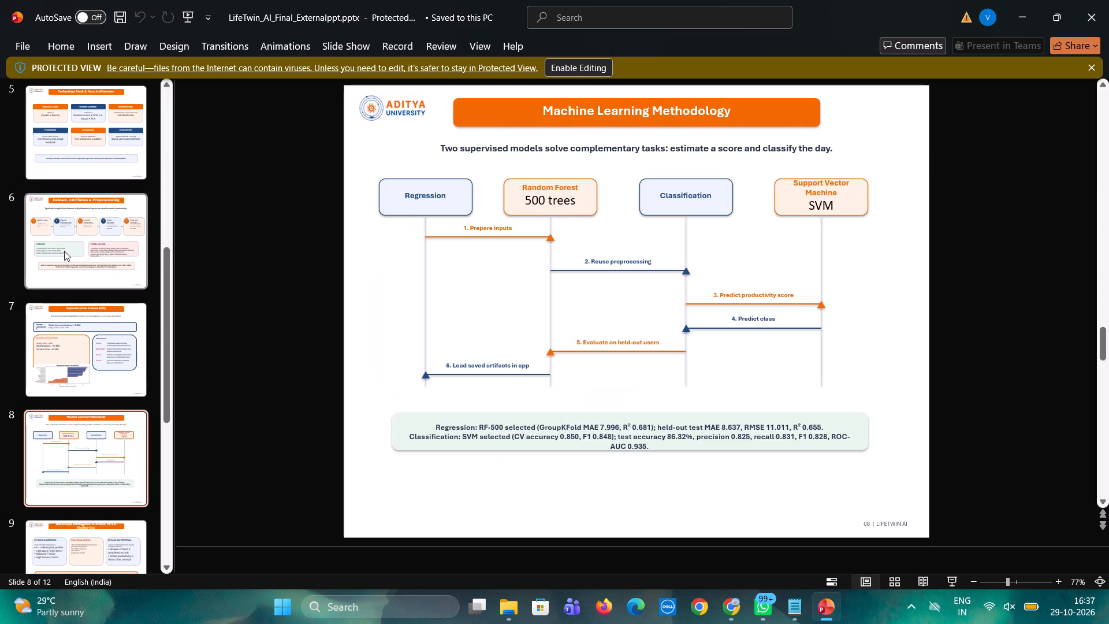
key("Down")
key("Down")
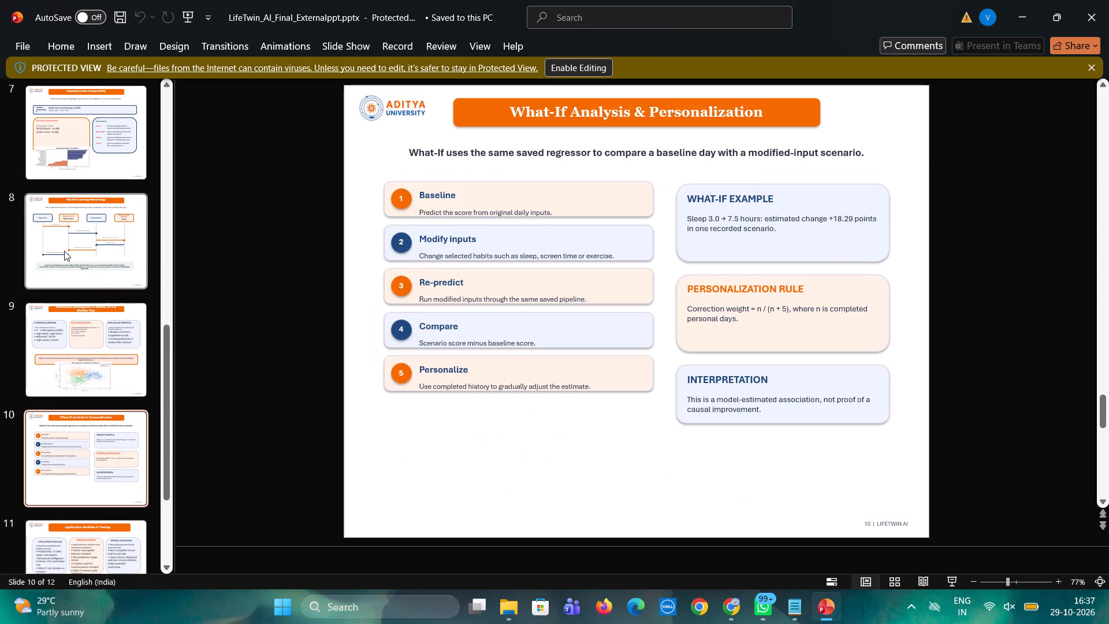
key("Down")
key("Down")
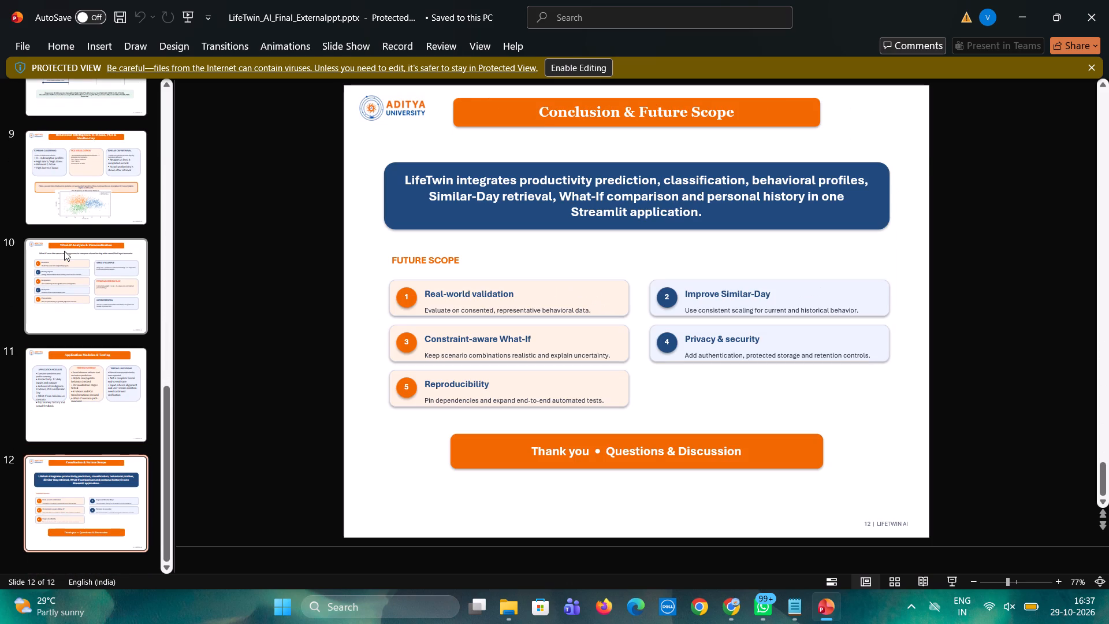
key("Down")
key("Down")
scroll(65, 252, "up", 15)
scroll(64, 277, "down", 20)
scroll(64, 277, "down", 1)
scroll(61, 294, "up", 1)
scroll(61, 294, "down", 1)
scroll(61, 294, "up", 1)
scroll(61, 294, "down", 5)
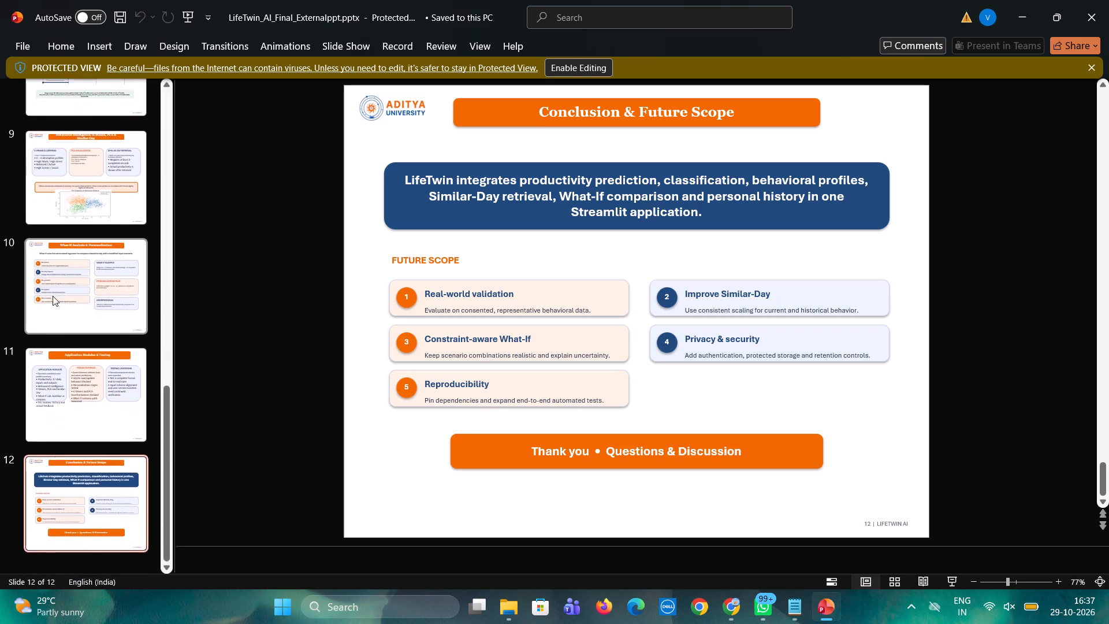
scroll(53, 296, "up", 20)
scroll(53, 296, "up", 3)
left_click(76, 165)
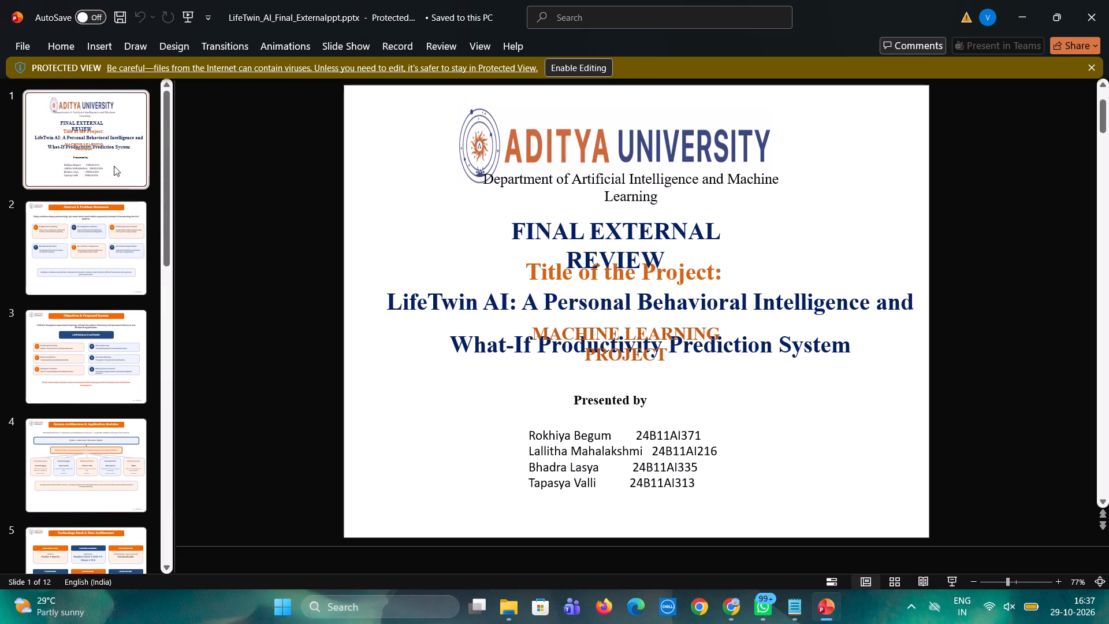
Enable editing for the protected presentation.
left_click(602, 70)
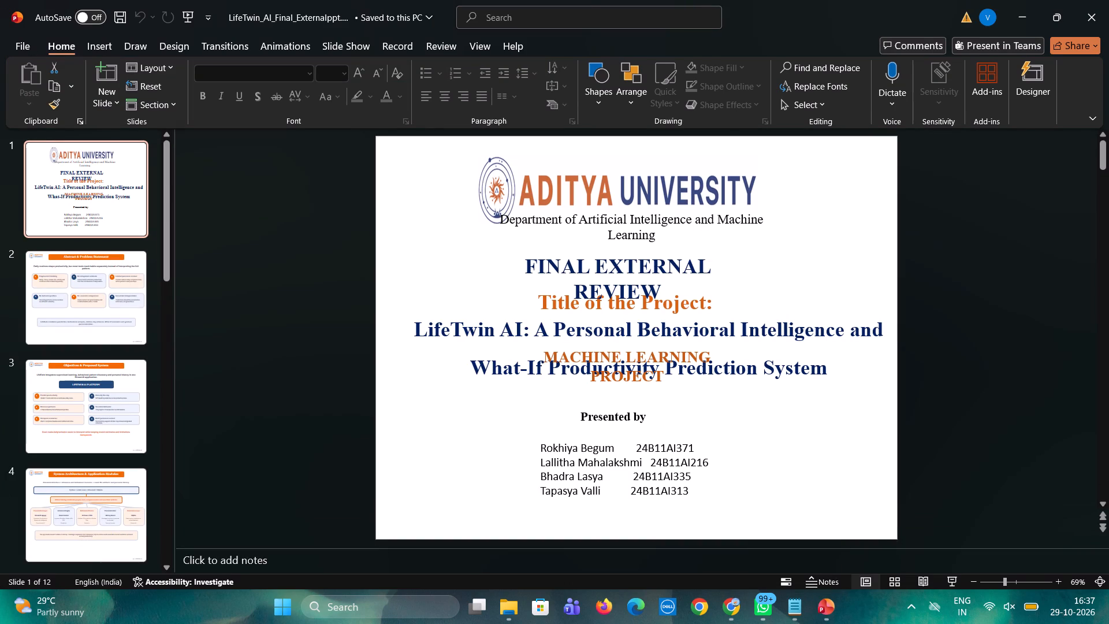
Move the Aditya University logo on the title slide slightly upward, clear of the department line.
left_click(583, 187)
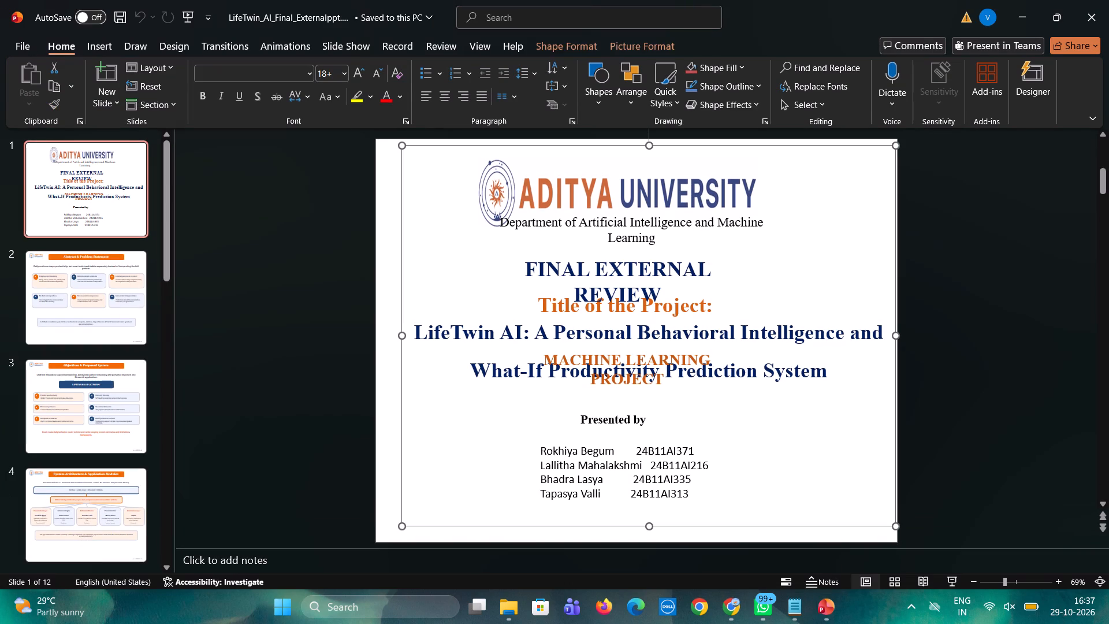
double_click(550, 191)
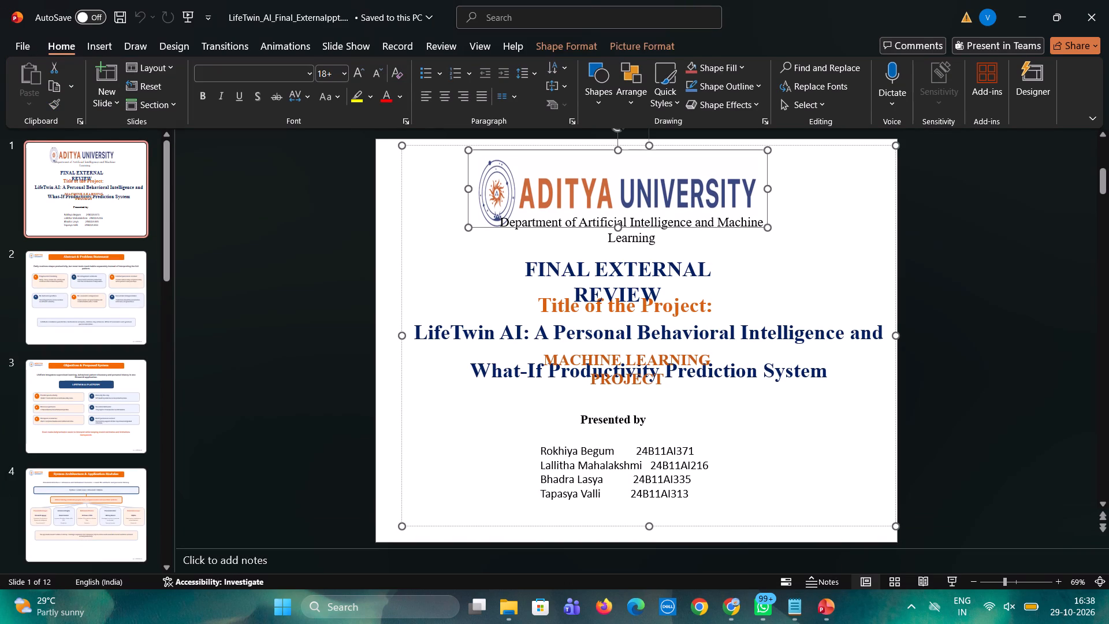
left_click_drag(550, 190, 550, 178)
left_click(978, 222)
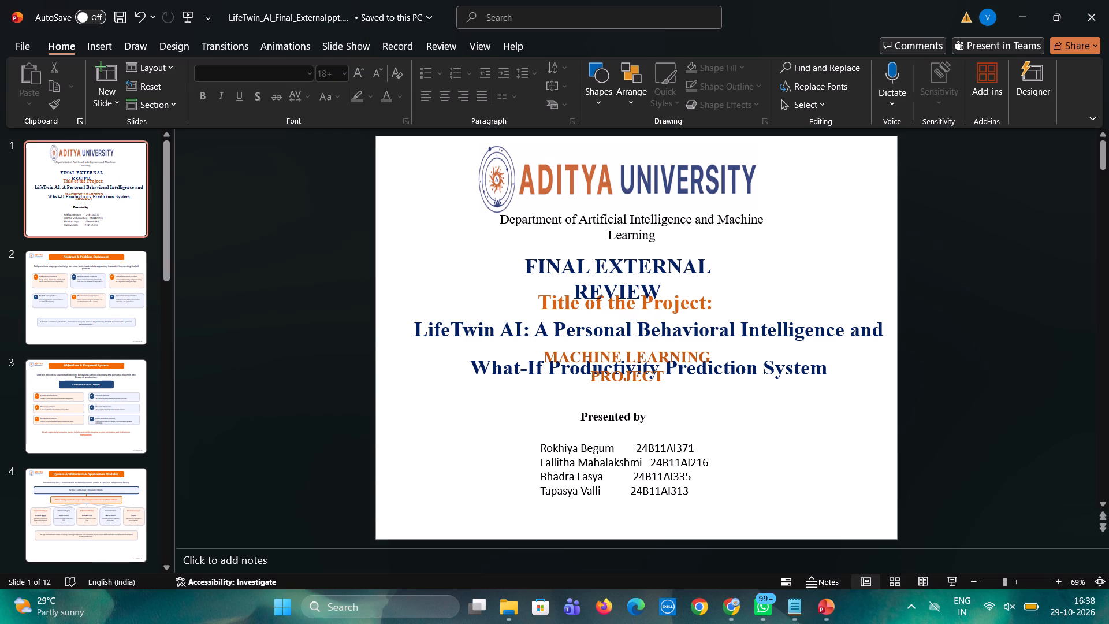
Format the "Department of Artificial Intelligence and Machine Learning" text on the title slide as bold, size 28.
left_click_drag(659, 236, 533, 236)
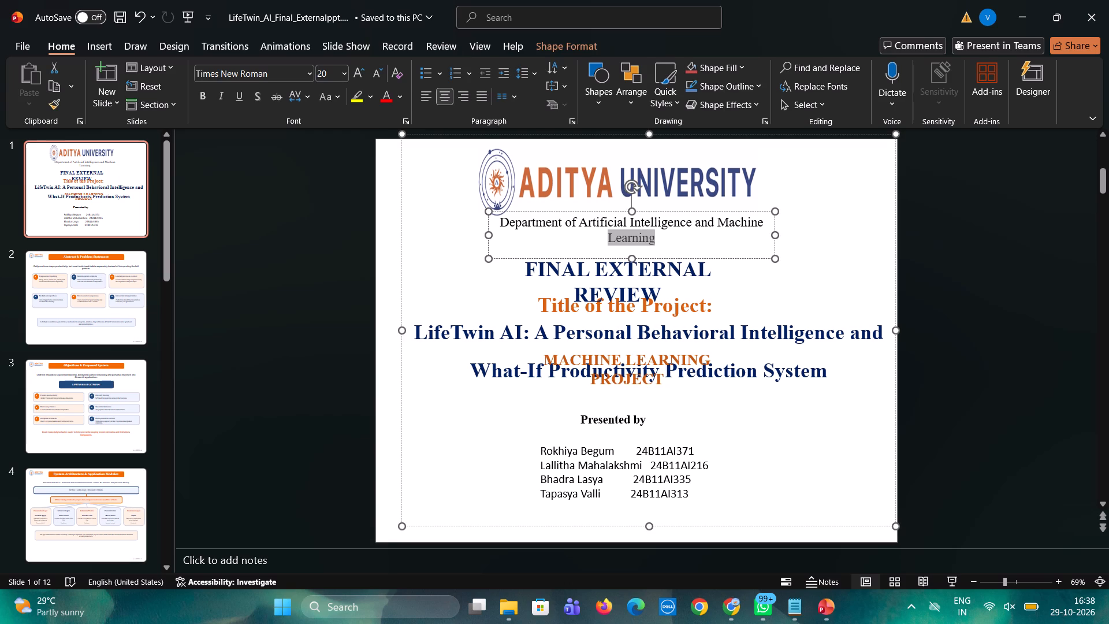
left_click_drag(533, 236, 497, 224)
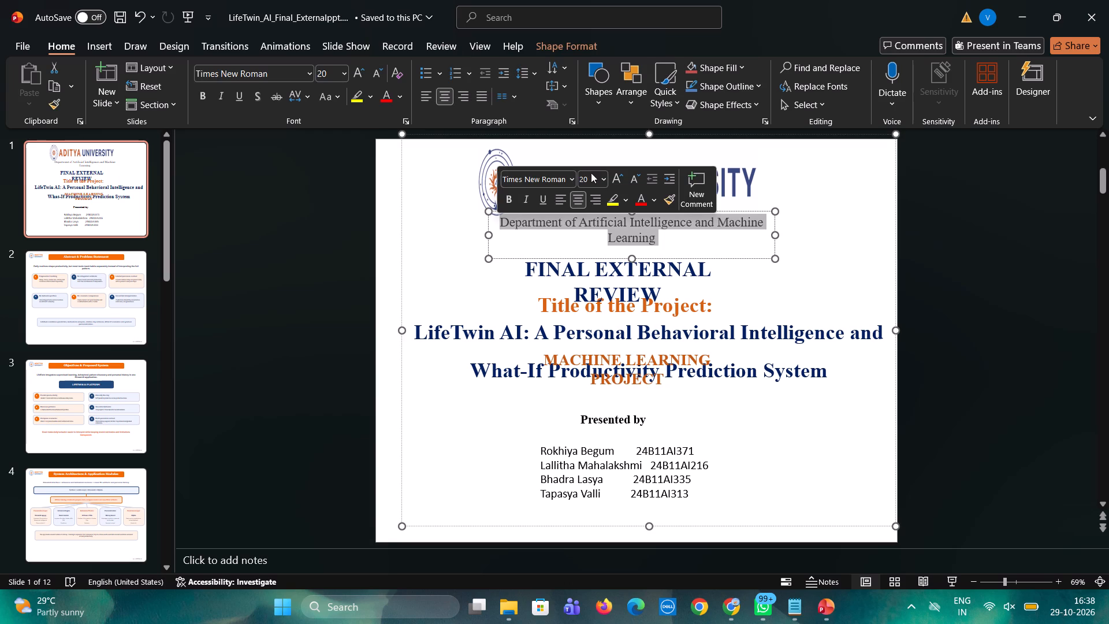
left_click(508, 203)
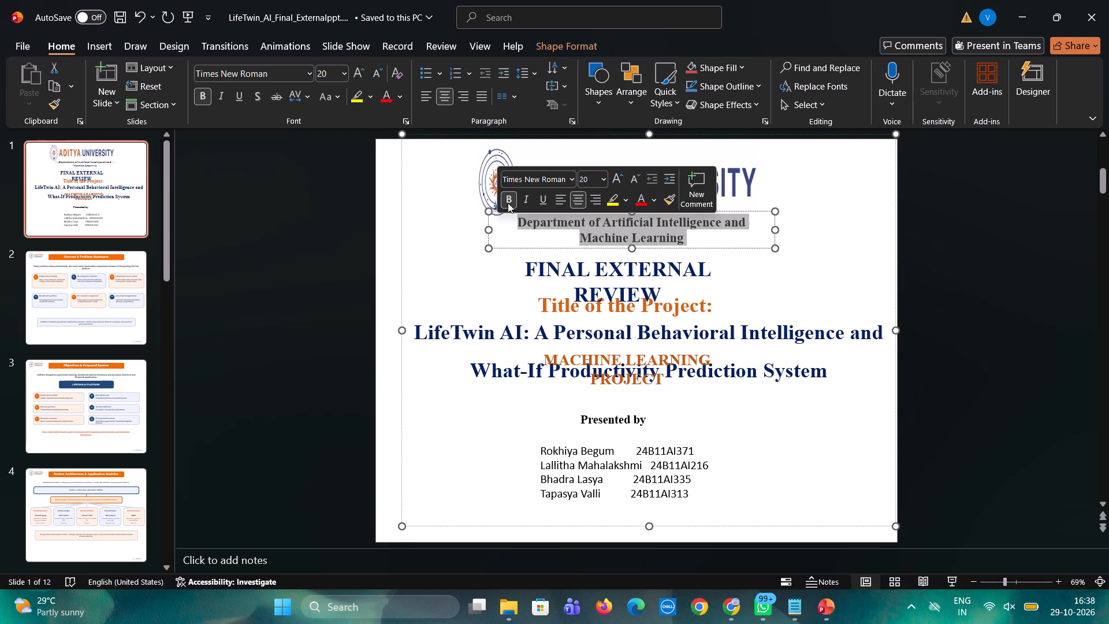
left_click(508, 203)
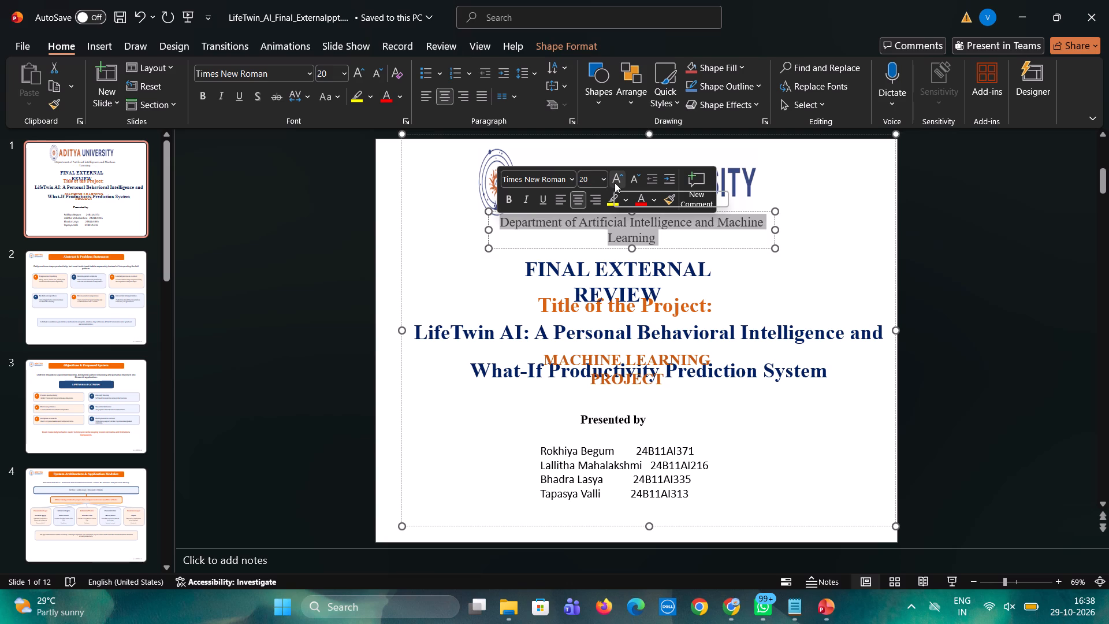
left_click(615, 183)
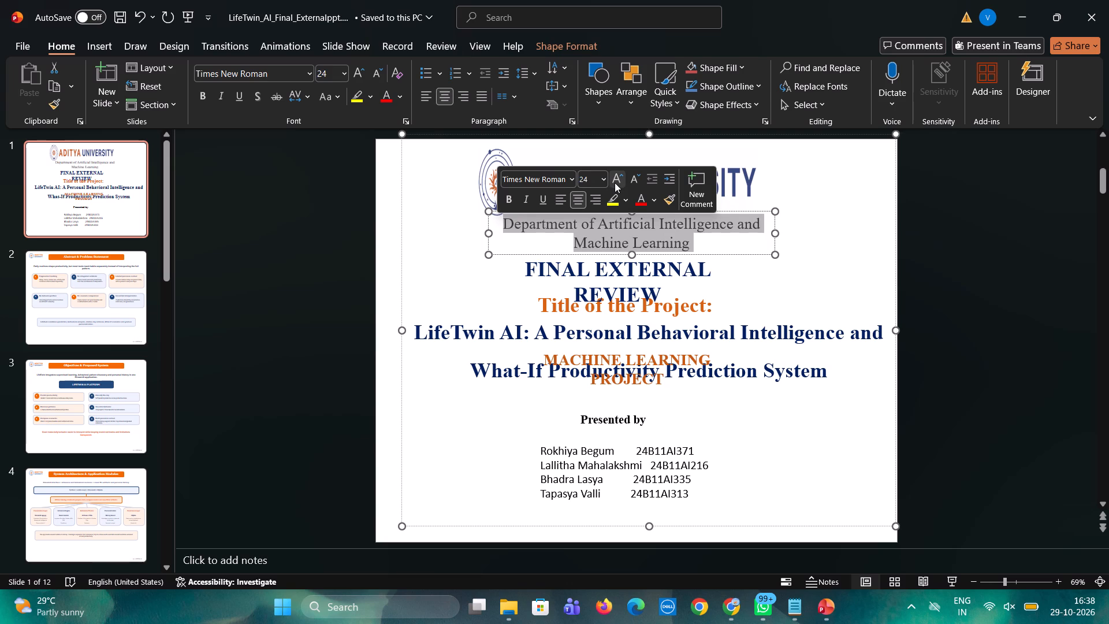
left_click(615, 183)
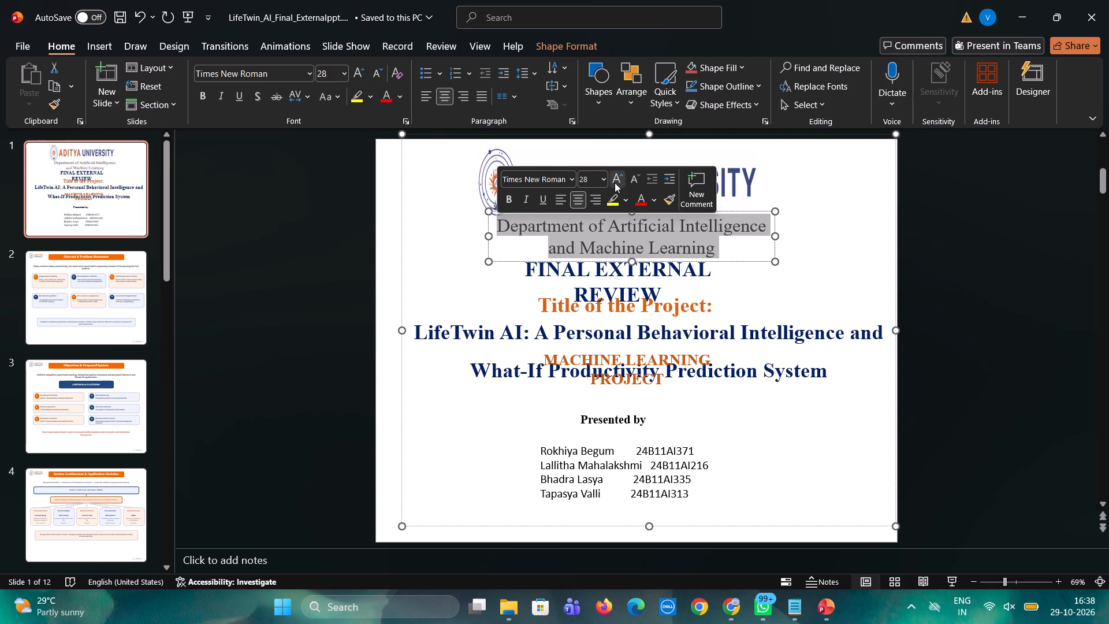
left_click(508, 202)
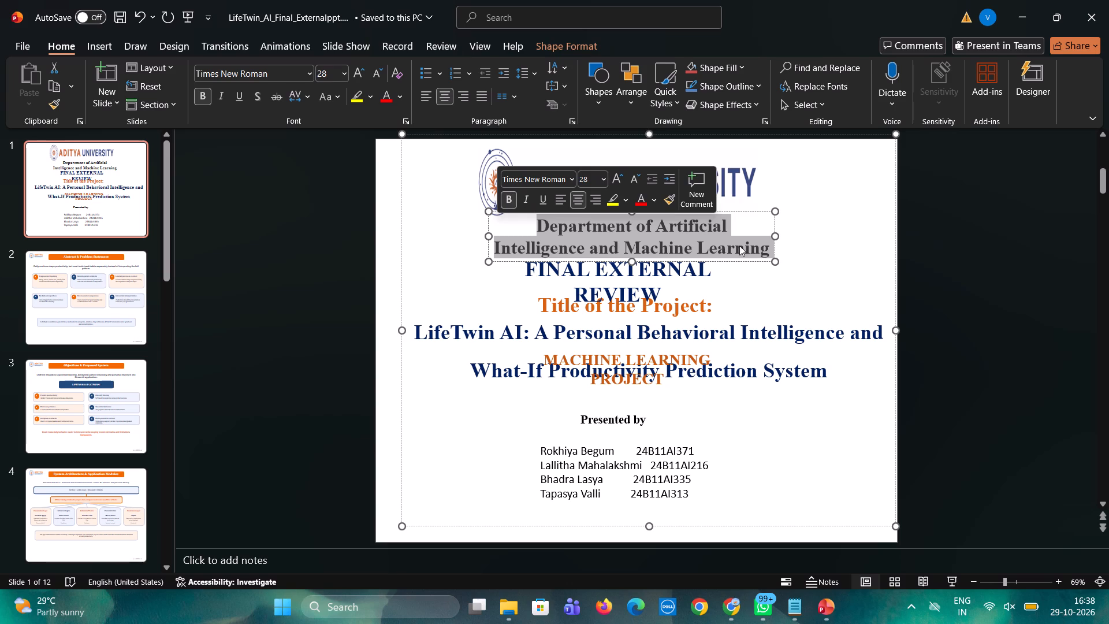
left_click(961, 250)
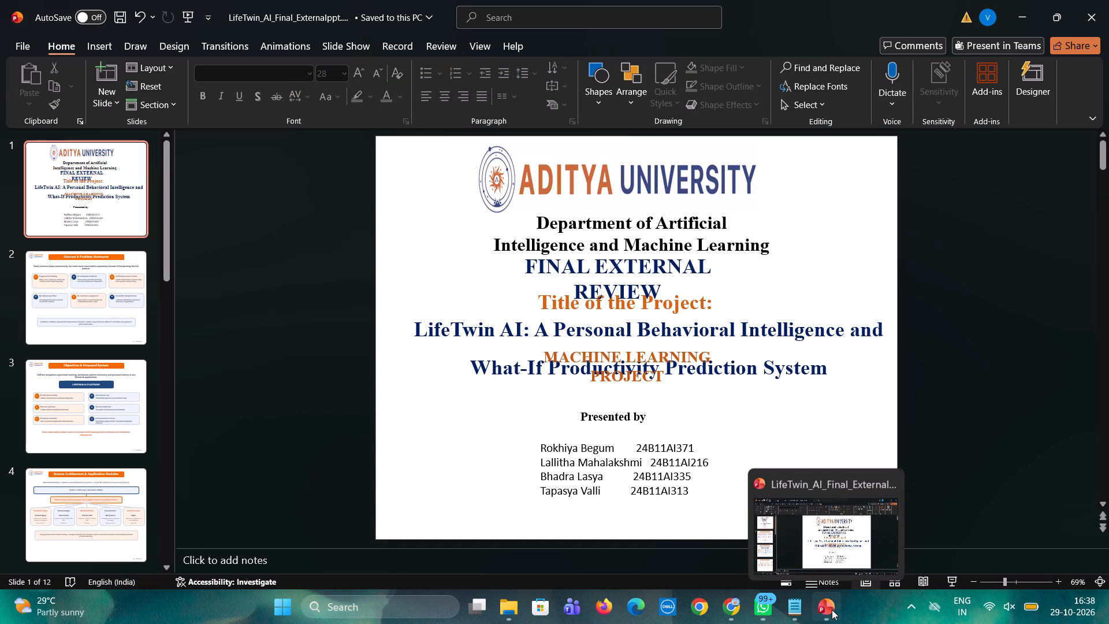
Move the department text box slightly upward, closer to the university logo.
left_click(637, 224)
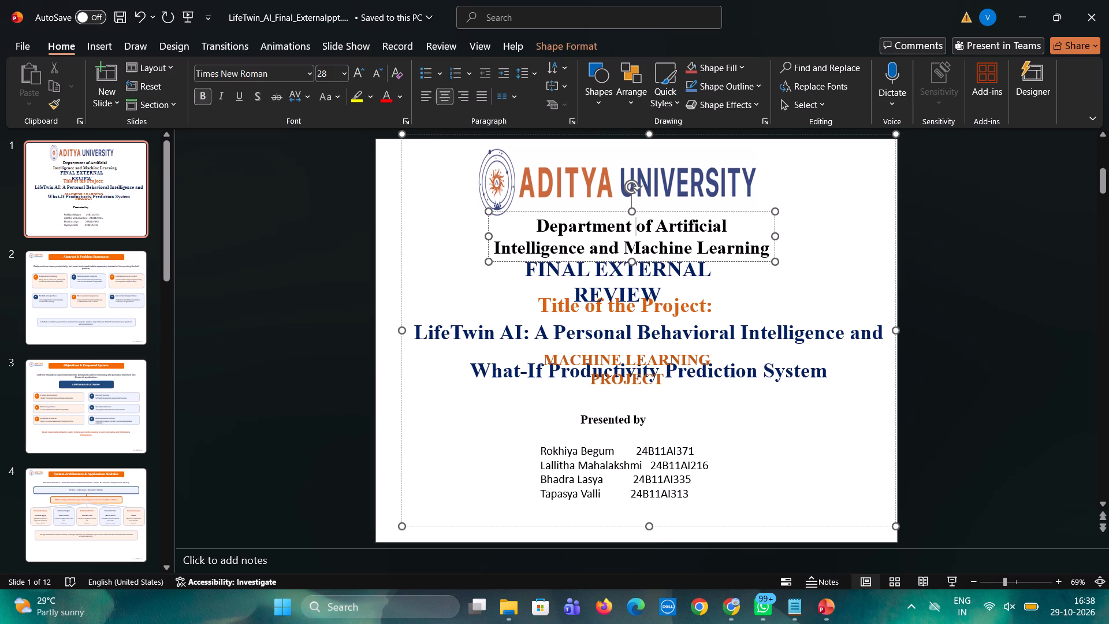
left_click(677, 210)
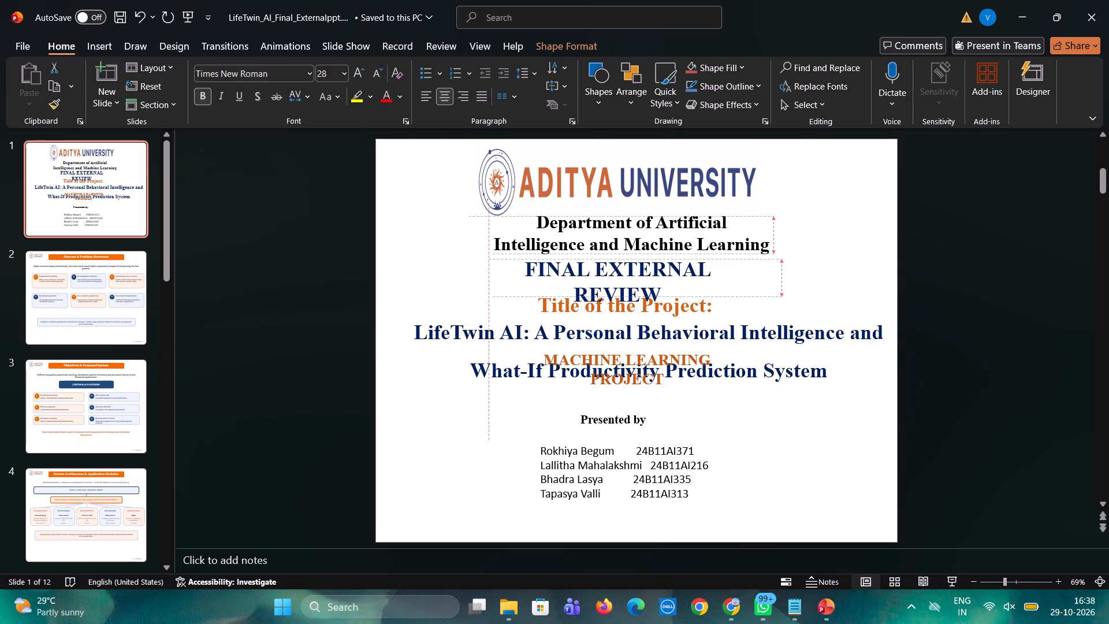
Format the "FINAL EXTERNAL REVIEW" text on the title slide as black, non-bold, size 24.
left_click(667, 290)
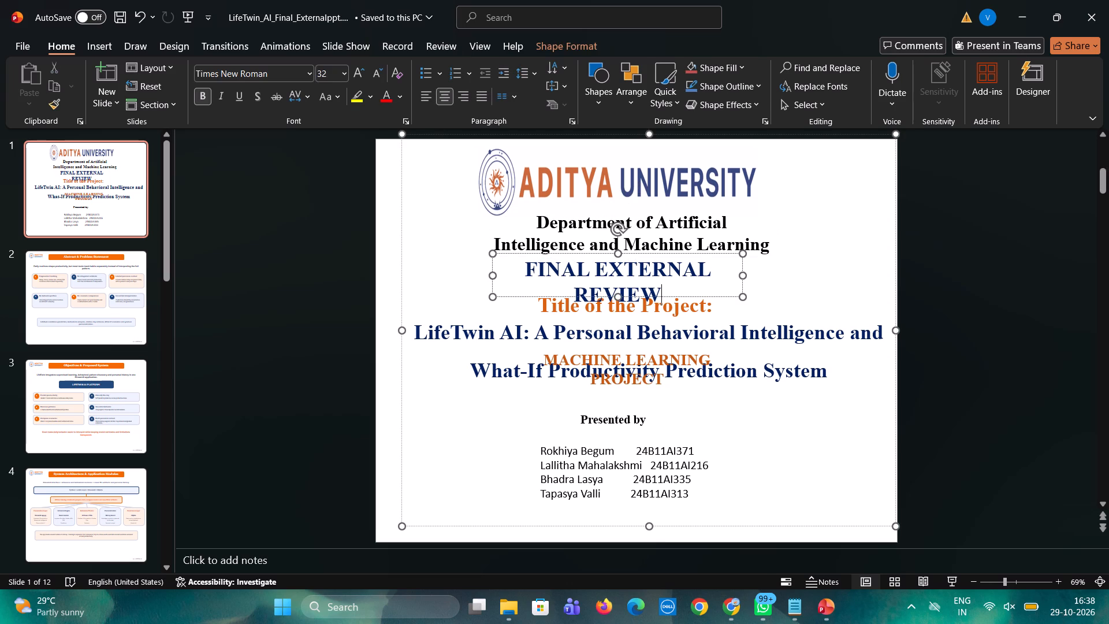
left_click_drag(667, 290, 548, 267)
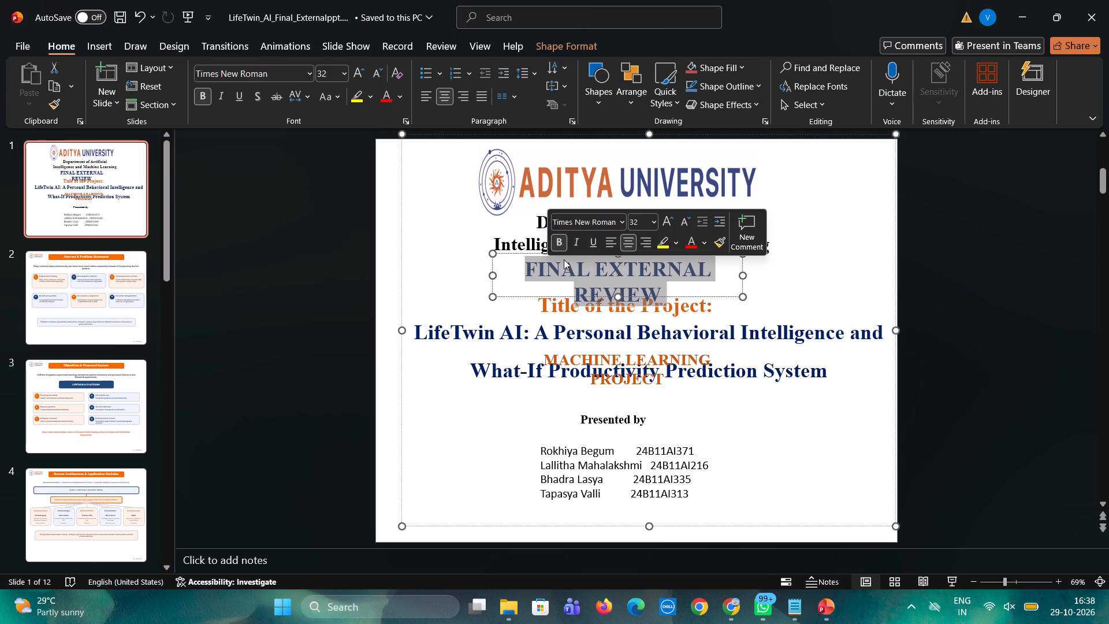
left_click(704, 242)
left_click(709, 315)
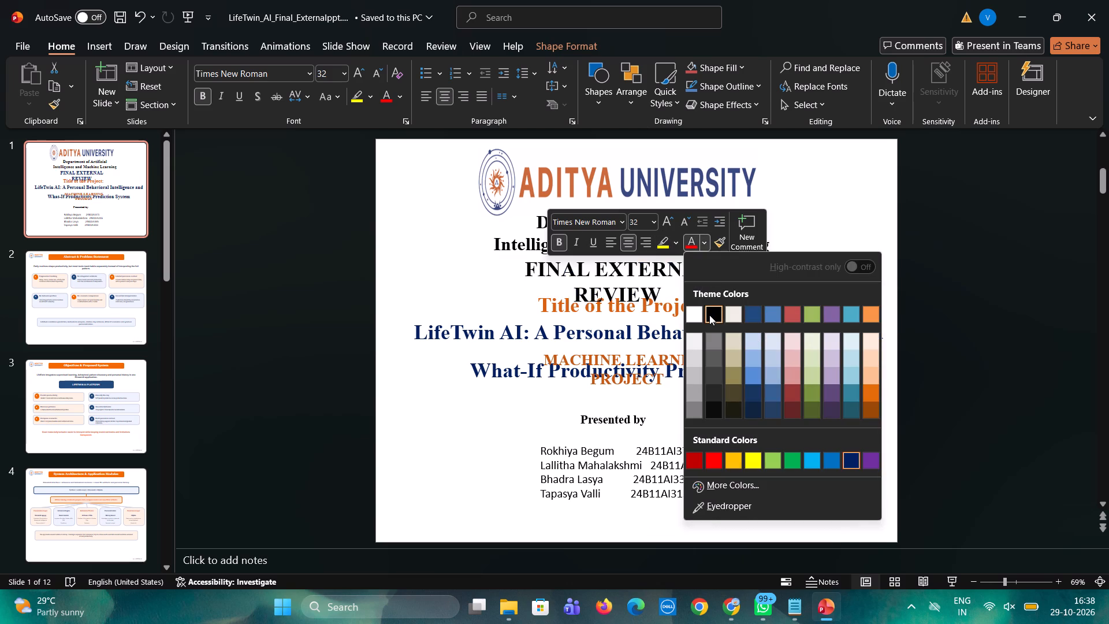
left_click(563, 240)
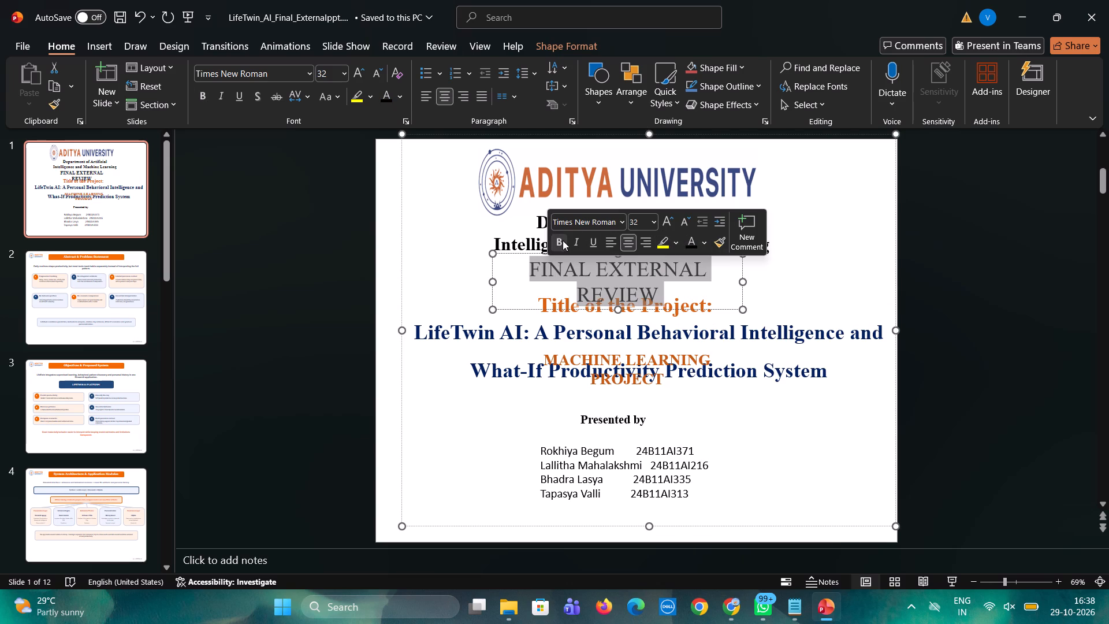
left_click(680, 224)
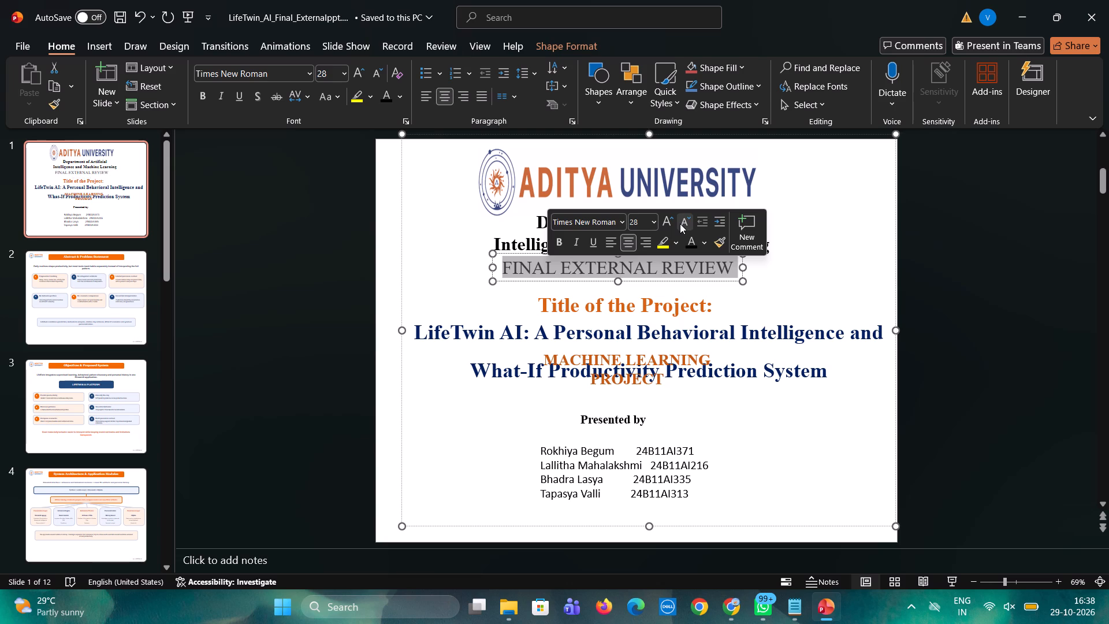
left_click(680, 224)
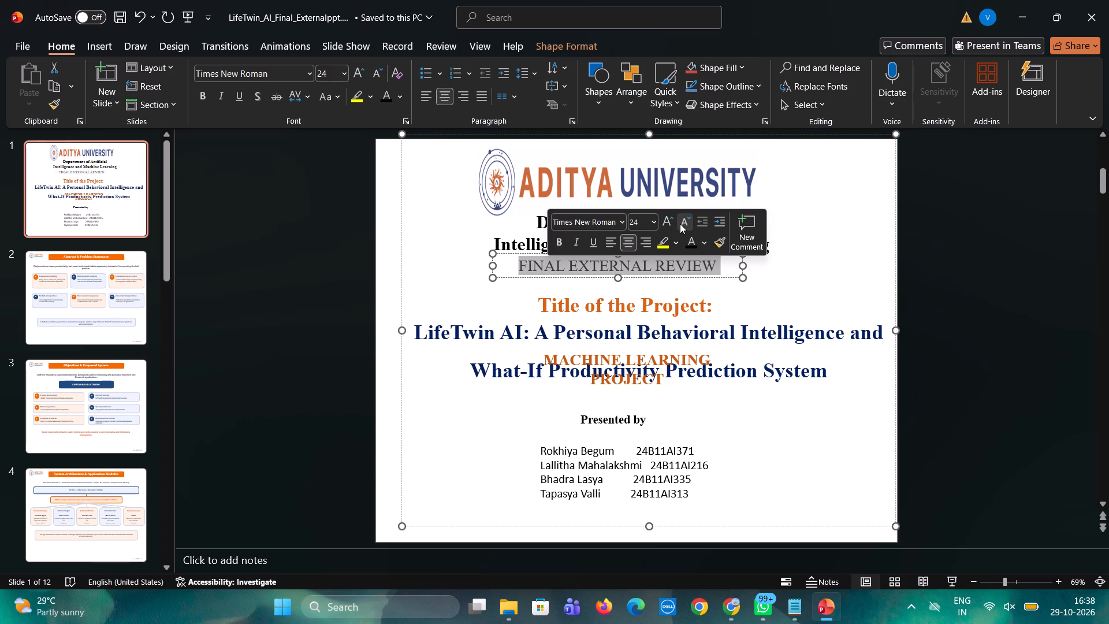
left_click(821, 292)
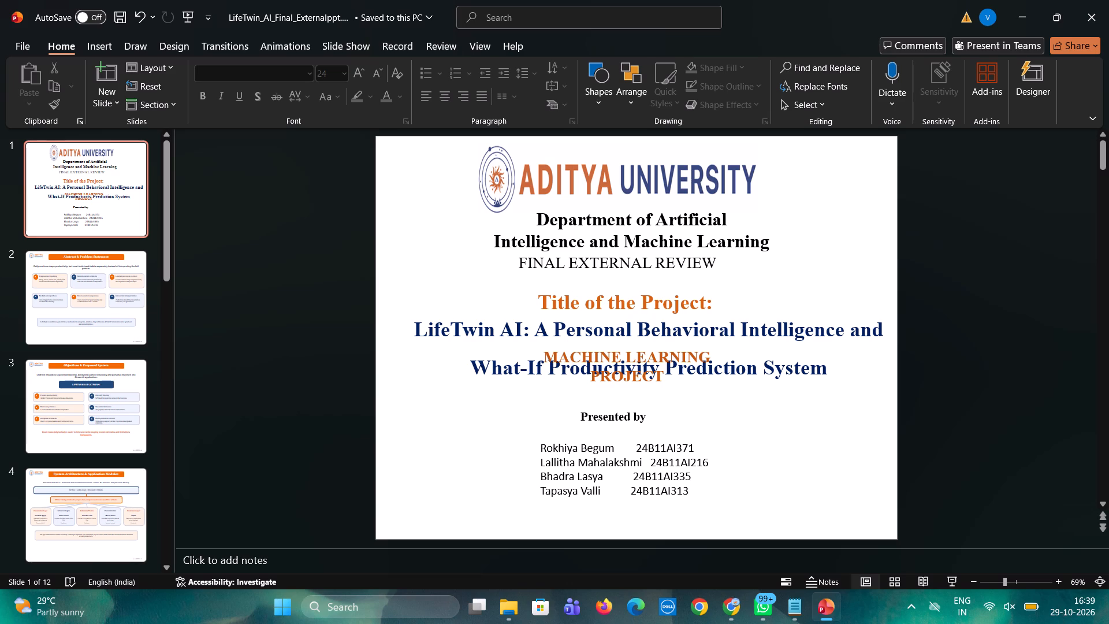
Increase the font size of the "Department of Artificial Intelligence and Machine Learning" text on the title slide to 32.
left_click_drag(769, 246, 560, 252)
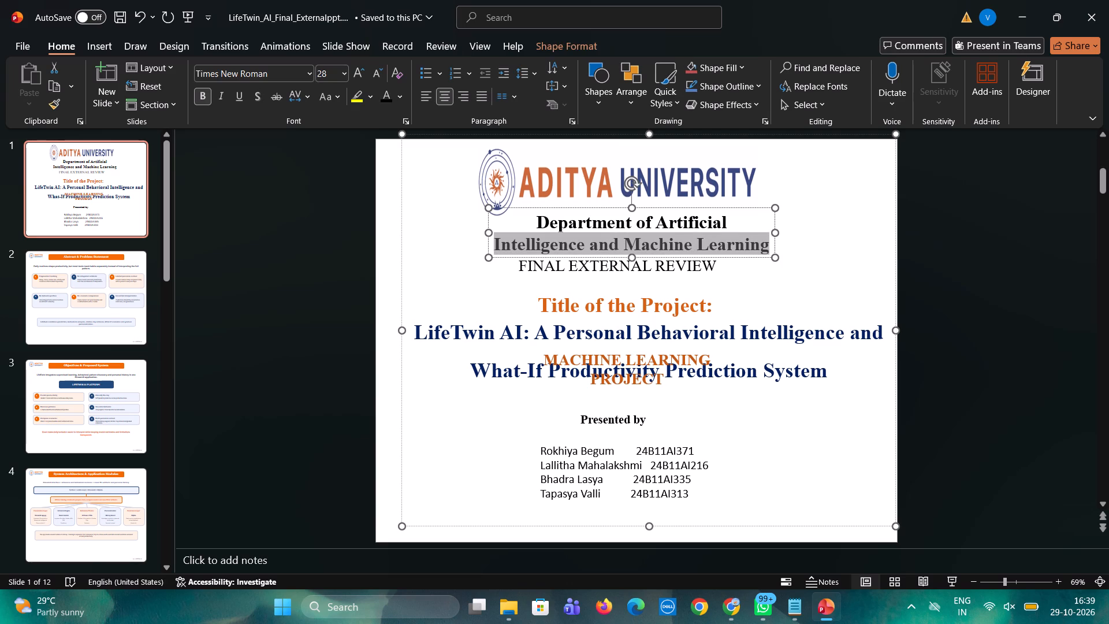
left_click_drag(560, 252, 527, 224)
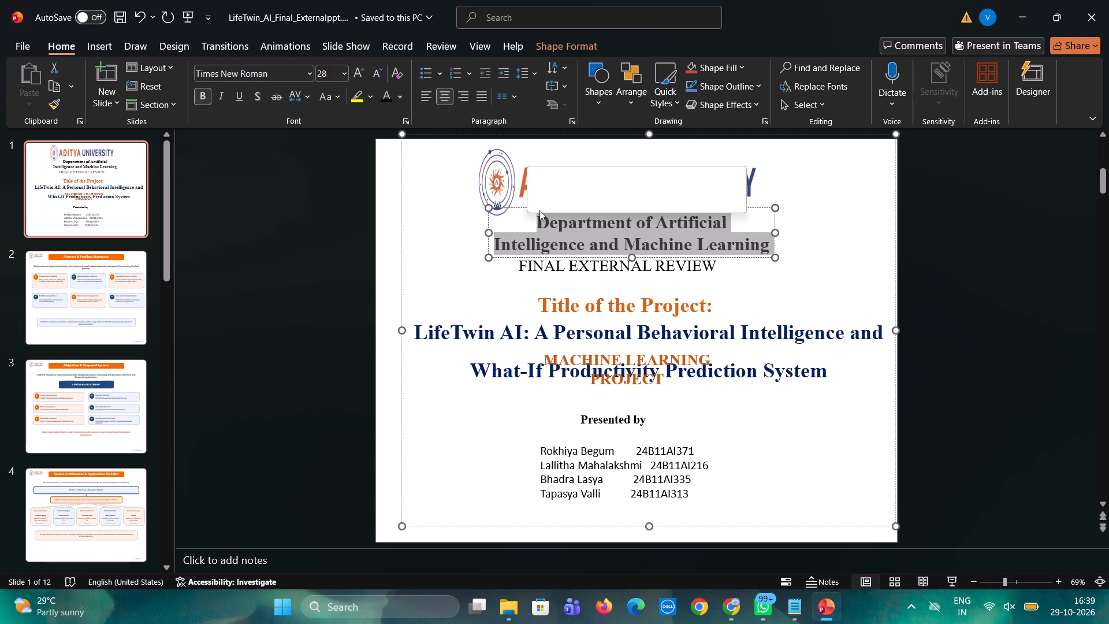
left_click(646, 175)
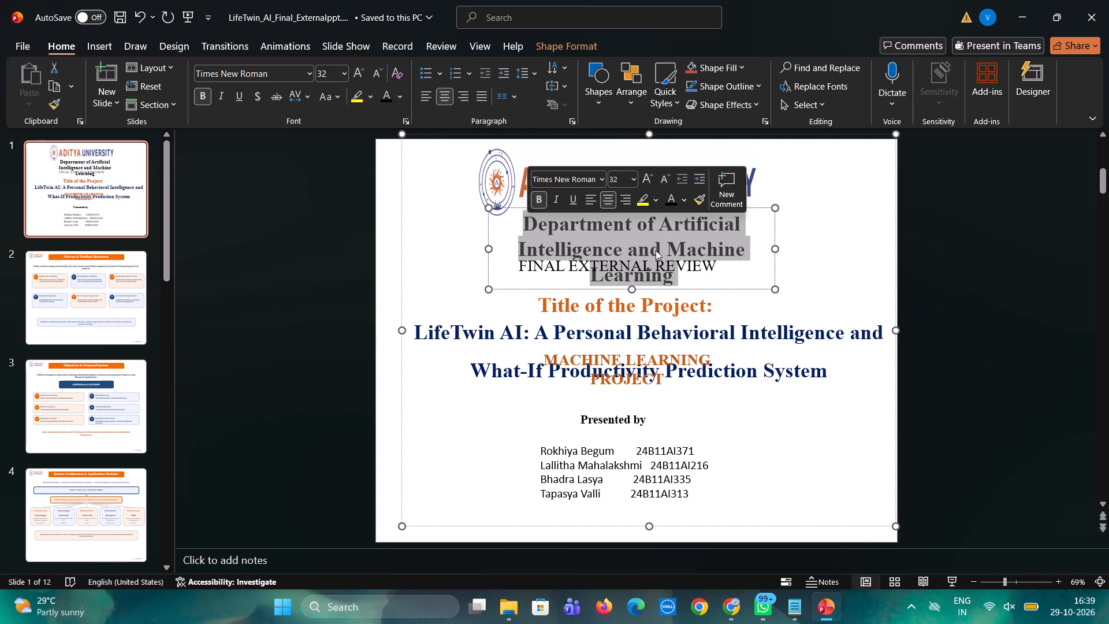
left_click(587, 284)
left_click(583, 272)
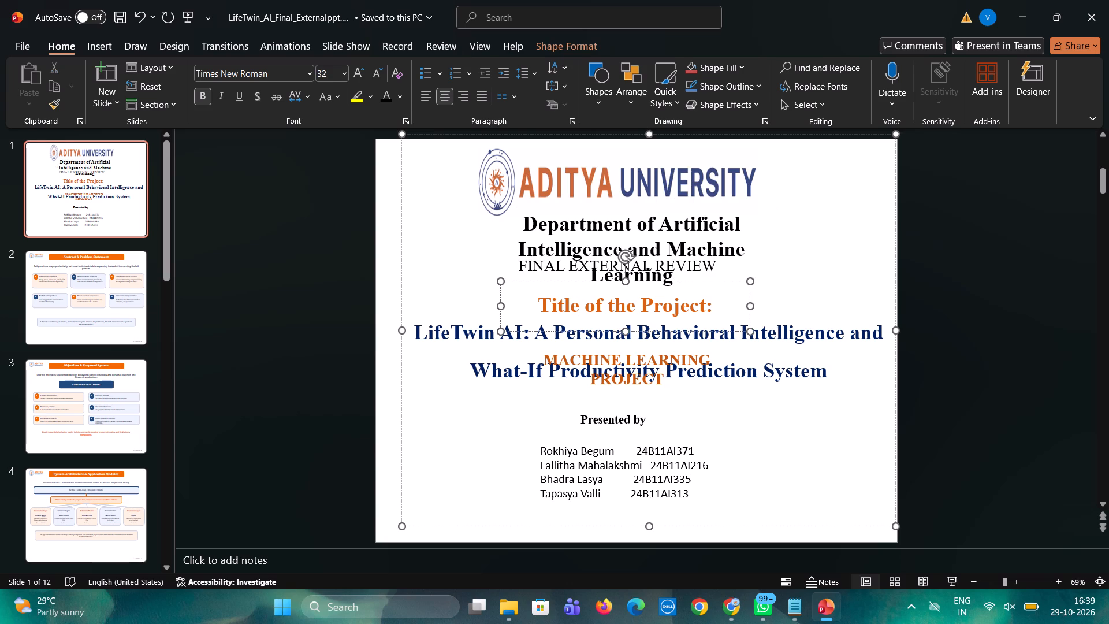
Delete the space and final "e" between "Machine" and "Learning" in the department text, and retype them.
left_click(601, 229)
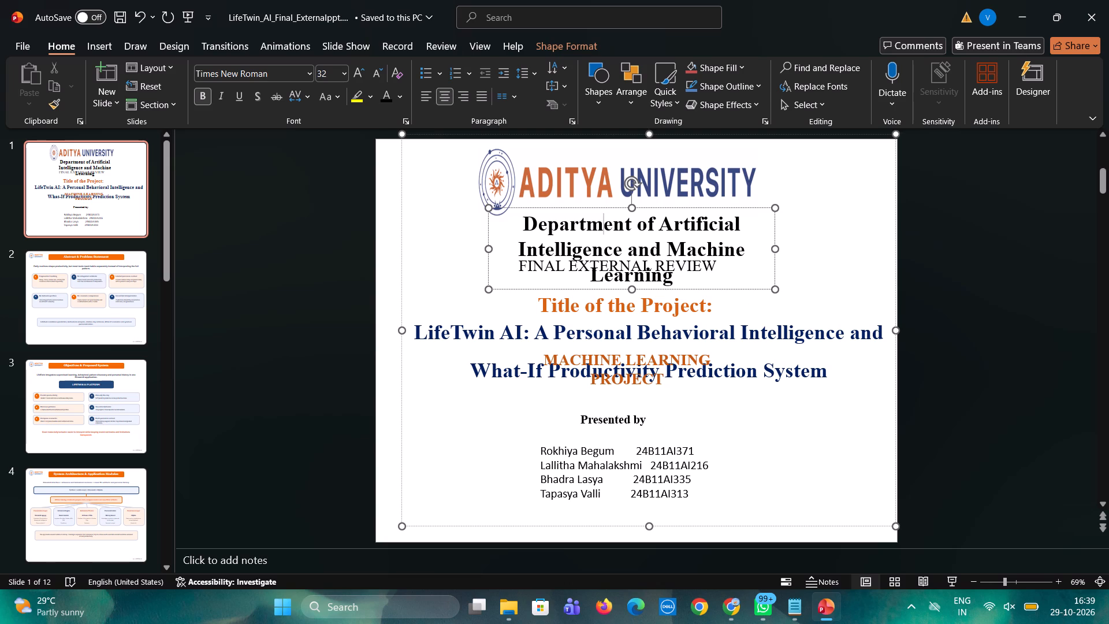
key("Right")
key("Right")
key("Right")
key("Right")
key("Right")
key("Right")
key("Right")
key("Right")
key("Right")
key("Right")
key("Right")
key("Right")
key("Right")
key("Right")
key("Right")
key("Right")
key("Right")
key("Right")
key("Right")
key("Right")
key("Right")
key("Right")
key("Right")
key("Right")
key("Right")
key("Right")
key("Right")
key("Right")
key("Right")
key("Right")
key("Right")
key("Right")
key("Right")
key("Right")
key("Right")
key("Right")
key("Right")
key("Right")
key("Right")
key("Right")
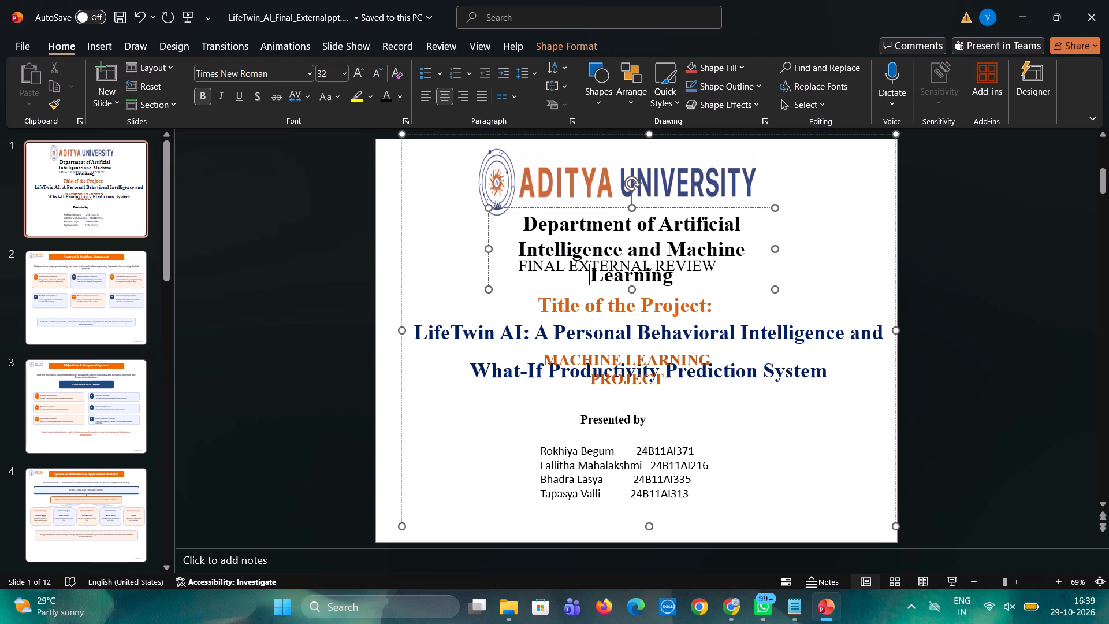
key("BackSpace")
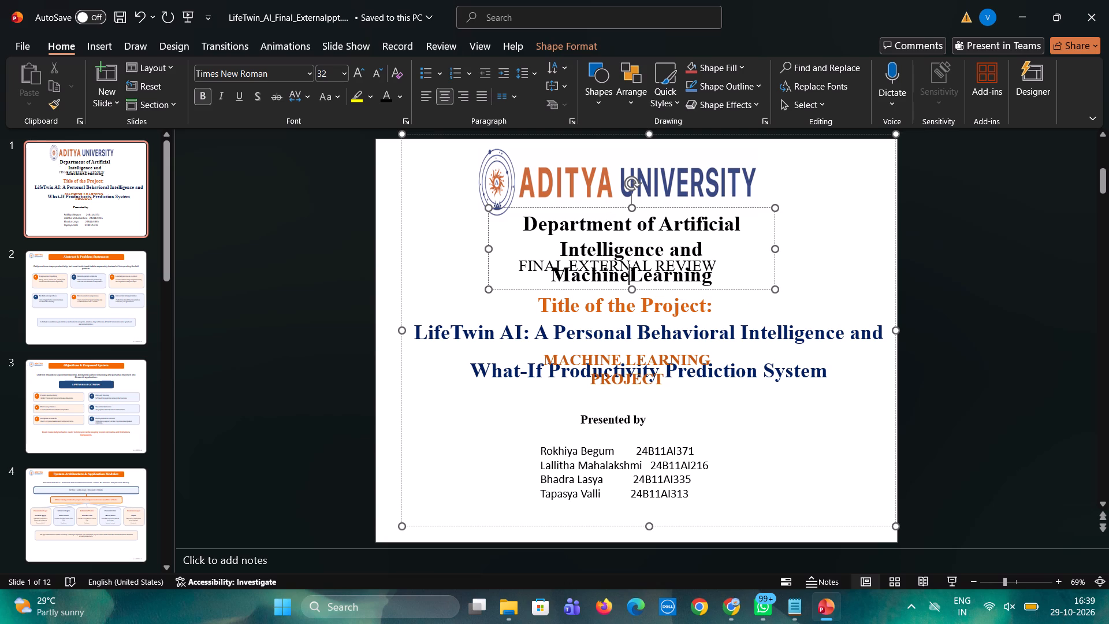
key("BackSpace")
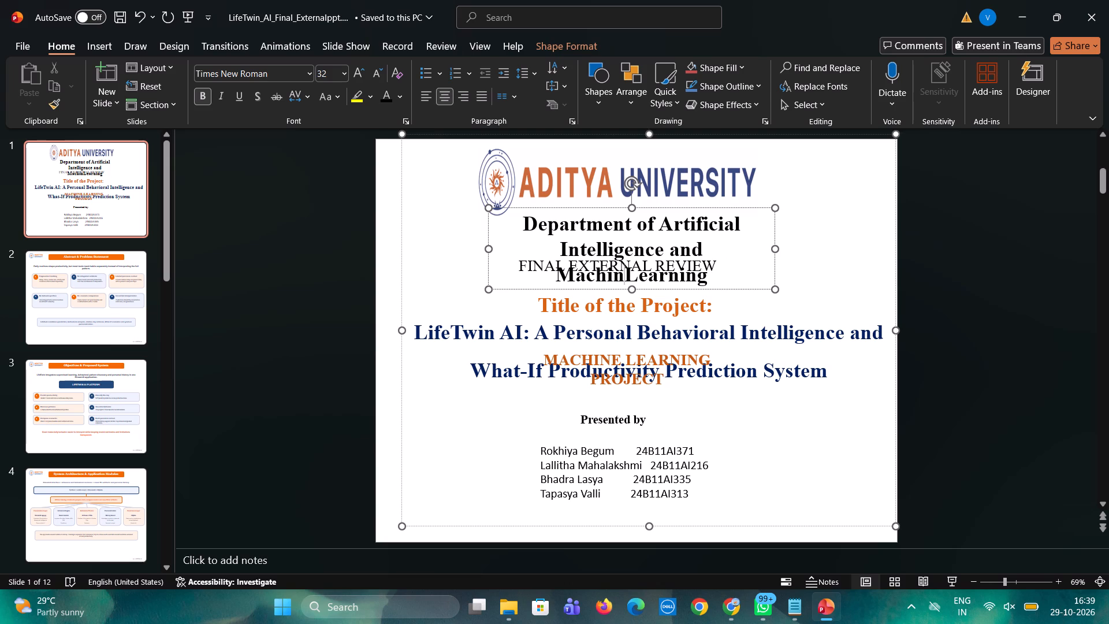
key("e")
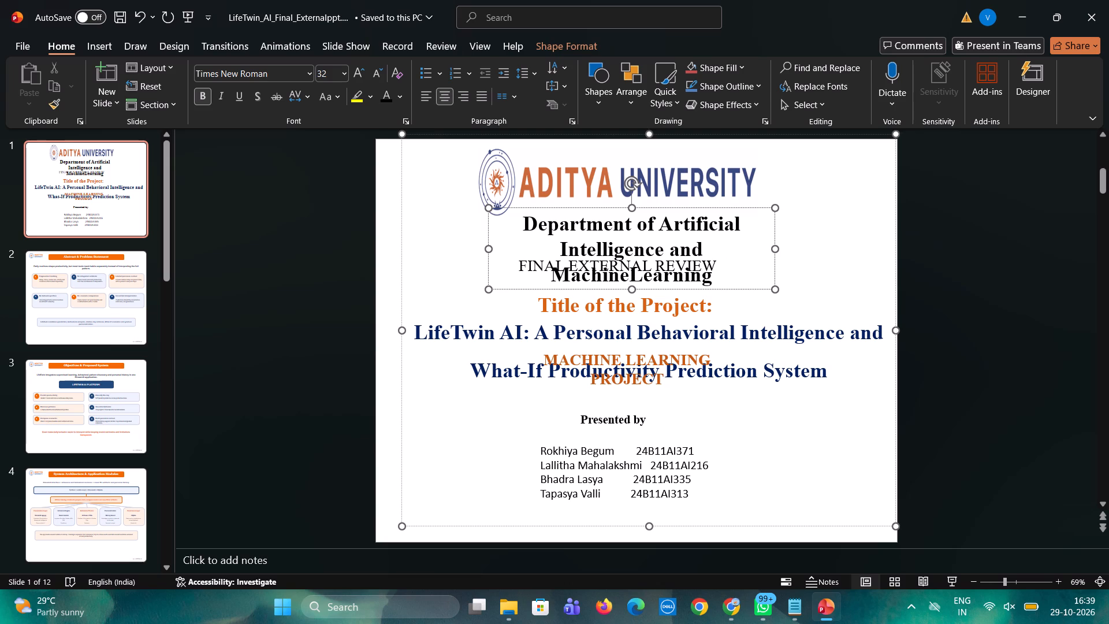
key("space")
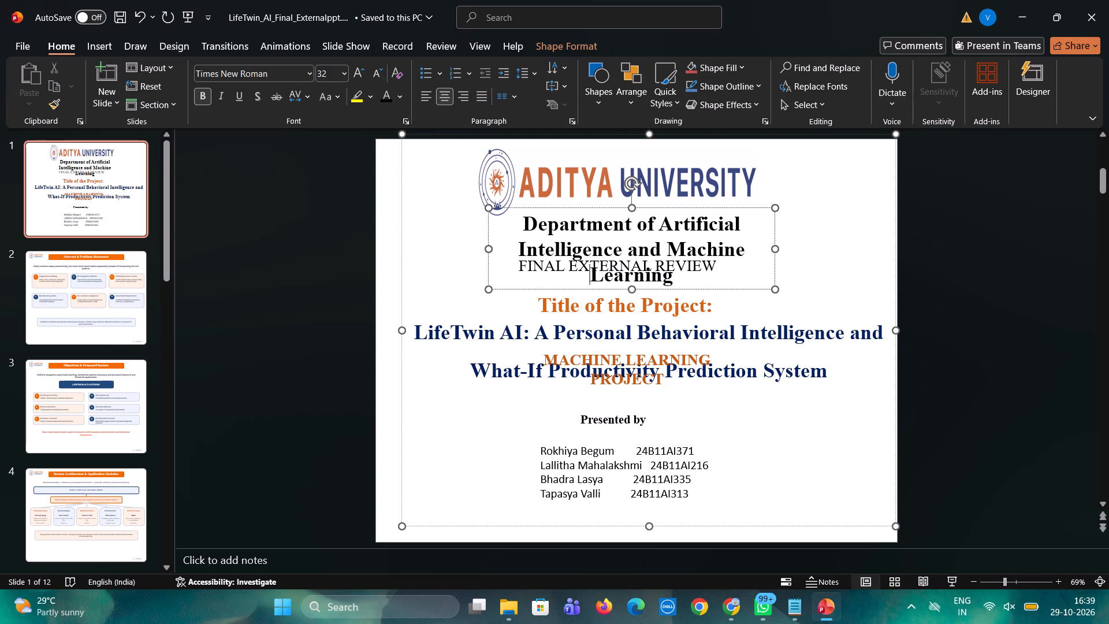
Clear the department text box on the title slide and re-enter "Department of Artificial Intelligence and Machine Learning".
left_click(677, 276)
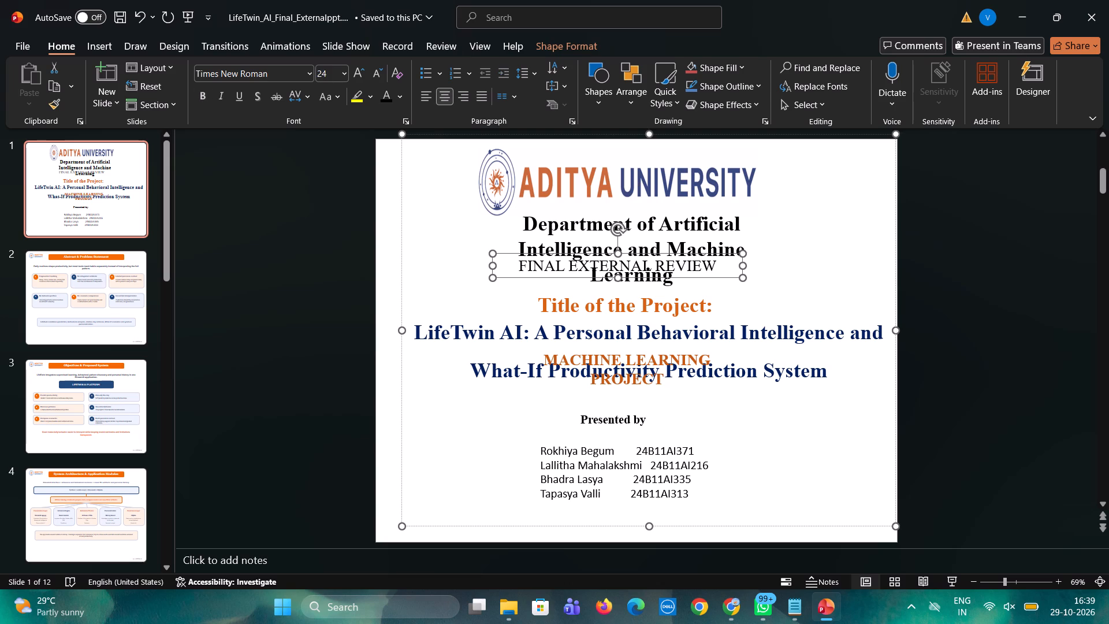
left_click(670, 234)
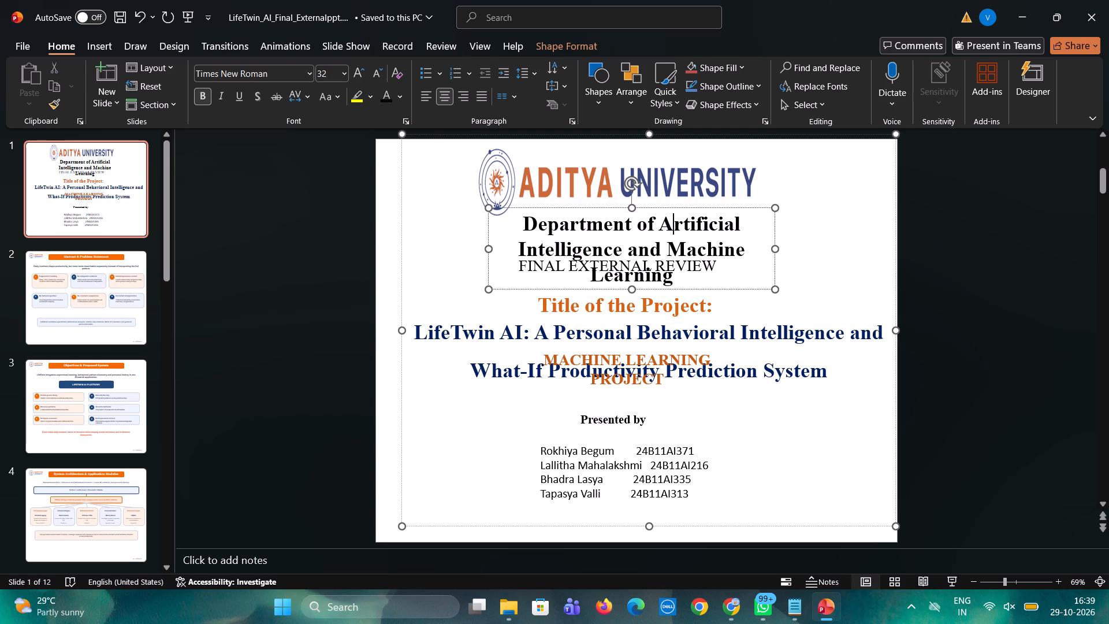
key("Down")
key("Down")
key("BackSpace")
key("BackSpace")
key("BackSpace")
key("BackSpace")
key("BackSpace")
key("BackSpace")
key("BackSpace")
key("BackSpace")
key("BackSpace")
key("BackSpace")
key("BackSpace")
key("BackSpace")
key("BackSpace")
key("BackSpace")
key("BackSpace")
key("BackSpace")
key("BackSpace")
key("BackSpace")
key("BackSpace")
key("BackSpace")
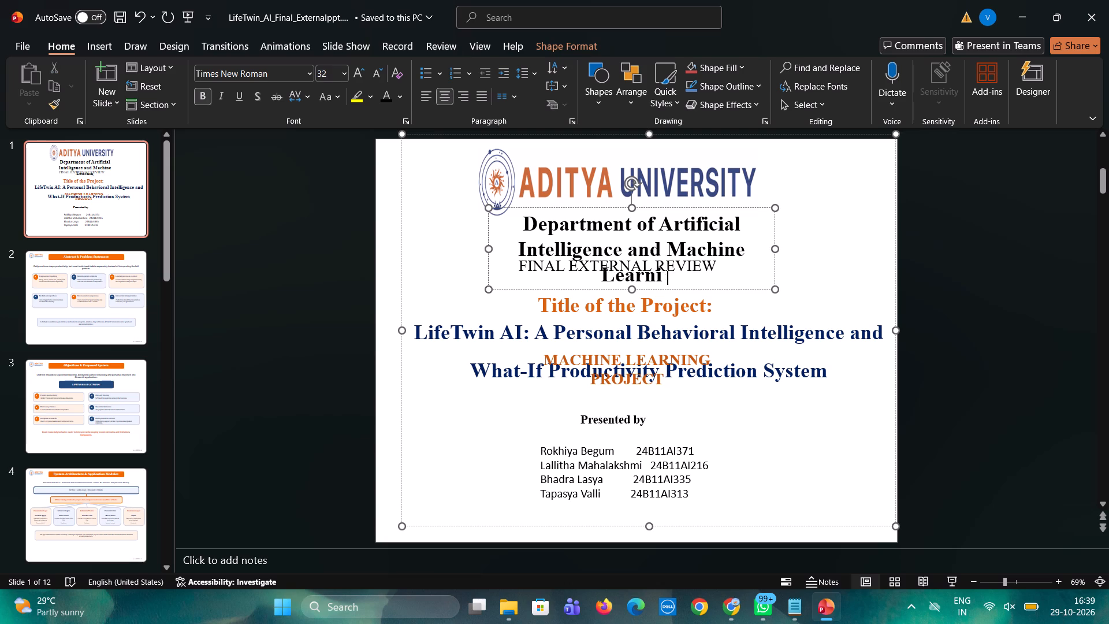
key("BackSpace")
key("BackSpace")
key("BackSpace")
key("BackSpace")
key("BackSpace")
key("BackSpace")
key("BackSpace")
key("BackSpace")
key("BackSpace")
key("BackSpace")
key("BackSpace")
key("BackSpace")
key("BackSpace")
key("BackSpace")
key("BackSpace")
key("BackSpace")
key("BackSpace")
key("BackSpace")
key("BackSpace")
key("BackSpace")
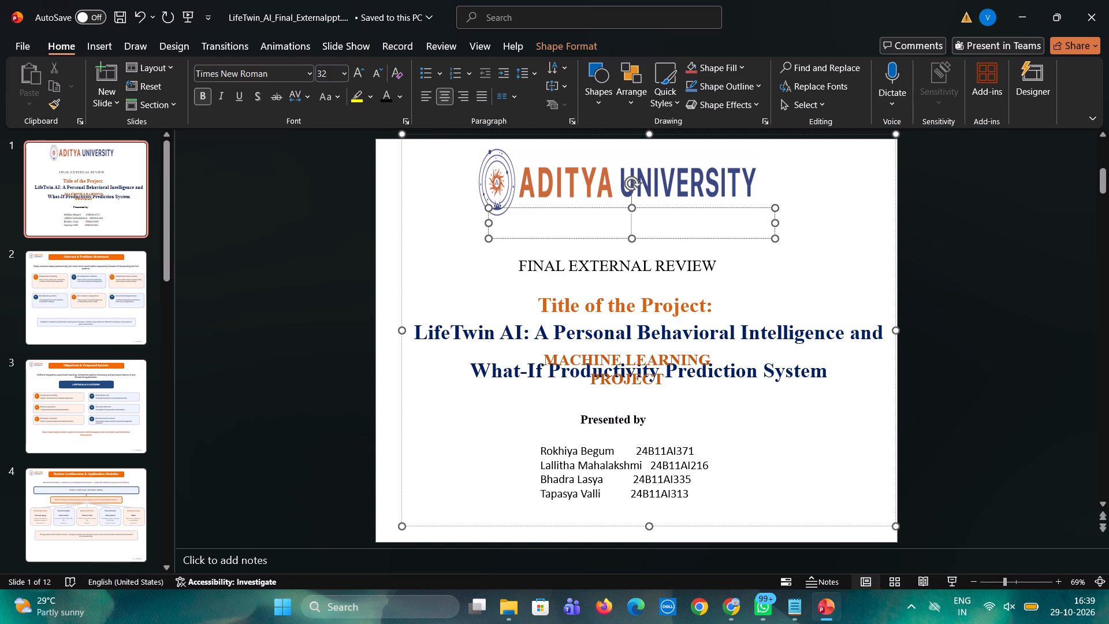
type("Department of")
key("space")
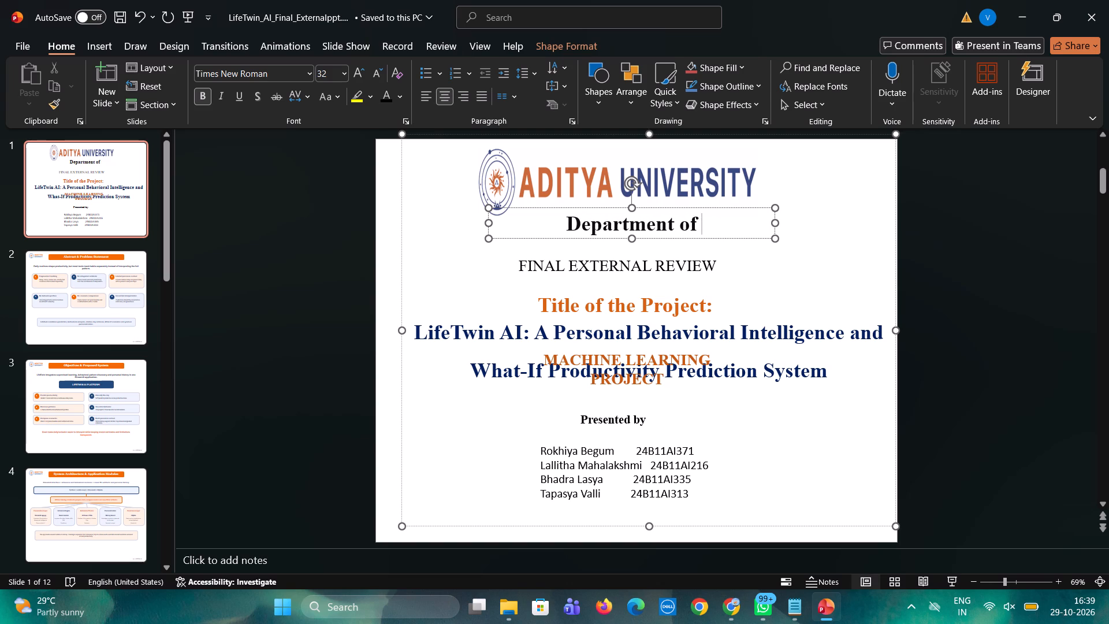
type("Artificial")
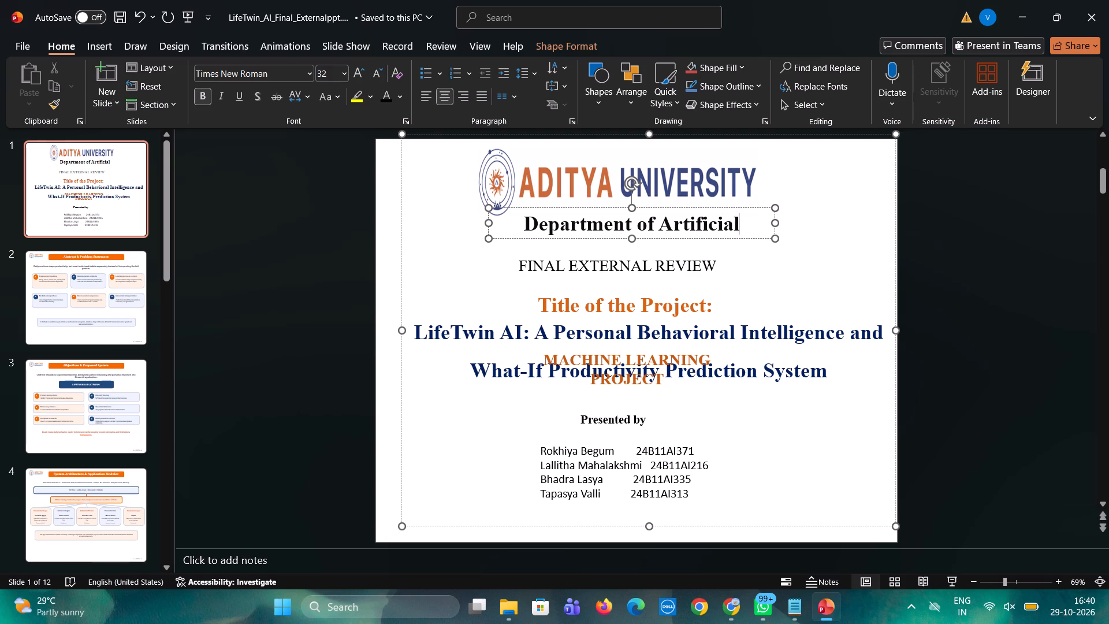
key("space")
type("In")
type("telligence and Machine")
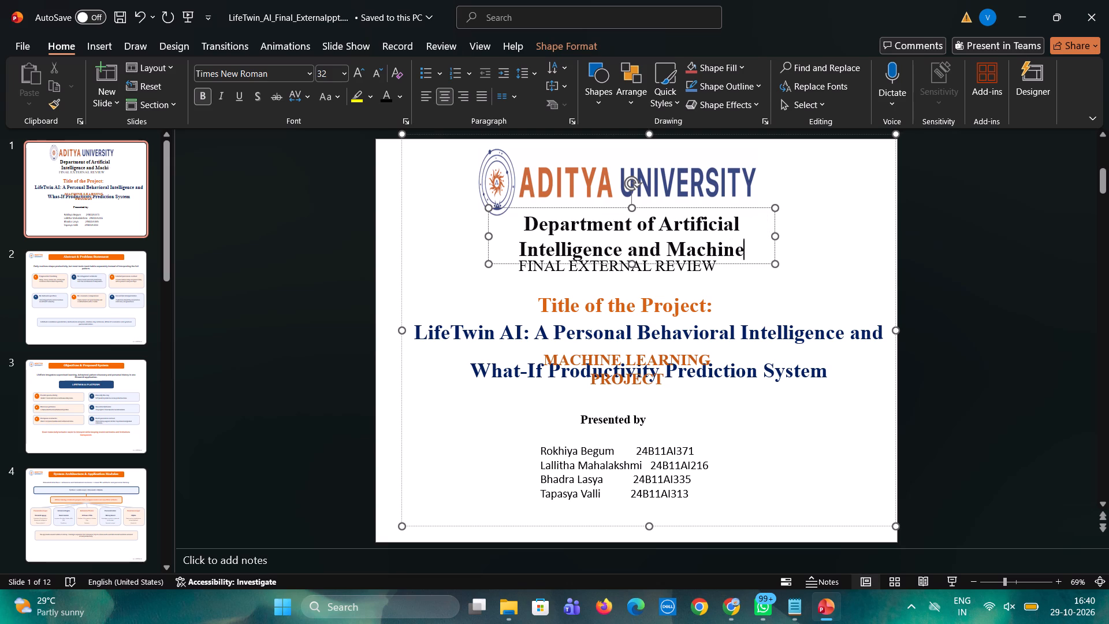
key("space")
type("L")
type("earning")
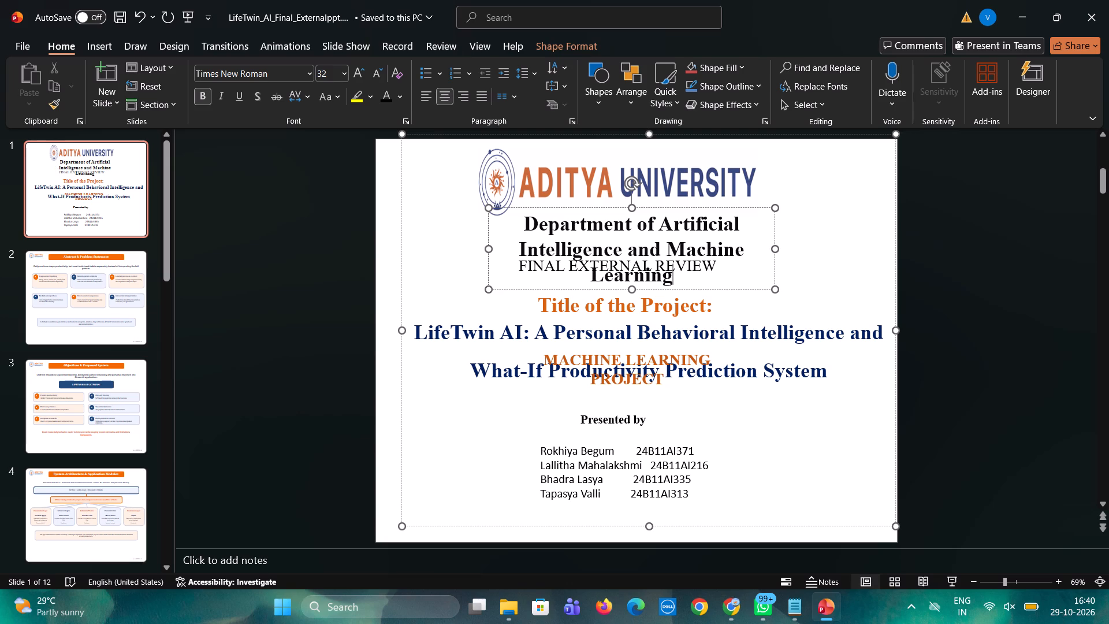
left_click(819, 235)
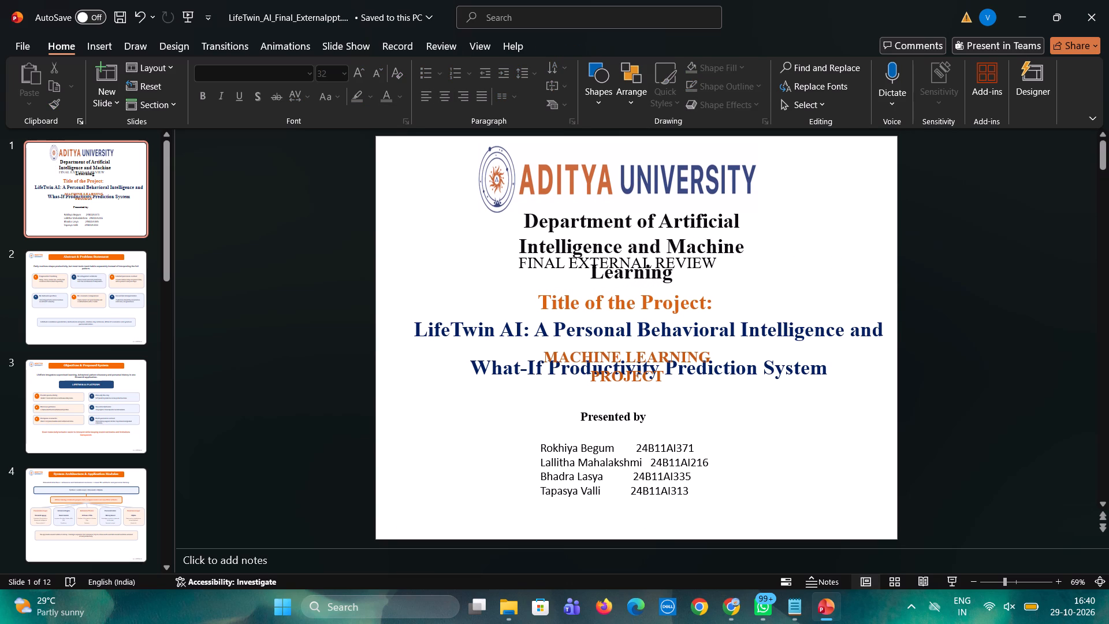
Reduce the font size of the whole department text on the title slide to 28.
left_click_drag(673, 270, 533, 214)
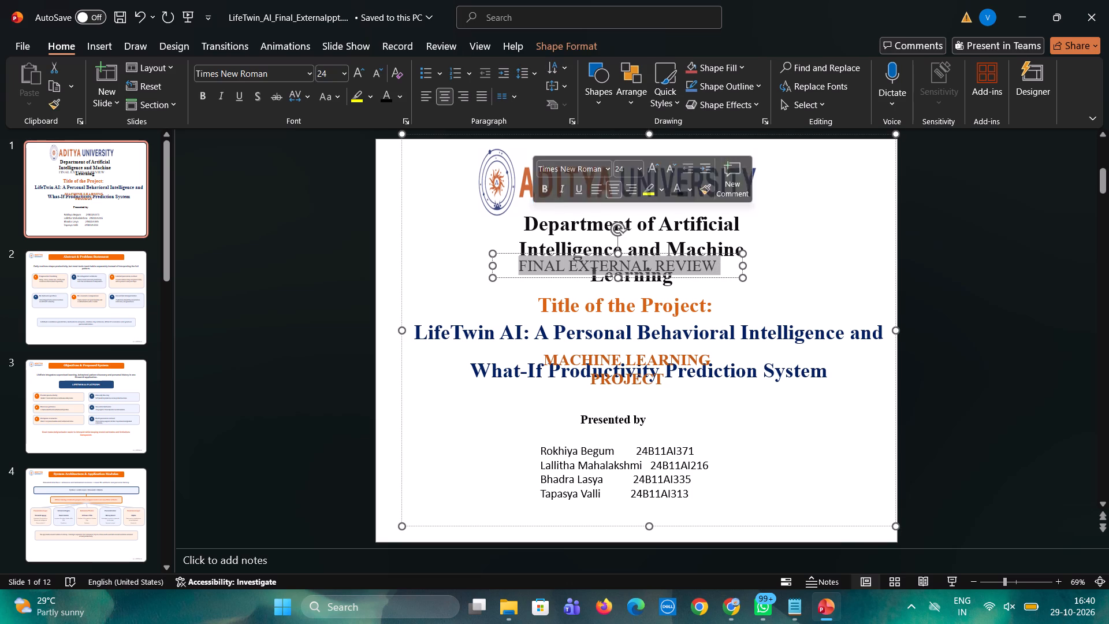
left_click(460, 291)
left_click(535, 215)
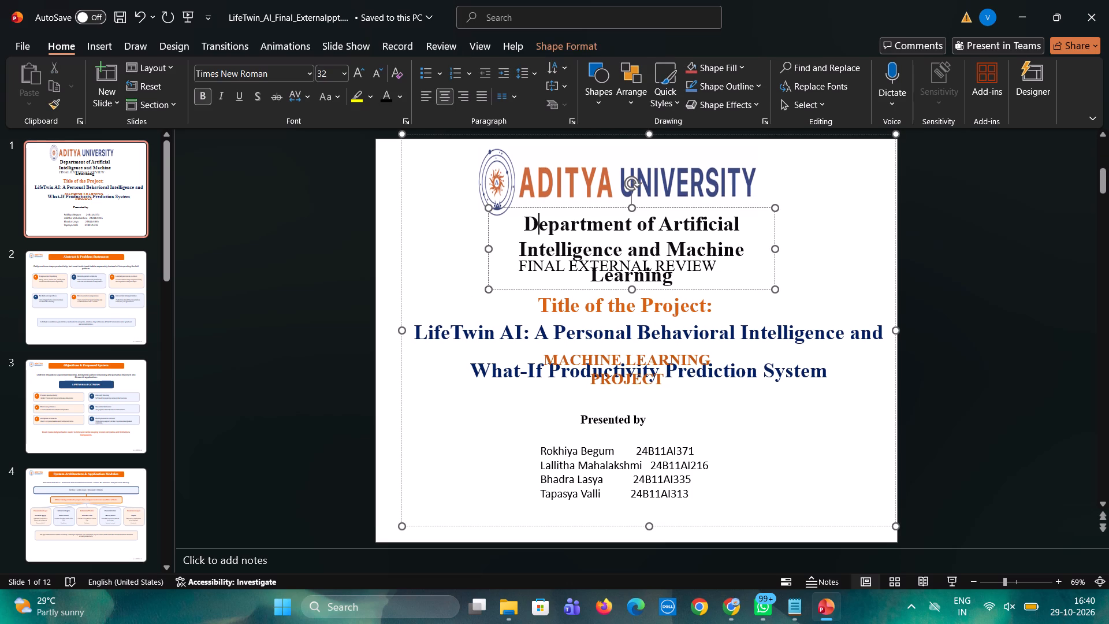
key("ctrl+a")
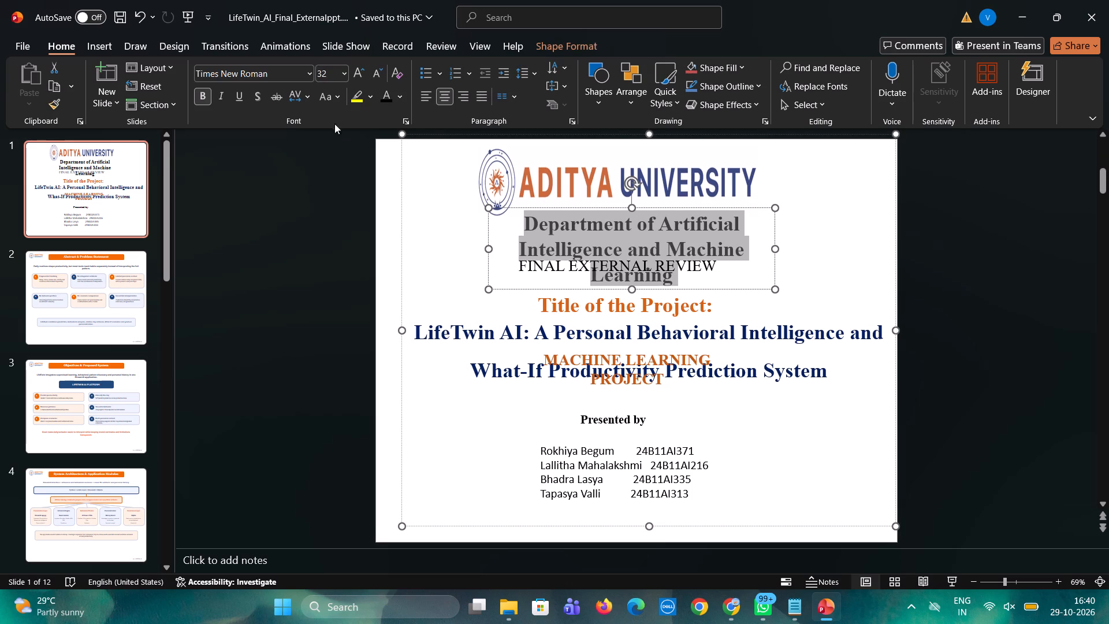
left_click(370, 75)
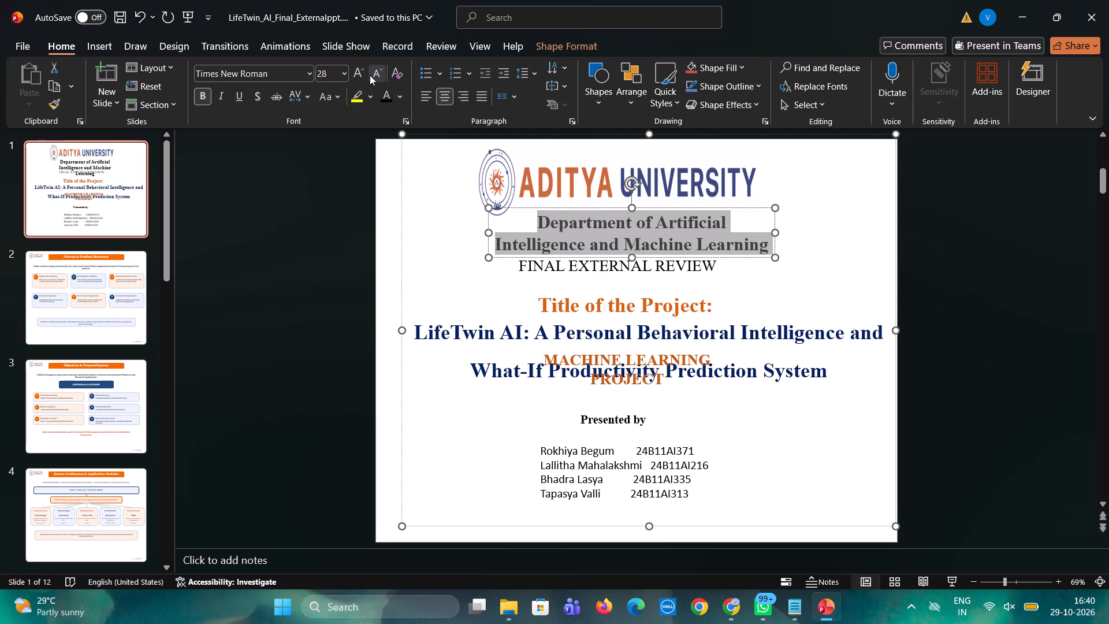
left_click(933, 244)
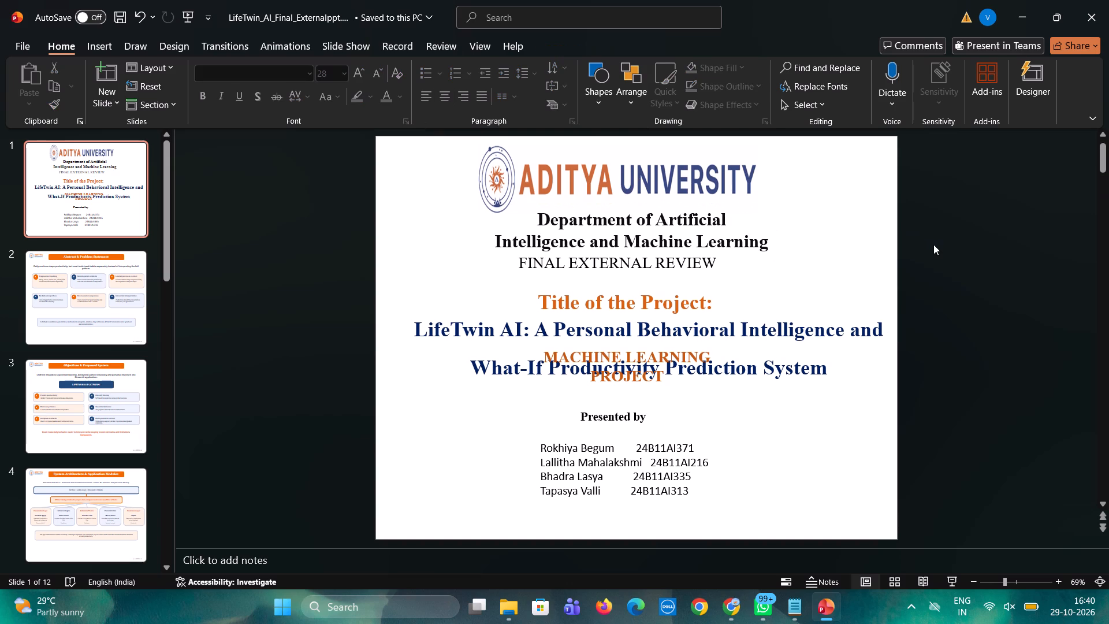
Format the "FINAL EXTERNAL REVIEW" text on the title slide as bold in the darker orange theme colour.
left_click(711, 261)
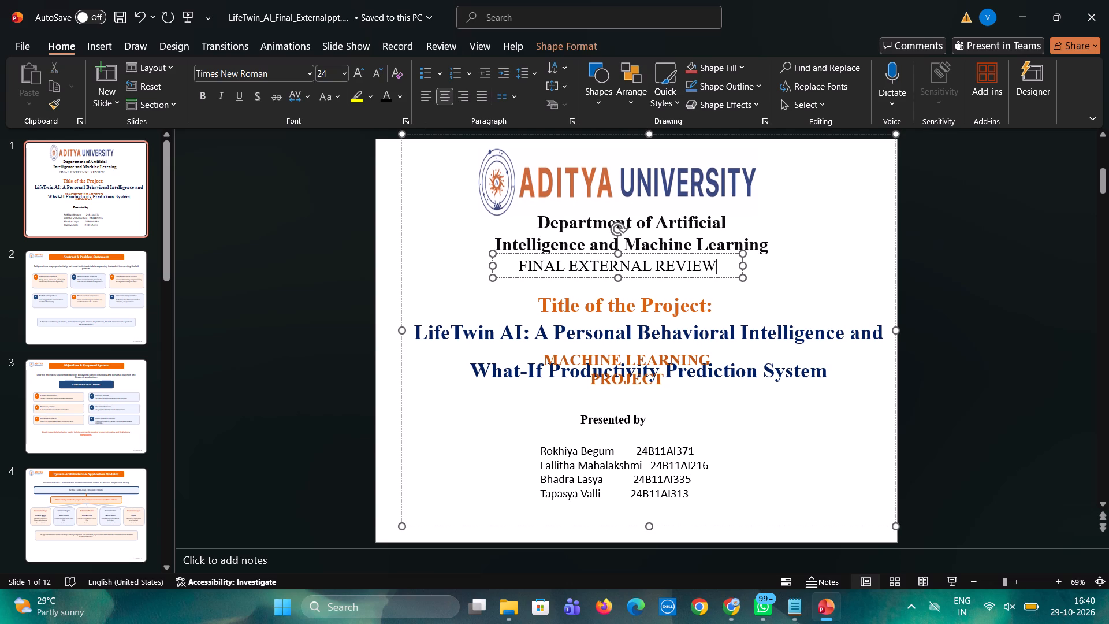
left_click_drag(716, 265, 526, 269)
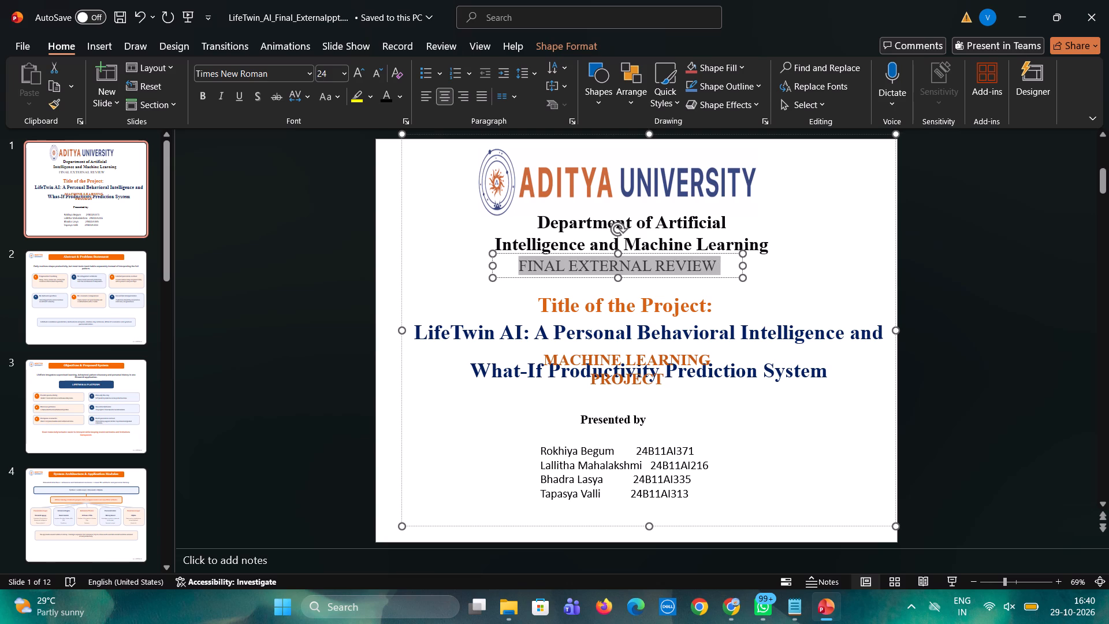
left_click_drag(526, 269, 526, 269)
left_click(680, 246)
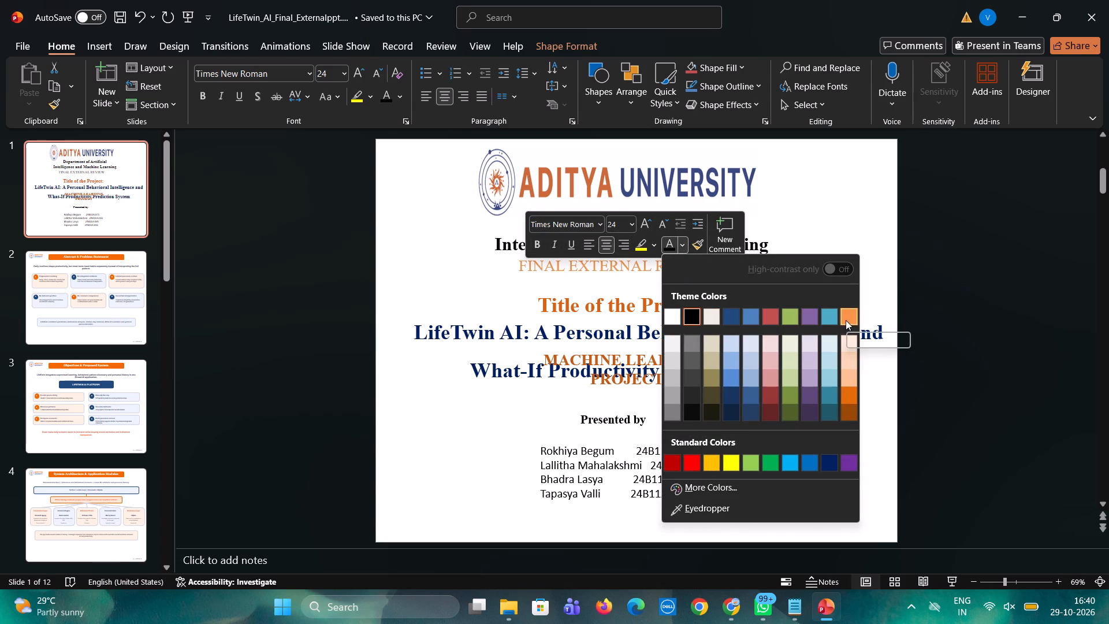
left_click(849, 395)
left_click(536, 240)
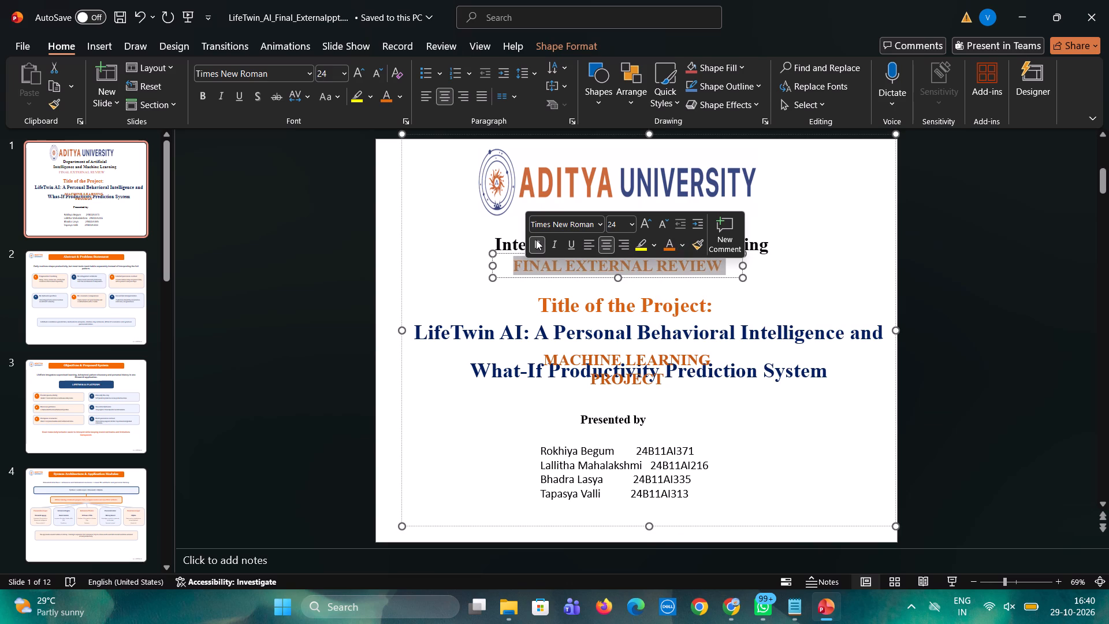
left_click(992, 255)
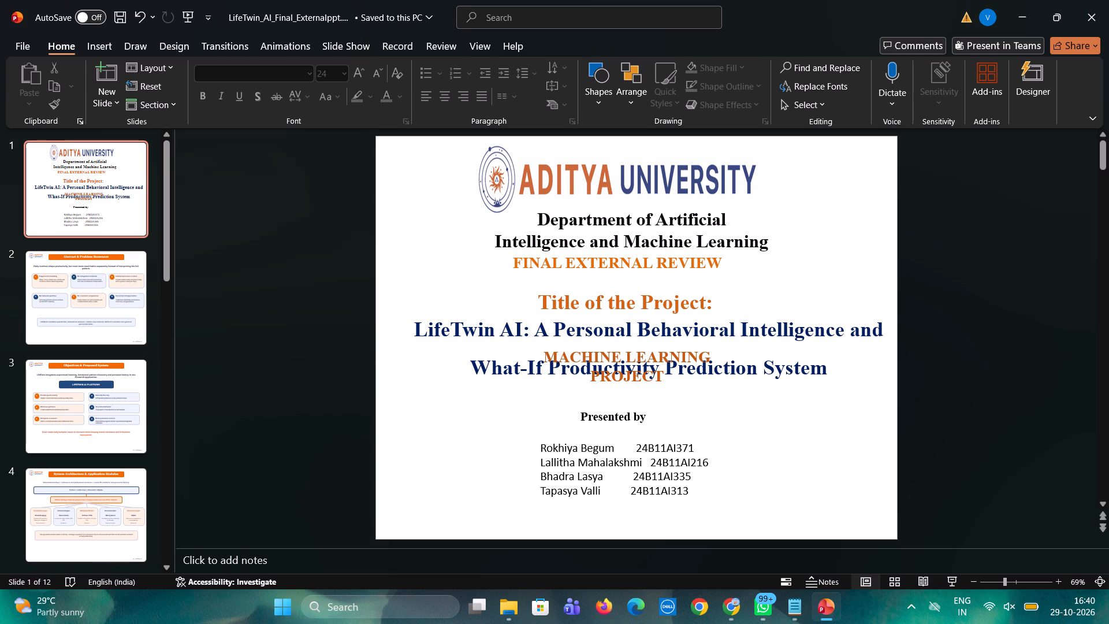
Move the "Title of the Project:" text box slightly upward, closer to the "FINAL EXTERNAL REVIEW" line.
left_click_drag(711, 304, 552, 314)
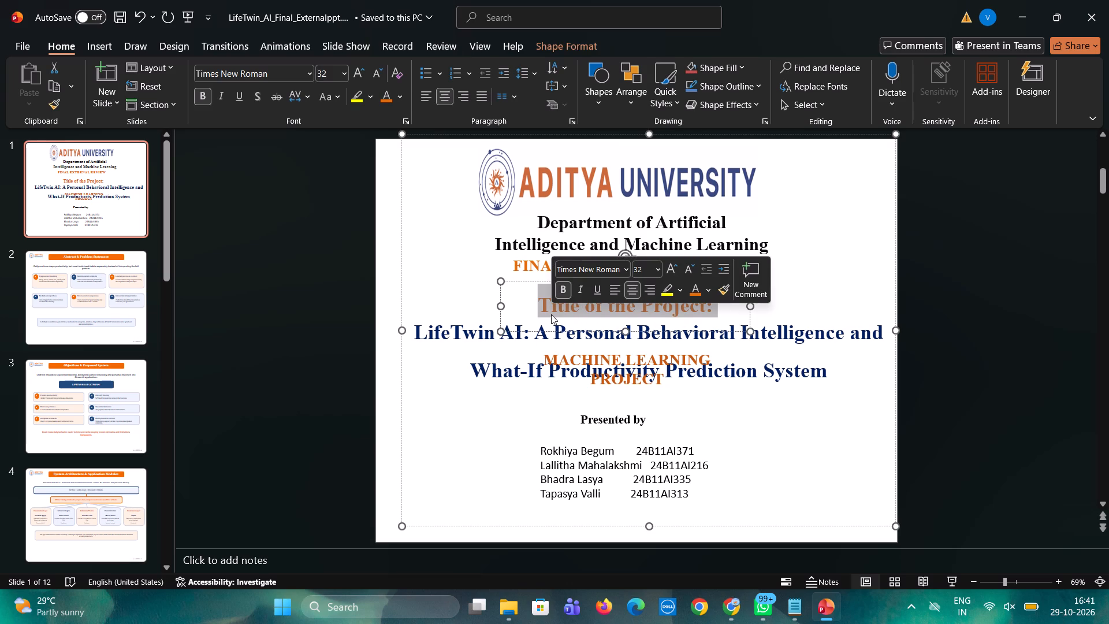
left_click(869, 256)
left_click(644, 291)
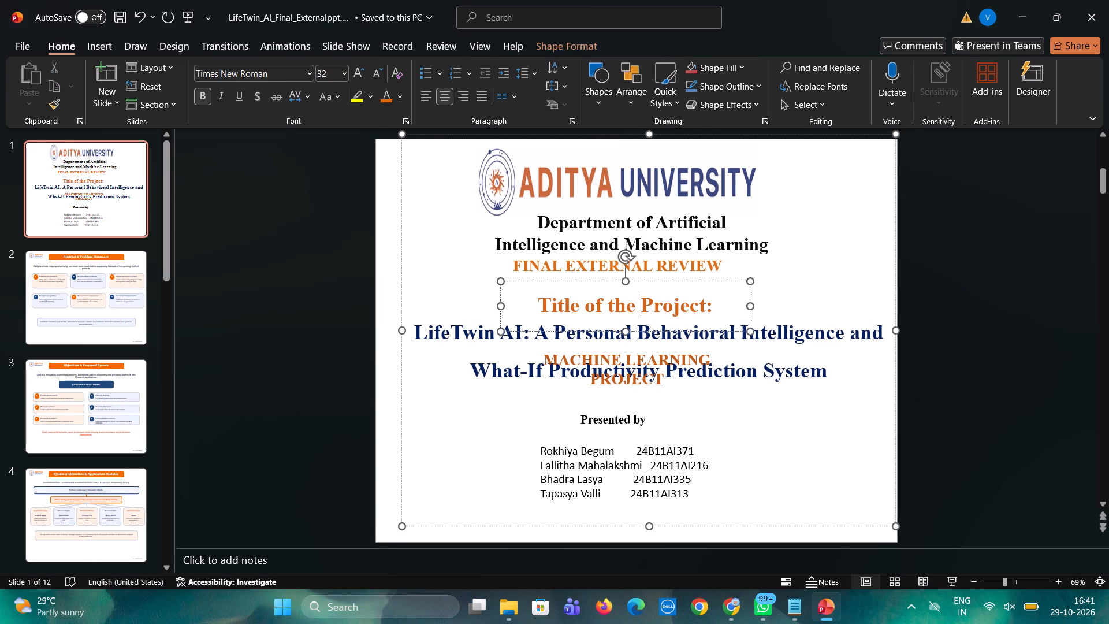
left_click_drag(645, 282, 642, 277)
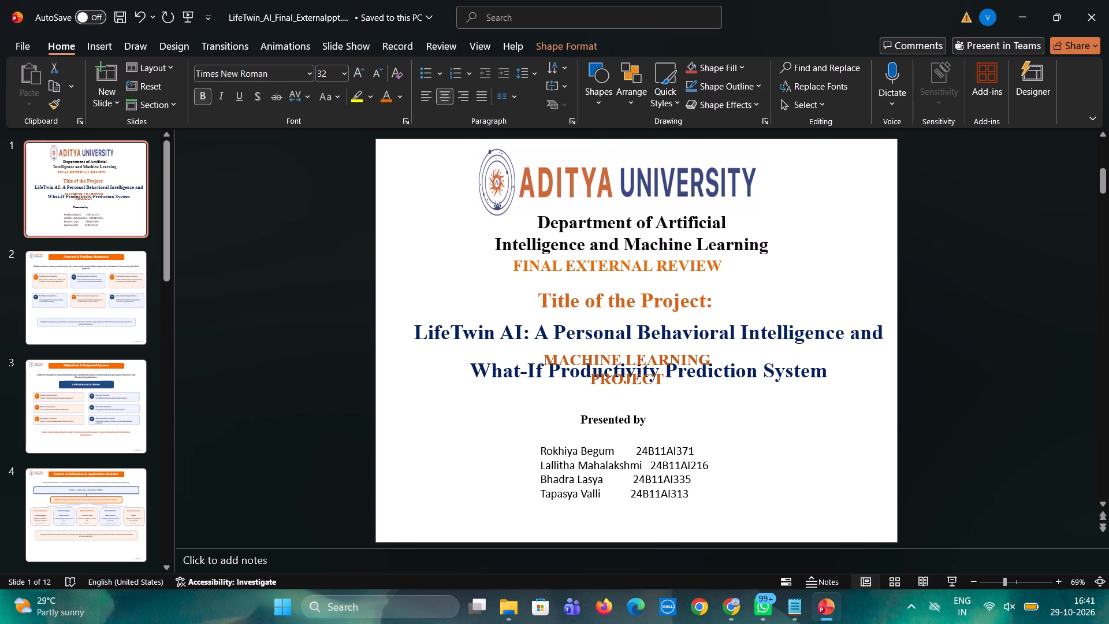
left_click_drag(642, 277, 641, 273)
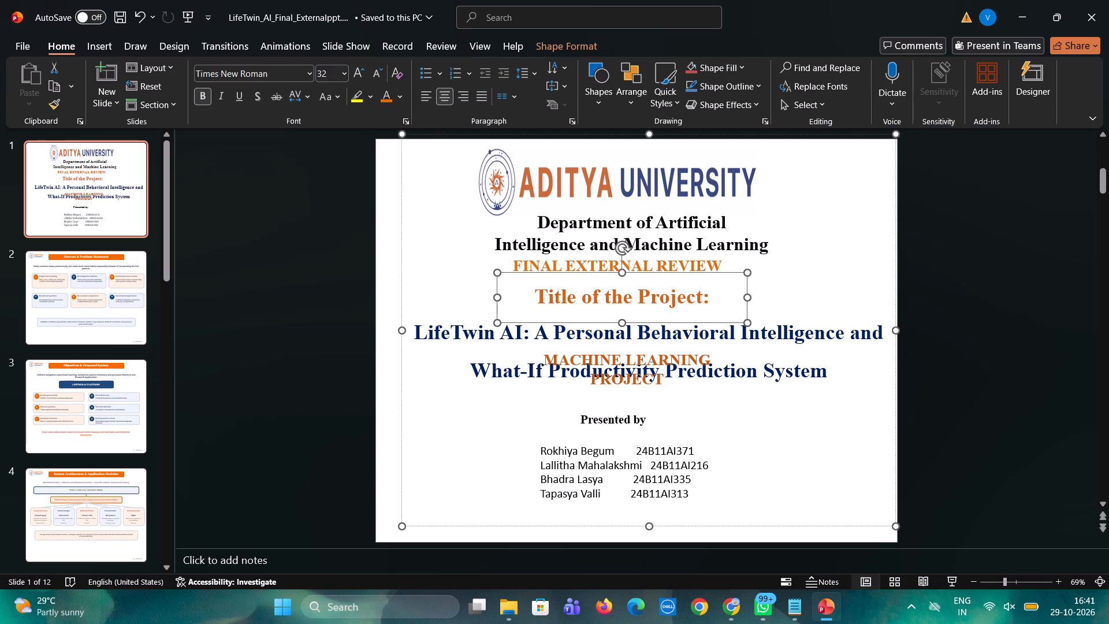
Reduce the font size of the LifeTwin AI project title text on the title slide to 28.
left_click_drag(839, 373, 705, 376)
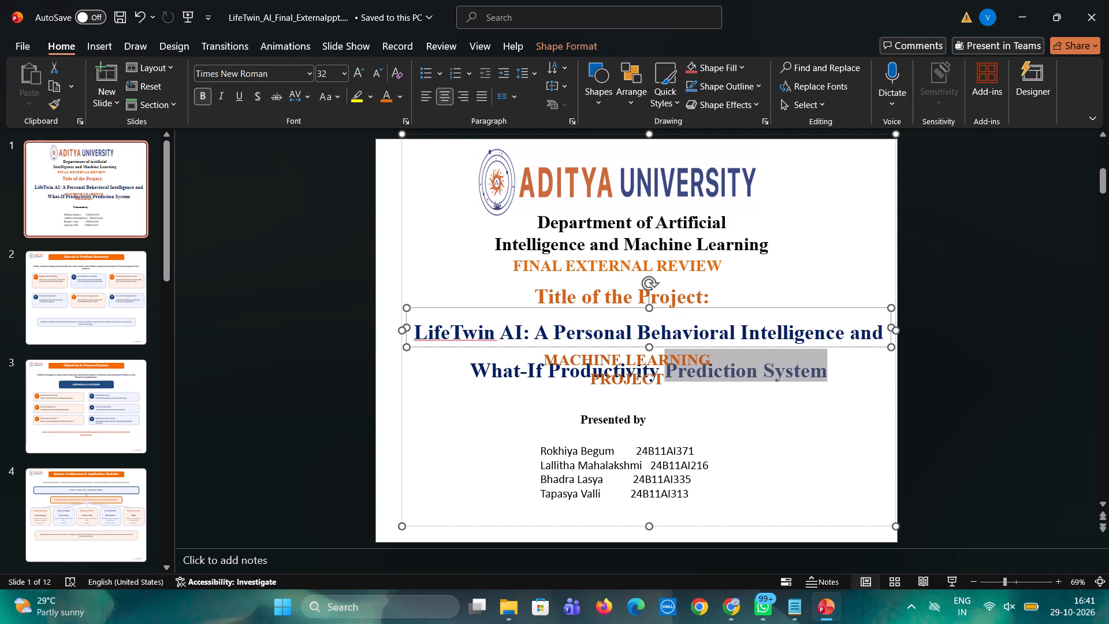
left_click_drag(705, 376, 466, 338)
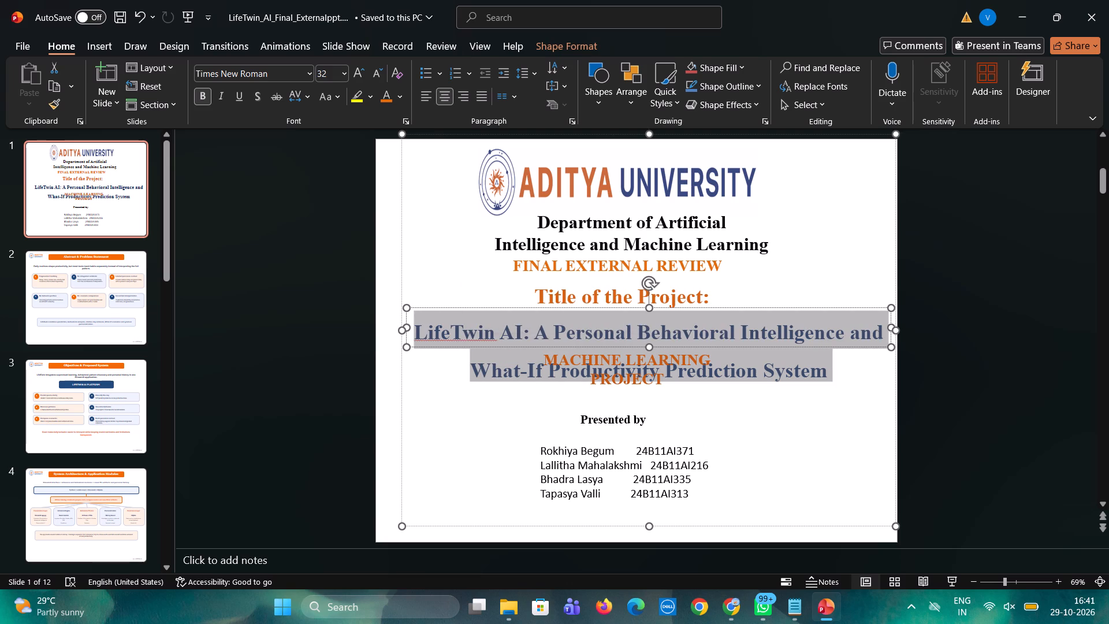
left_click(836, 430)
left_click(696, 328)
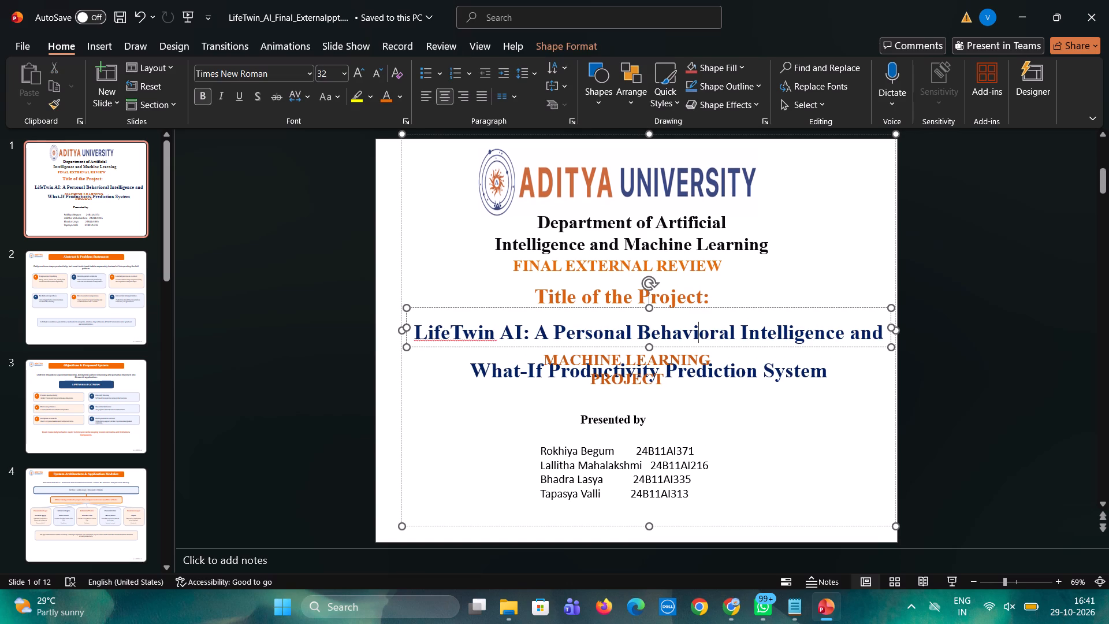
Reduce the font size of the "Title of the Project:" heading on the title slide to 28.
left_click(709, 295)
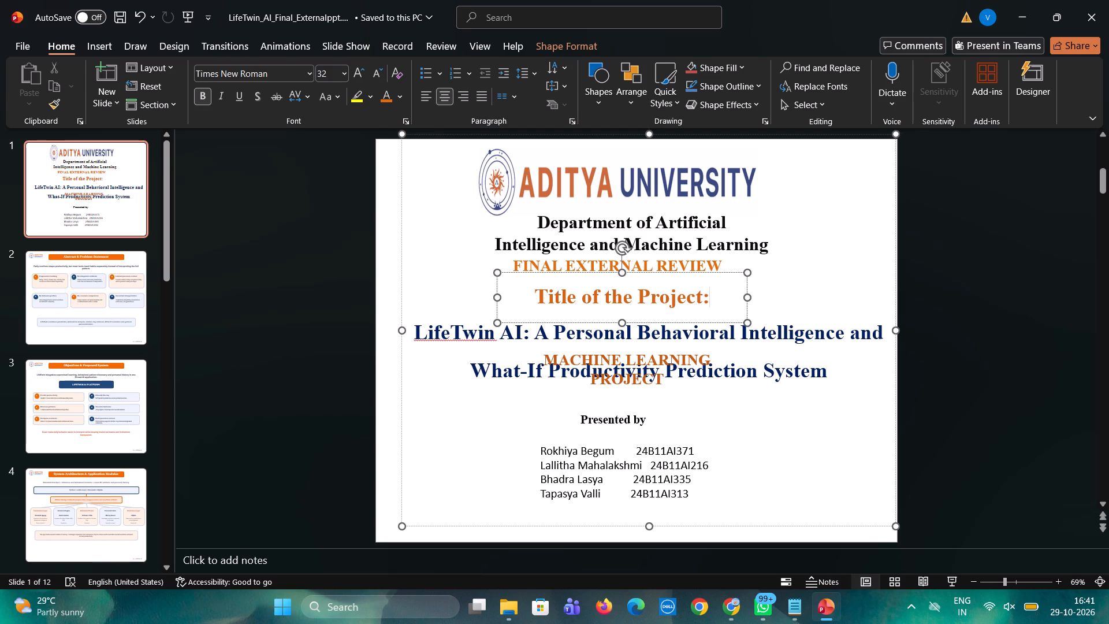
key("ctrl+a")
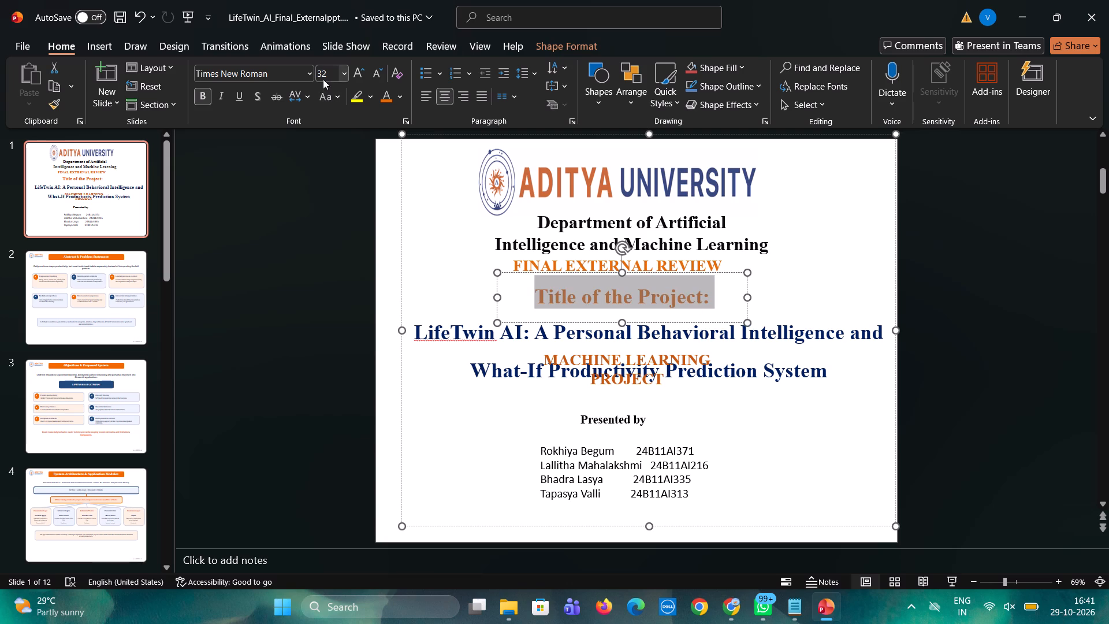
left_click(372, 75)
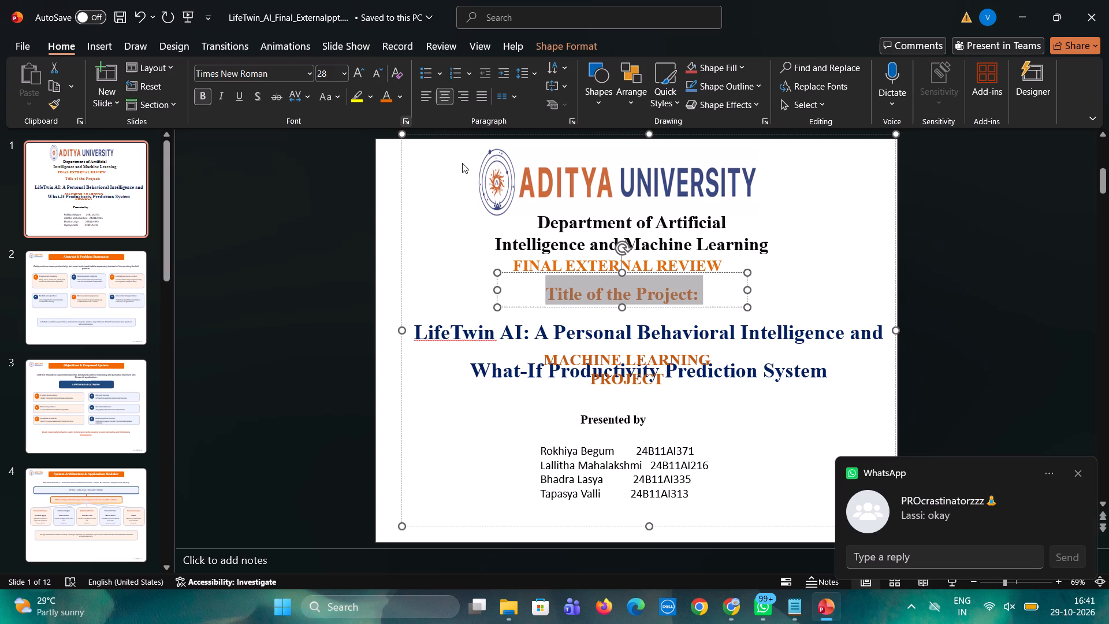
left_click(1025, 258)
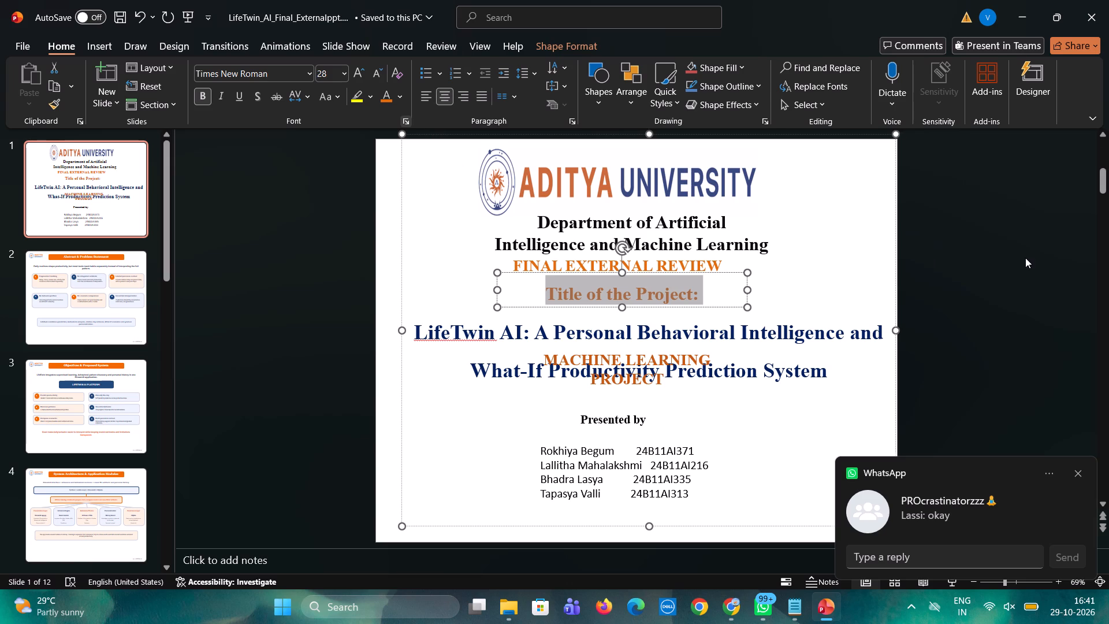
Reduce the font size of the whole two-line LifeTwin AI project title on the title slide to 28.
left_click(831, 367)
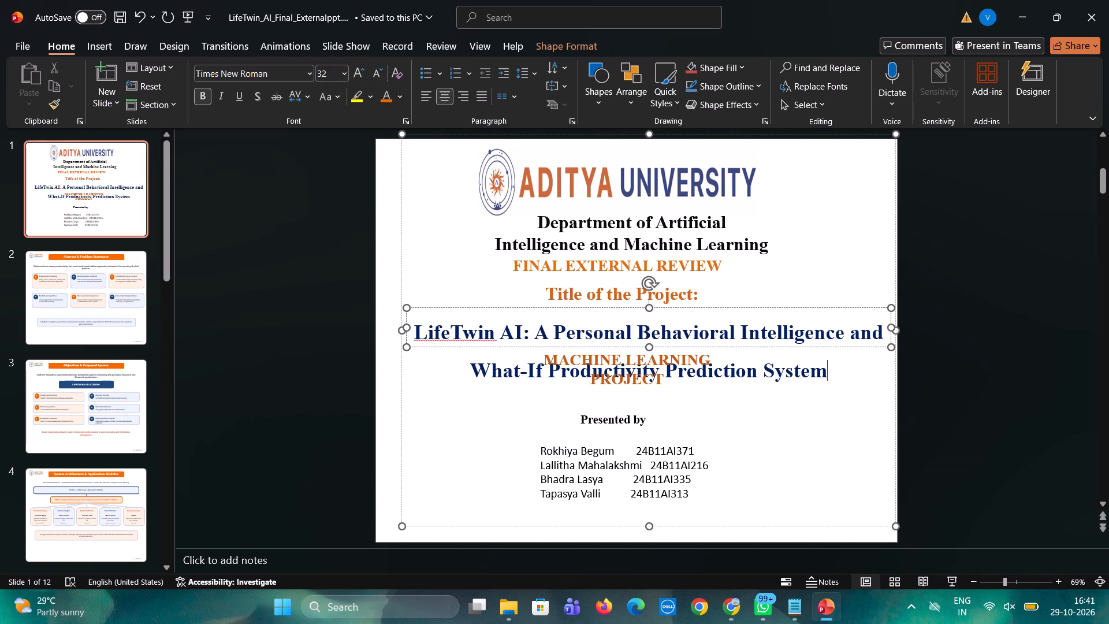
key("ctrl+a")
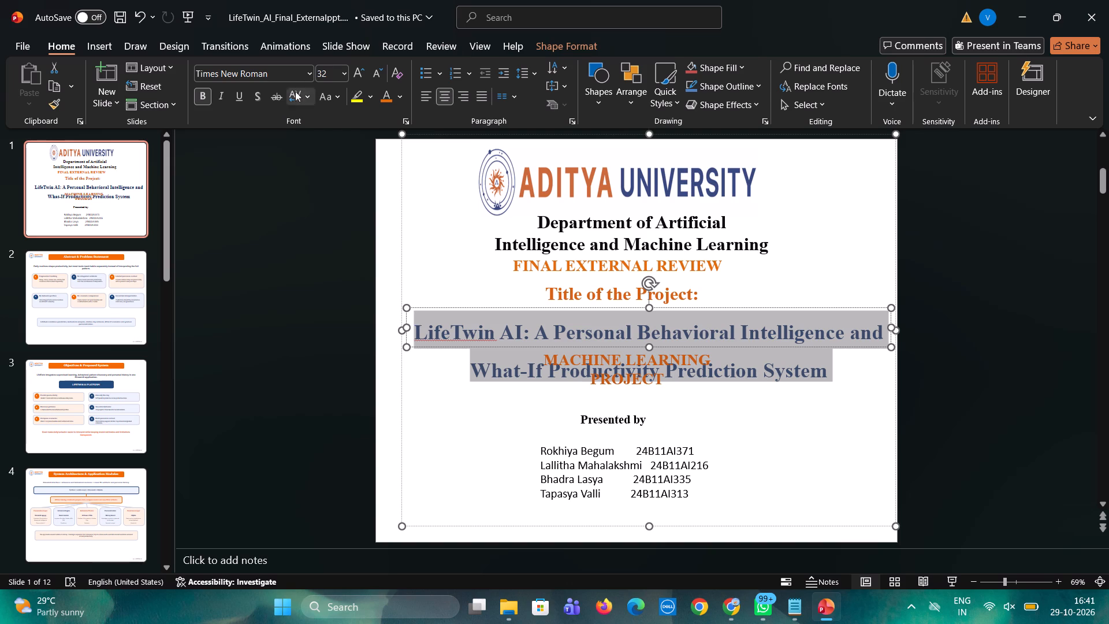
left_click(369, 72)
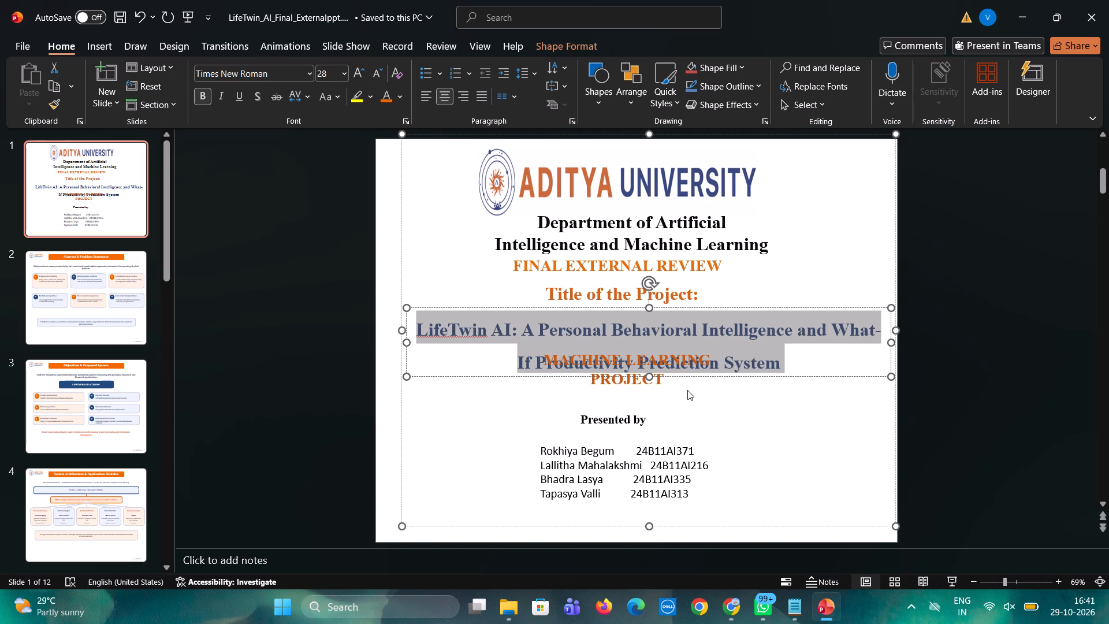
left_click(723, 398)
Open the font colour choices for the whole "MACHINE LEARNING PROJECT" text on the title slide.
left_click_drag(667, 378, 589, 362)
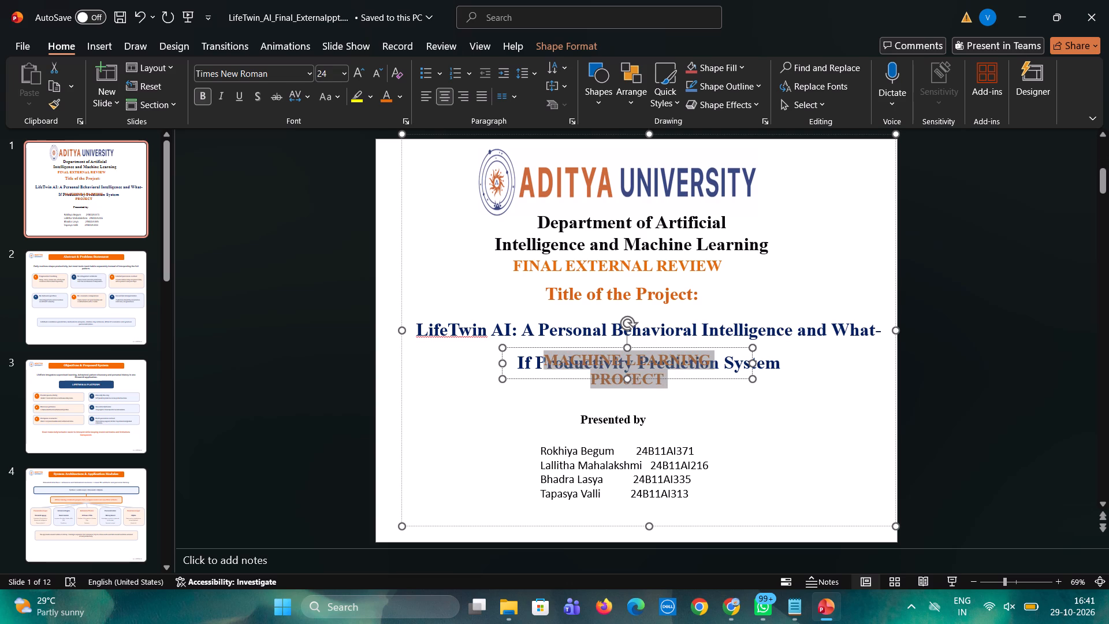
left_click_drag(589, 362, 582, 359)
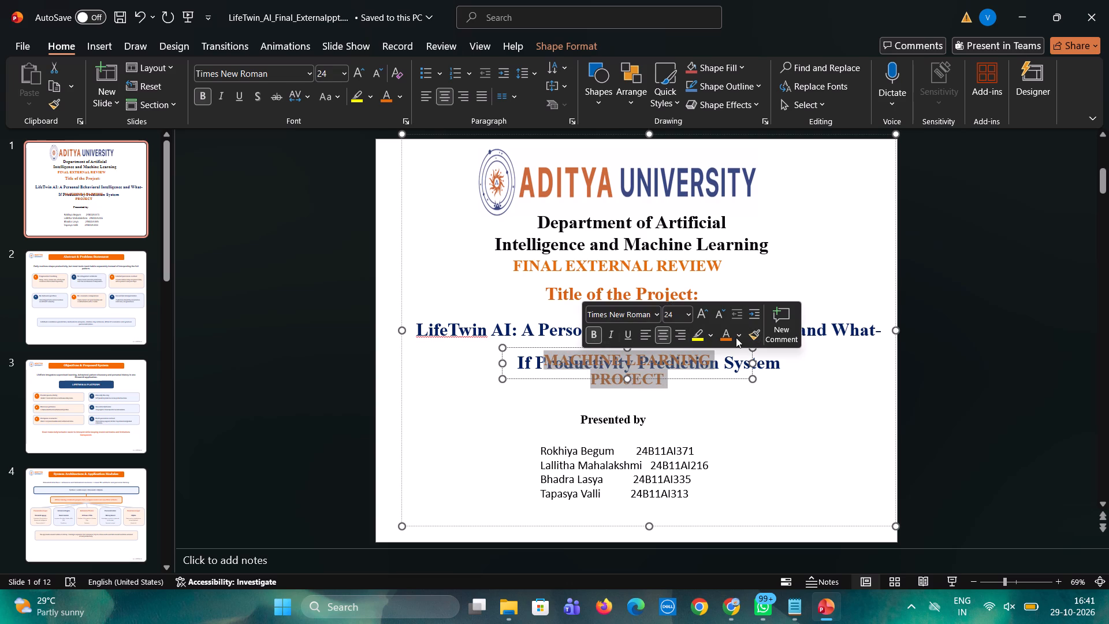
left_click(740, 333)
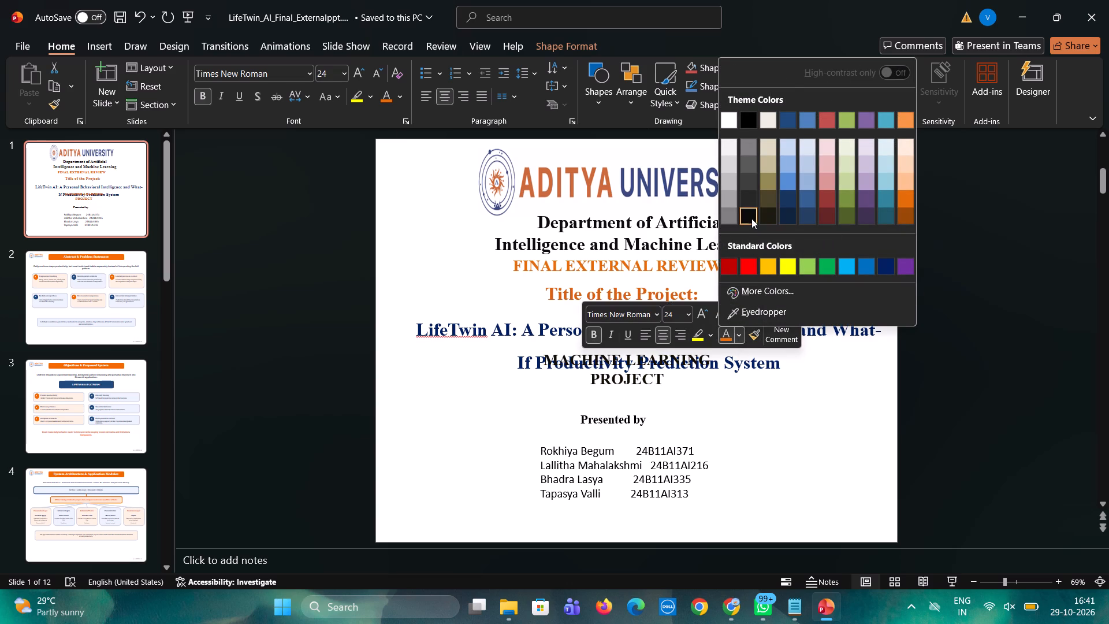
Recolour the "MACHINE LEARNING PROJECT" text in the darkest black theme shade and move its text box down, below the project title.
left_click(751, 218)
left_click_drag(700, 389, 699, 407)
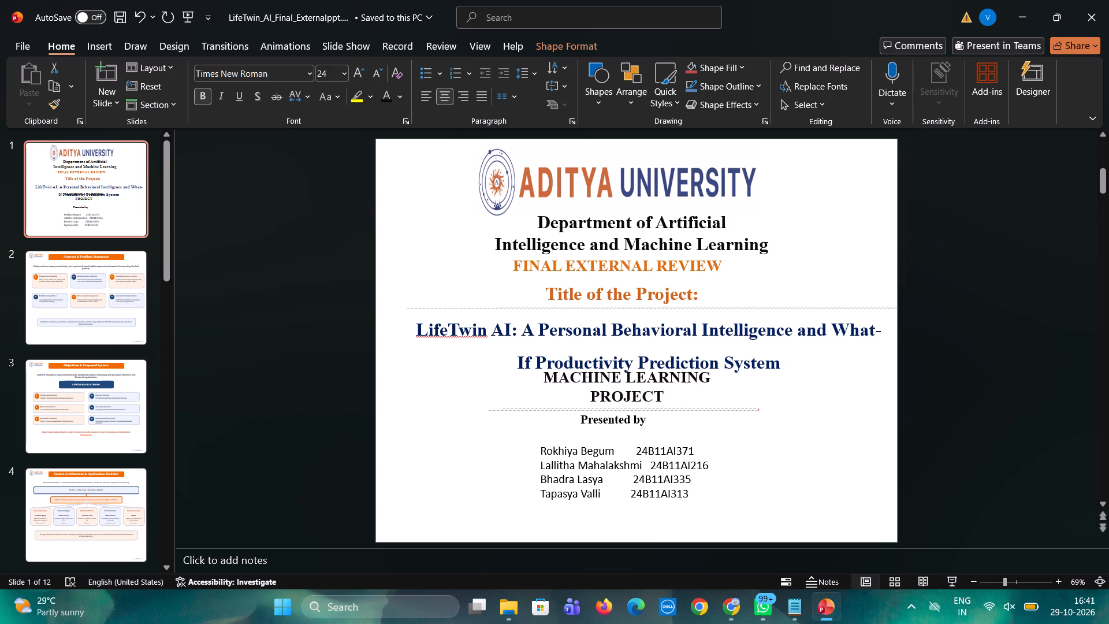
left_click_drag(699, 407, 699, 408)
Change the font colour of the whole LifeTwin AI project title to black.
left_click(808, 347)
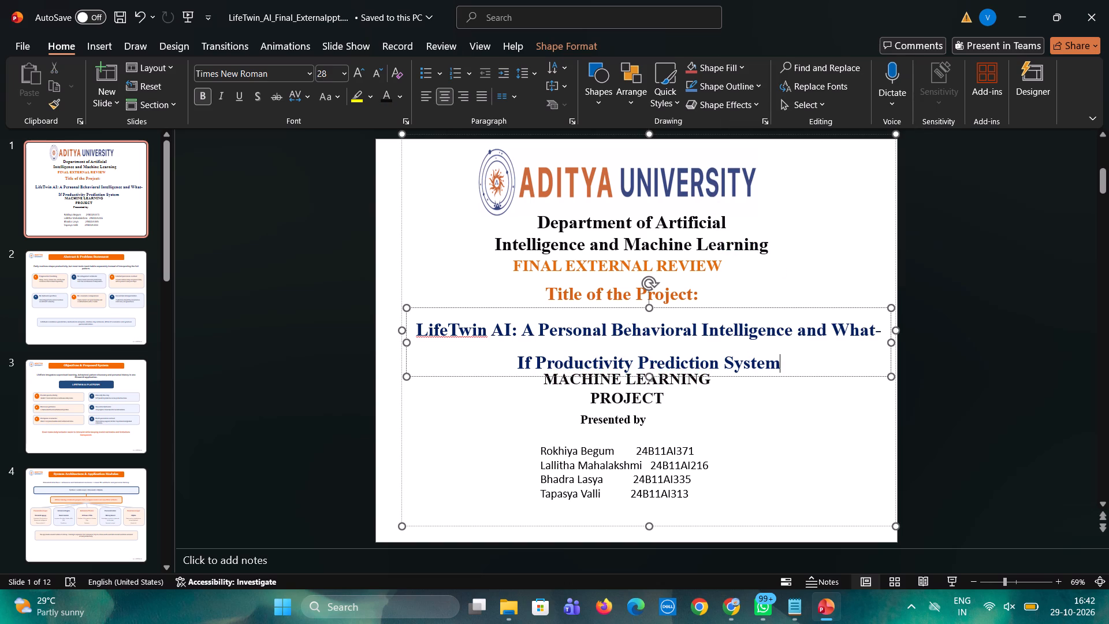
key("ctrl+a")
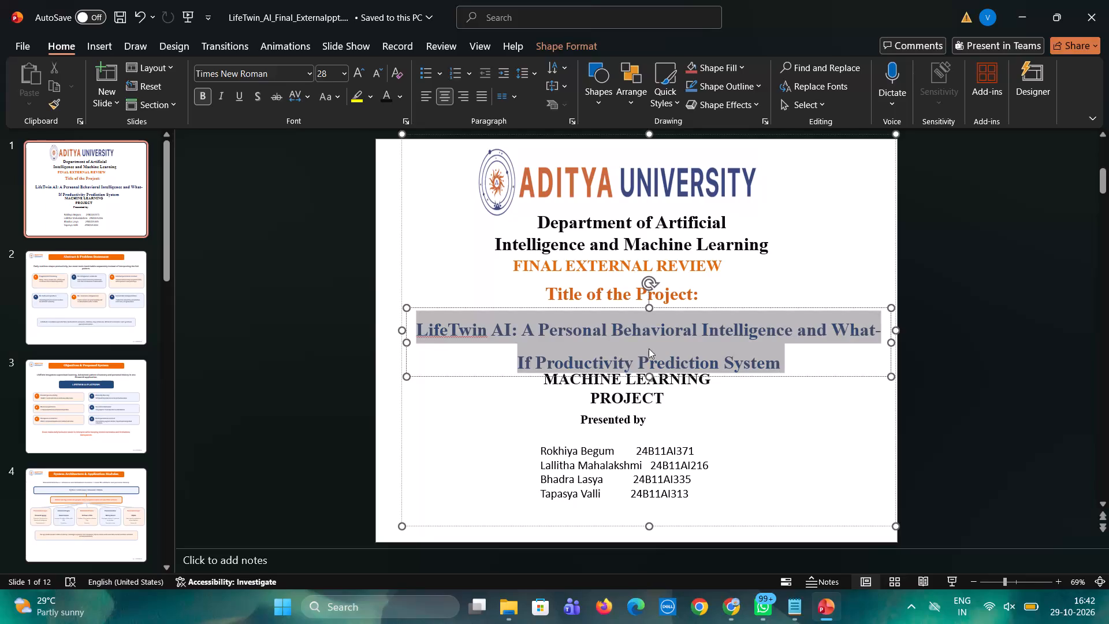
left_click(397, 94)
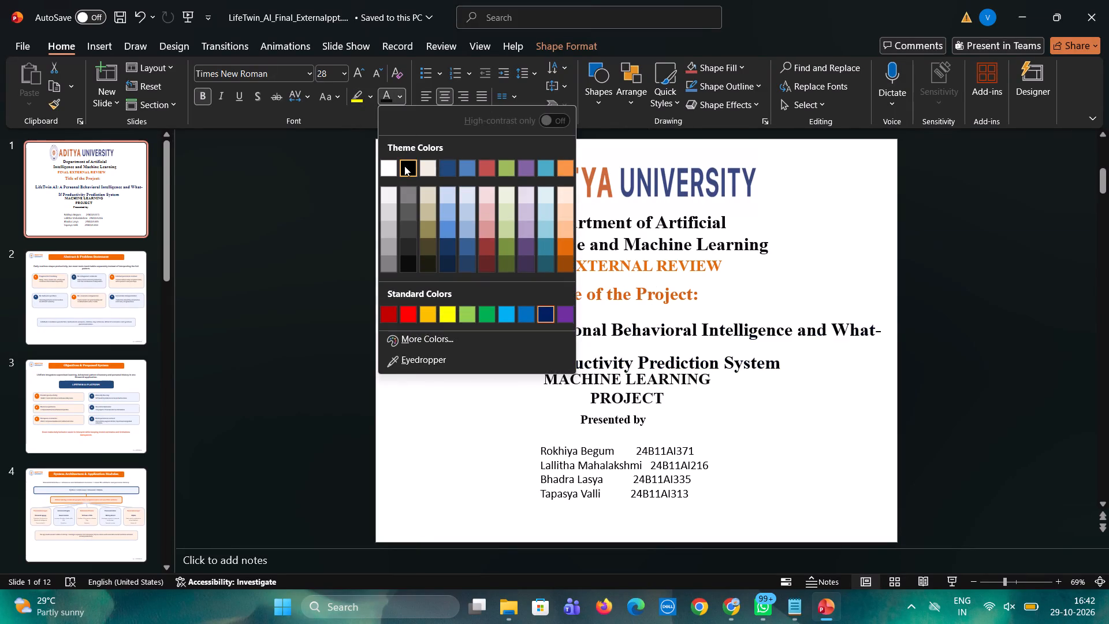
Apply the black theme colour to the selected LifeTwin AI project title text.
left_click(404, 166)
left_click(1011, 391)
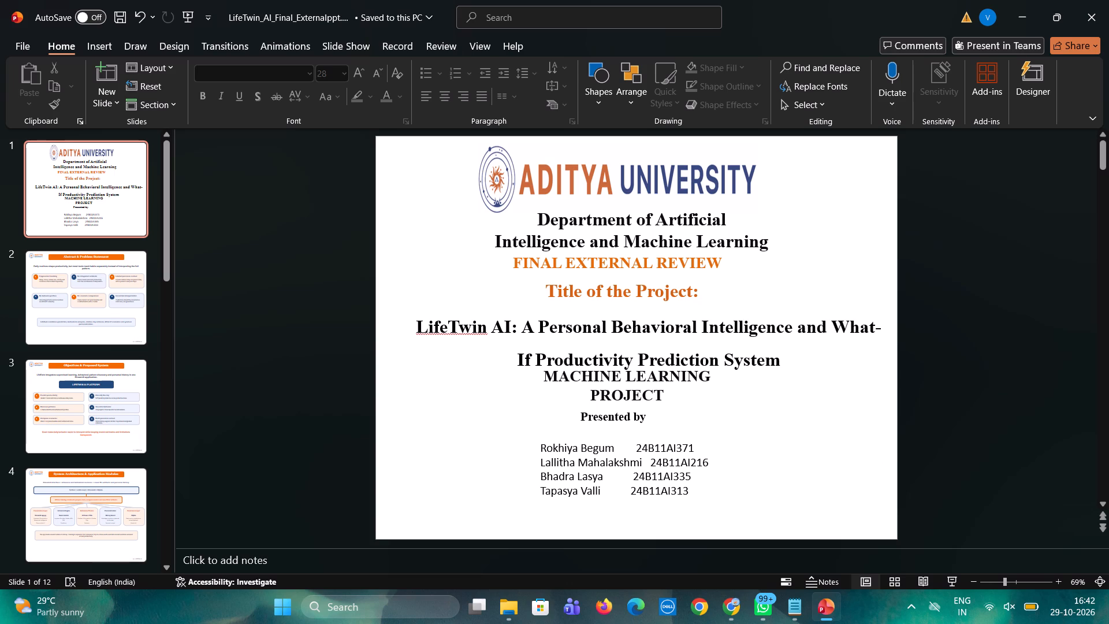
Delete the hyphen between "What" and "If" in the project title so it reads "WhatIf".
left_click(515, 362)
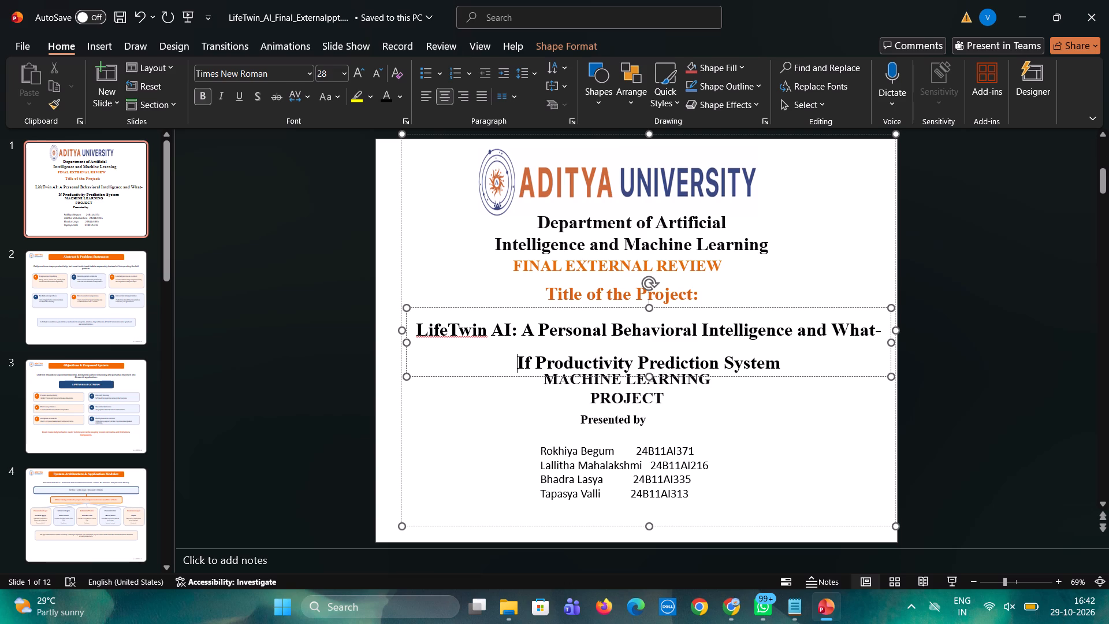
key("BackSpace")
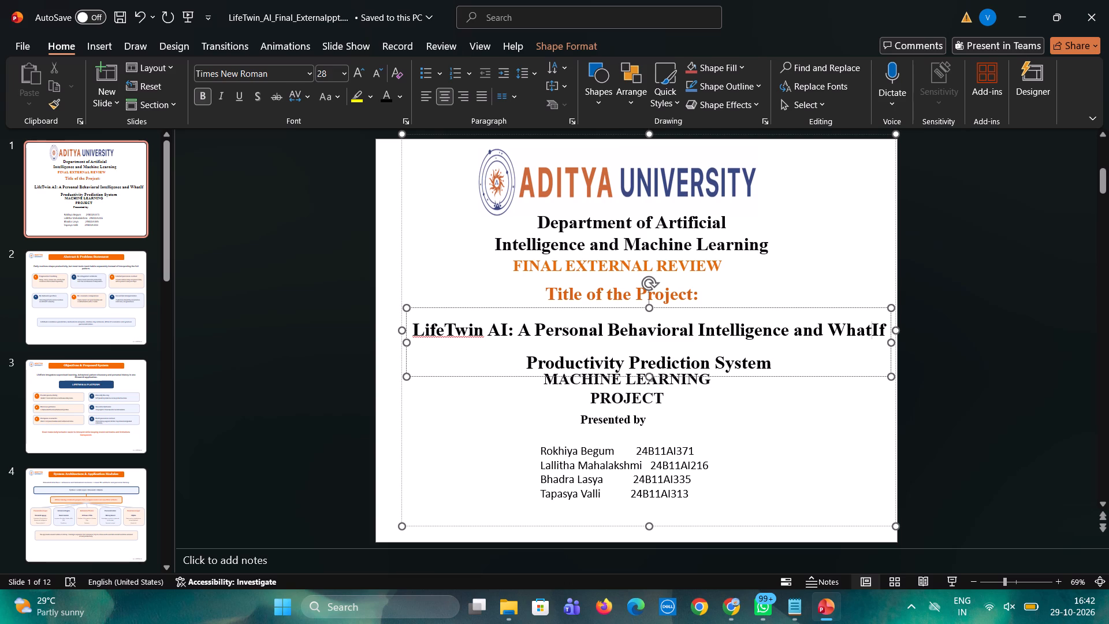
left_click(958, 429)
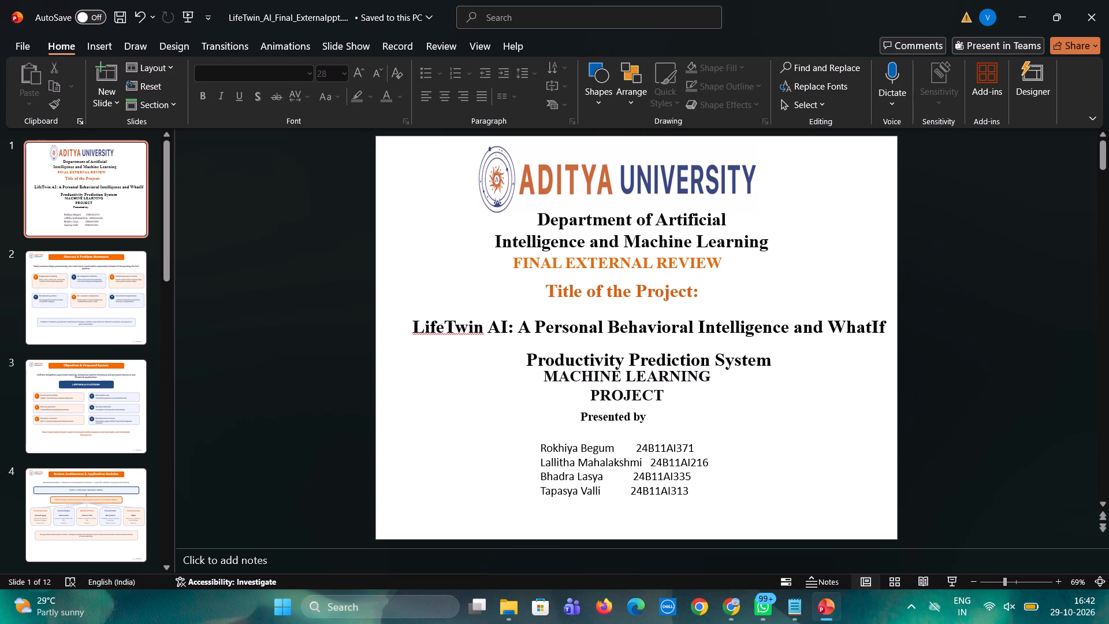
Move the text box with the student names and roll numbers slightly down and to the right on the title slide.
left_click(550, 448)
left_click_drag(695, 504, 697, 504)
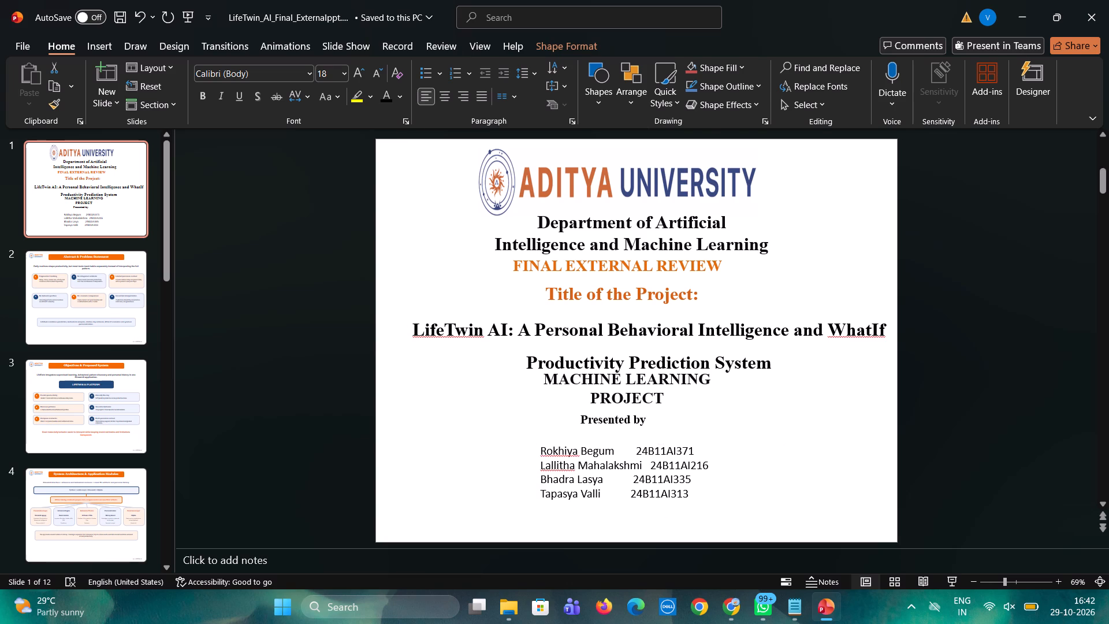
left_click_drag(697, 504, 702, 514)
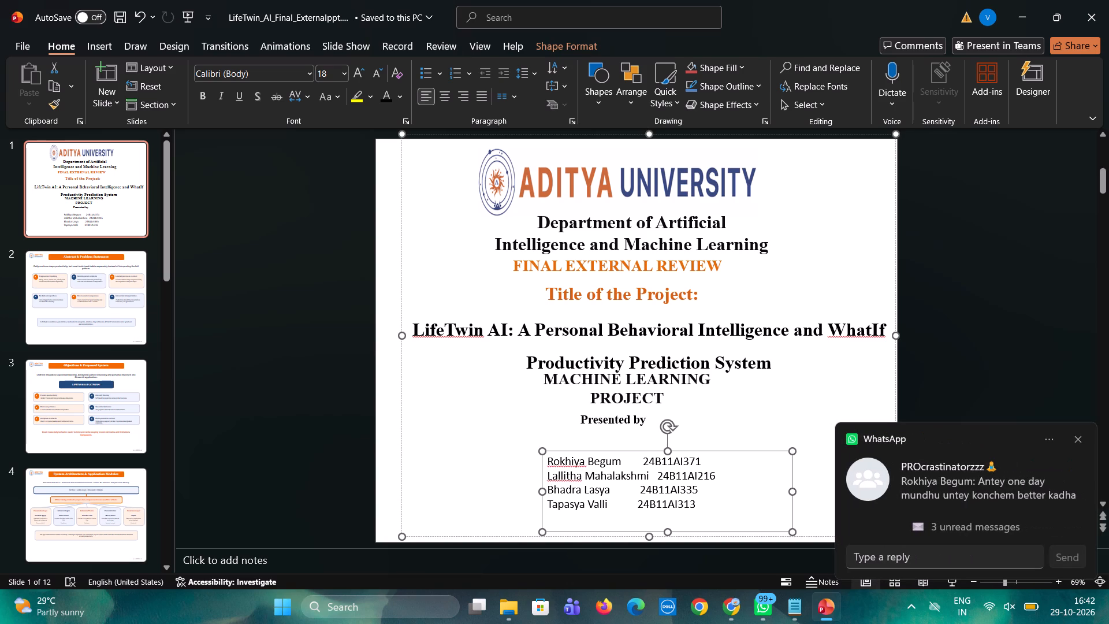
left_click(962, 334)
Move the "Presented by" text box slightly down, closer to the list of student names.
left_click(659, 421)
left_click(643, 420)
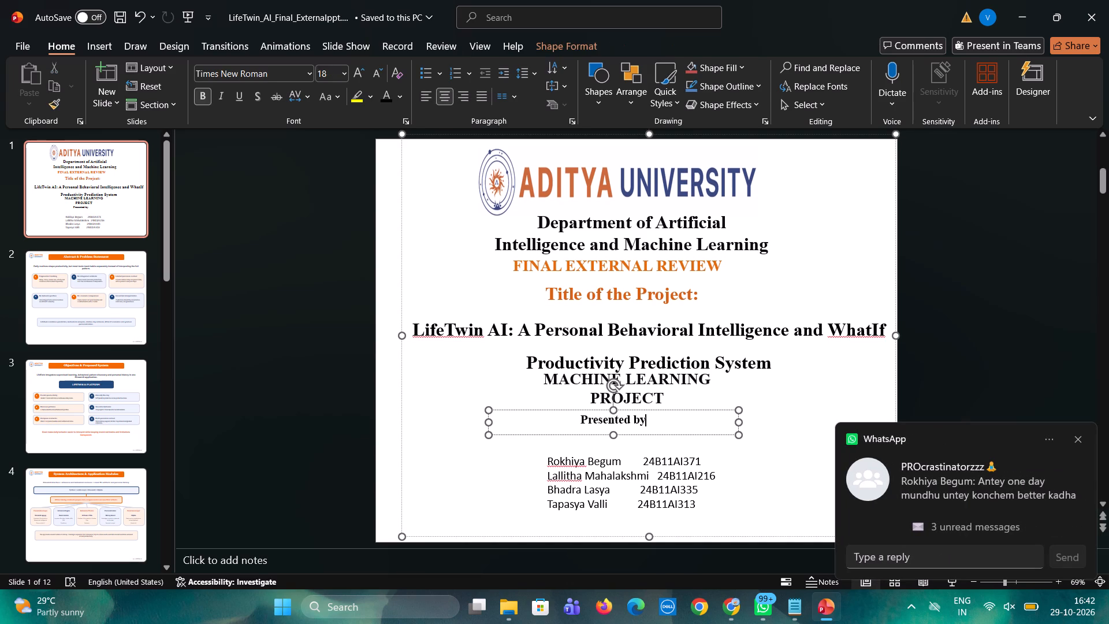
left_click_drag(660, 432, 664, 443)
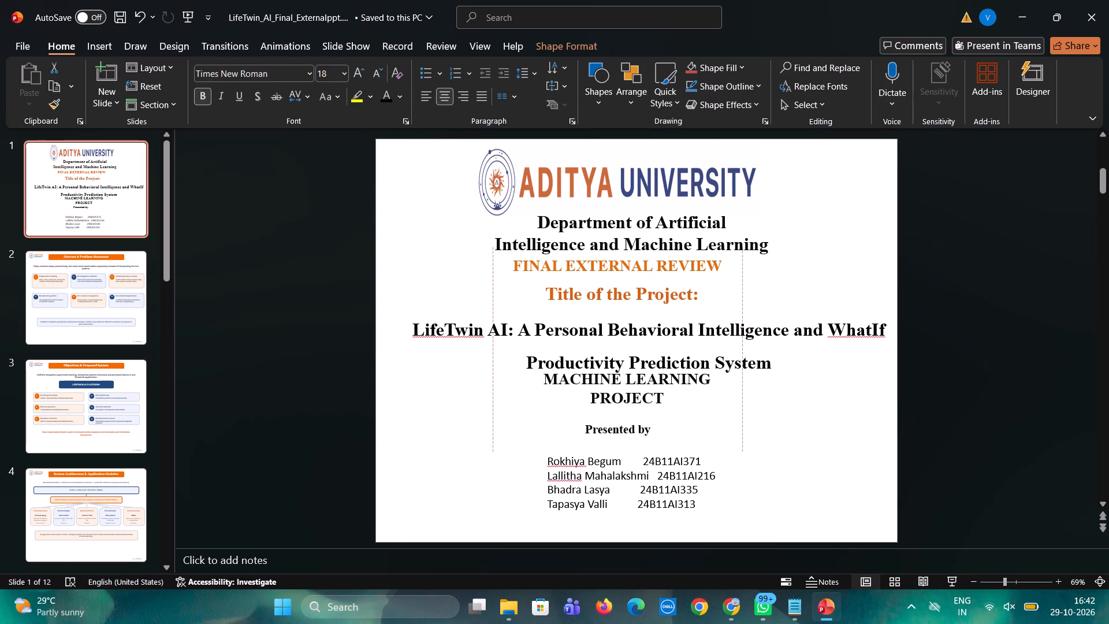
left_click_drag(664, 443, 665, 450)
left_click(999, 414)
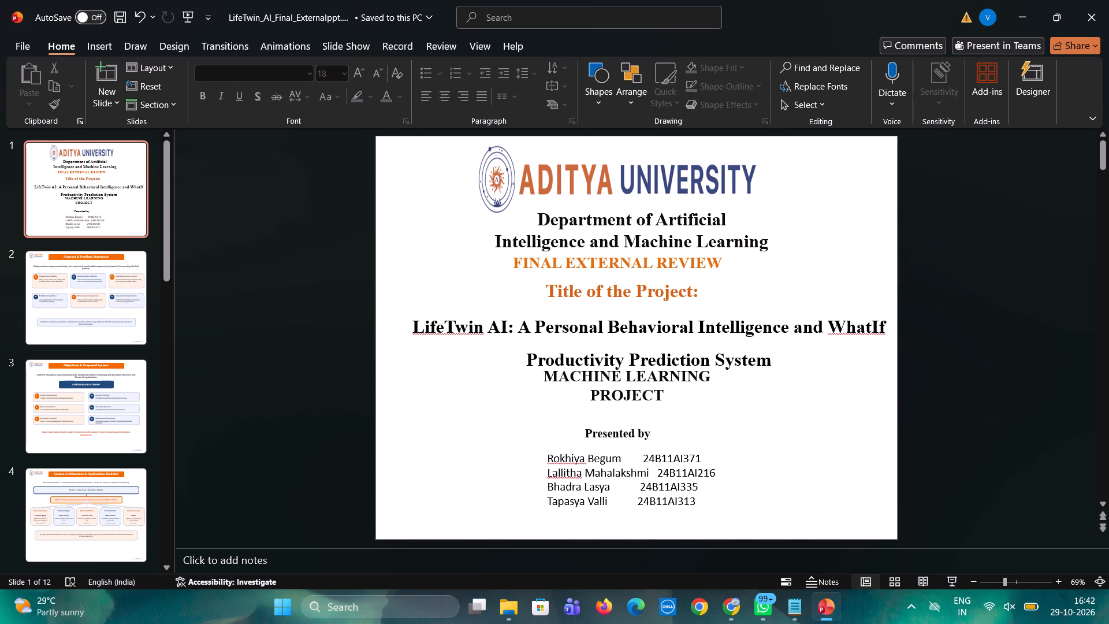
Move the "MACHINE LEARNING PROJECT" text box slightly further down to separate it from the project title.
left_click(653, 386)
left_click_drag(685, 408, 686, 417)
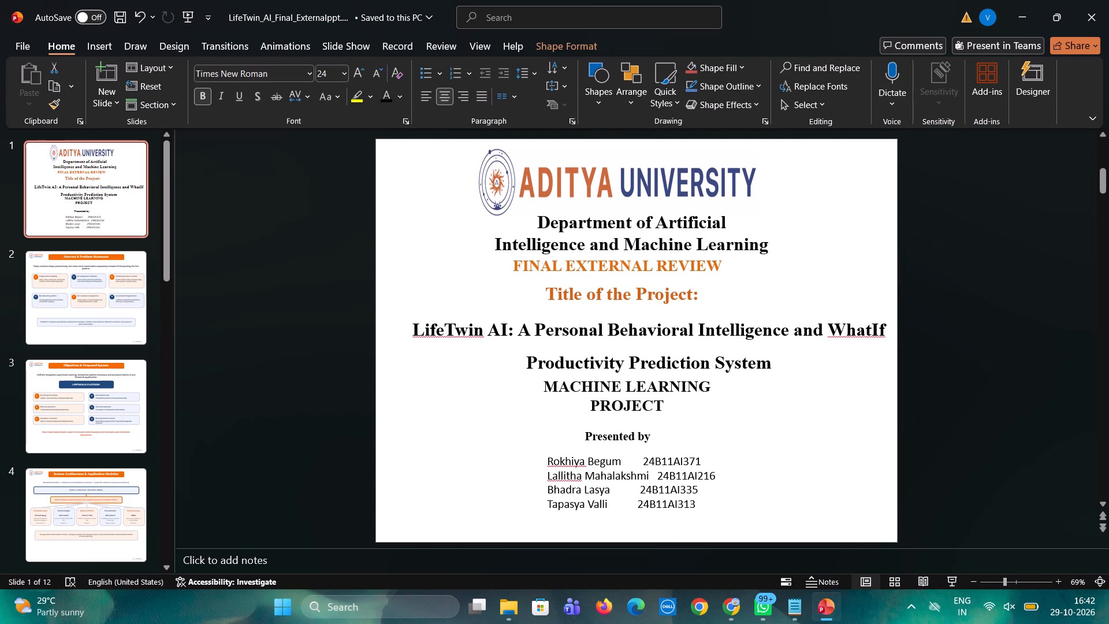
left_click_drag(686, 417, 686, 420)
left_click(1036, 396)
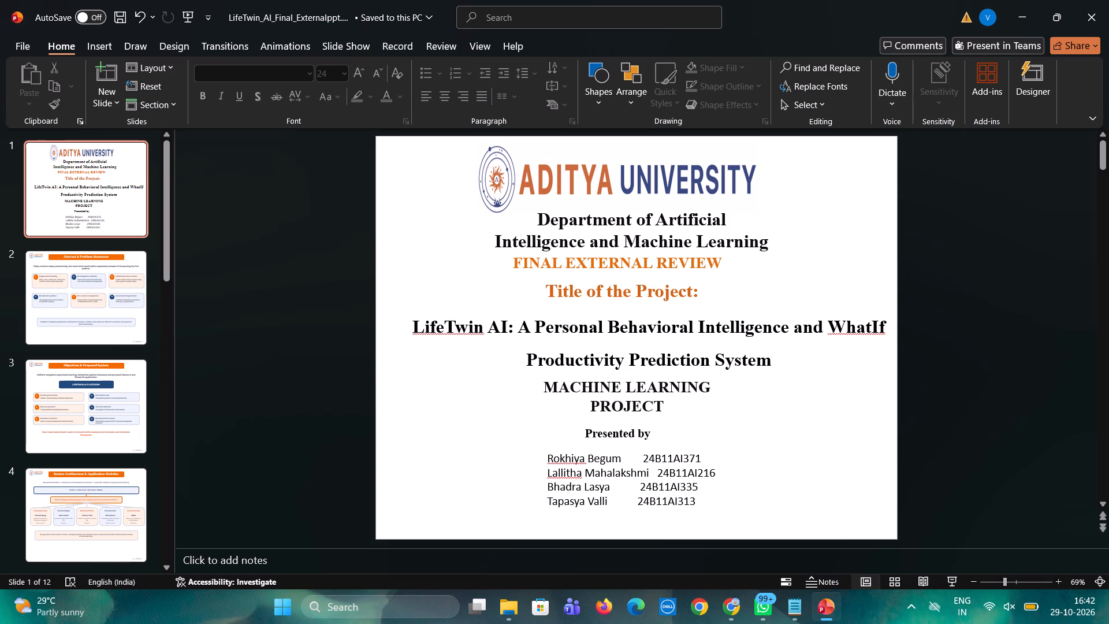
Delete "AI" from the project title so that it starts with "LifeTwin :".
left_click(510, 327)
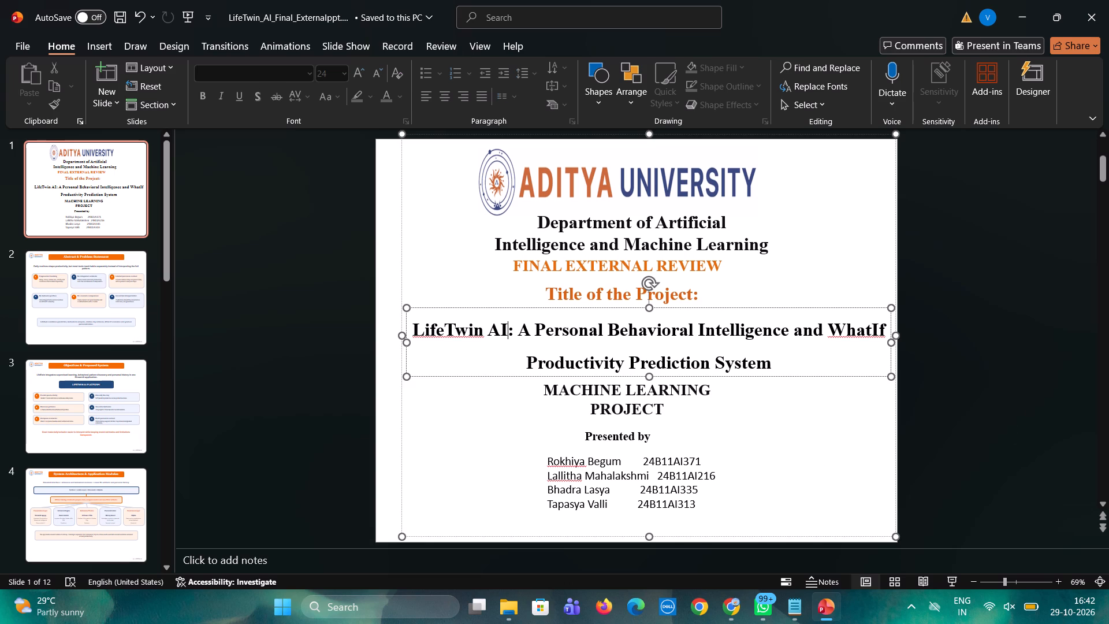
key("BackSpace")
key("BackSpace")
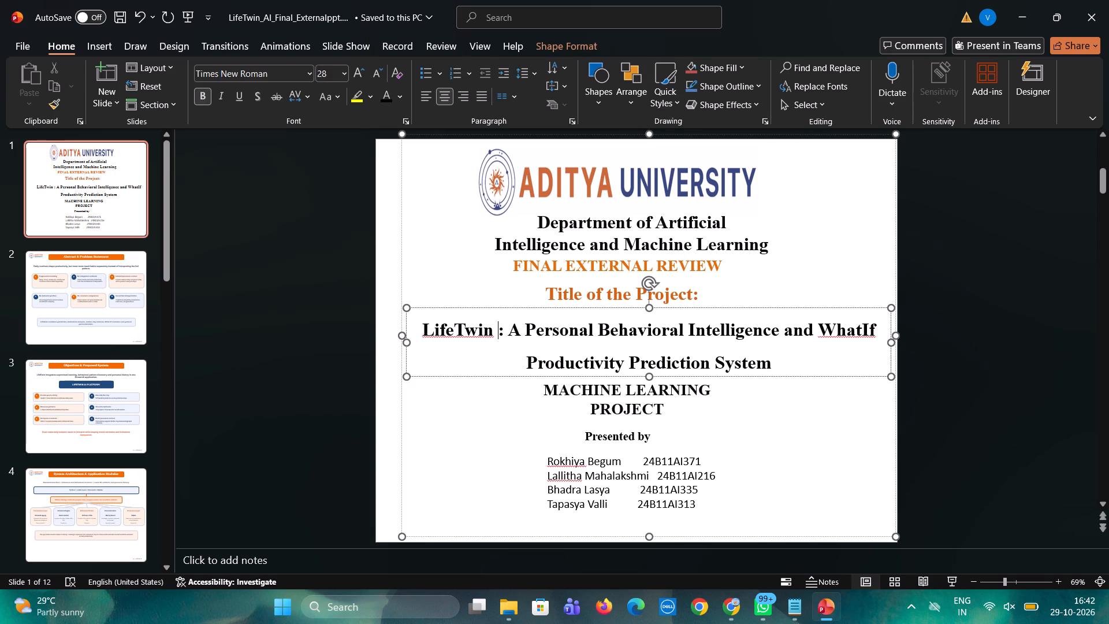
left_click(1018, 427)
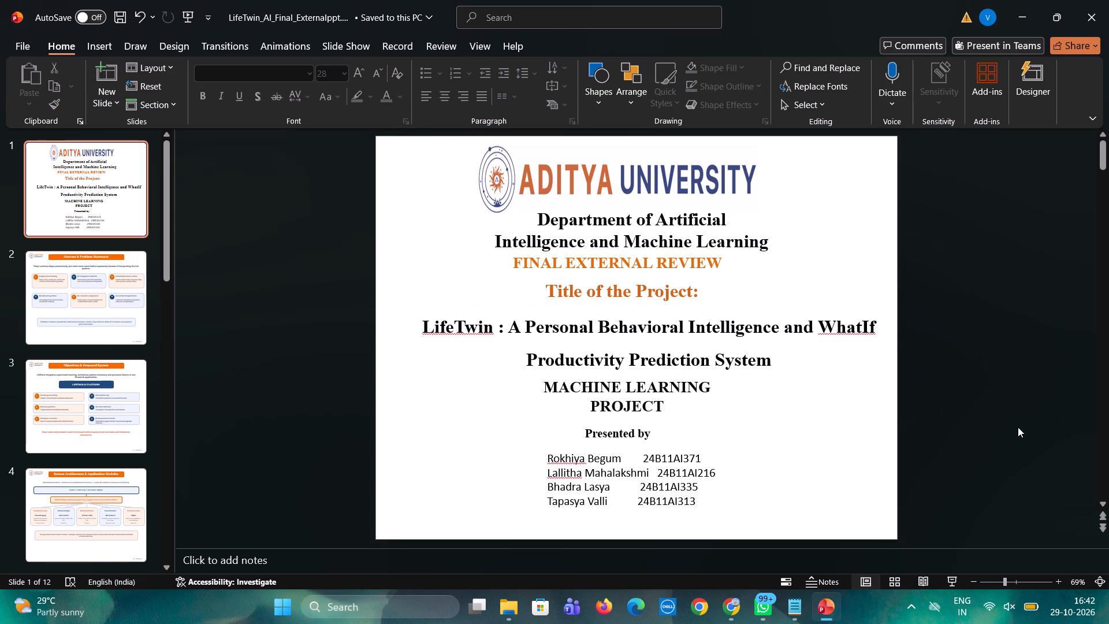
Save the presentation.
key("ctrl+s")
Open the font colour choices for the whole "Title of the Project:" text on the title slide.
left_click_drag(691, 292, 552, 290)
left_click(552, 290)
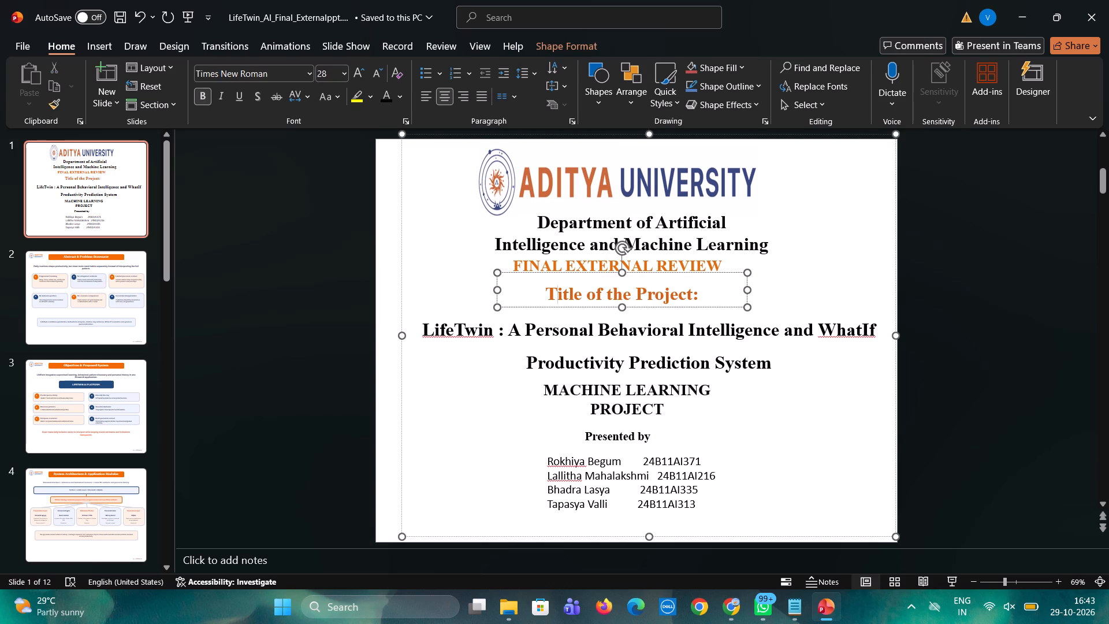
left_click(1026, 297)
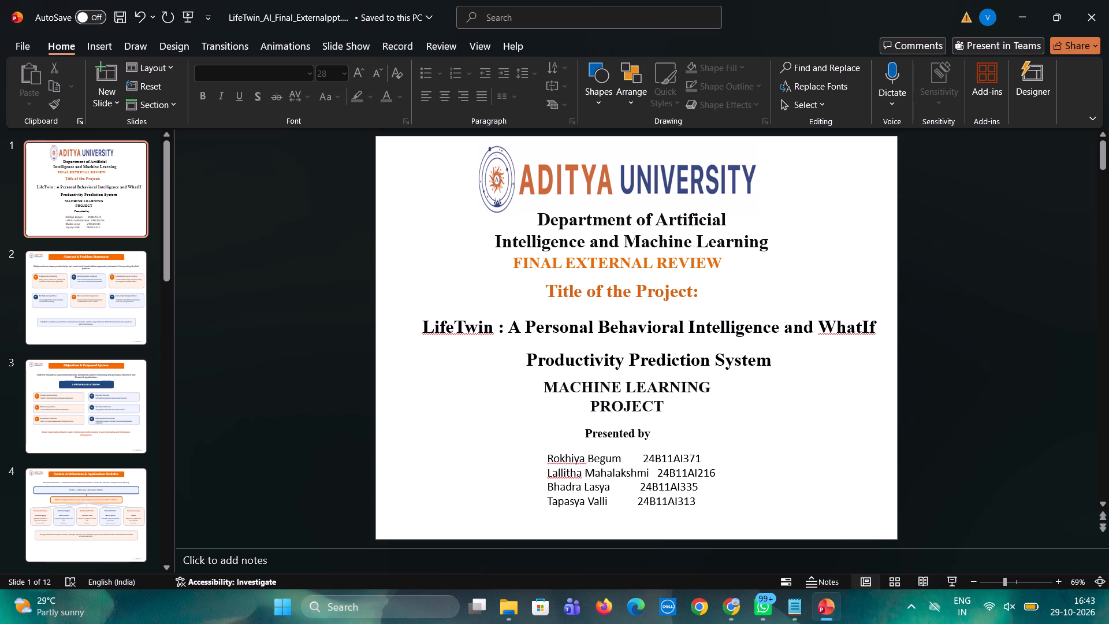
left_click(708, 293)
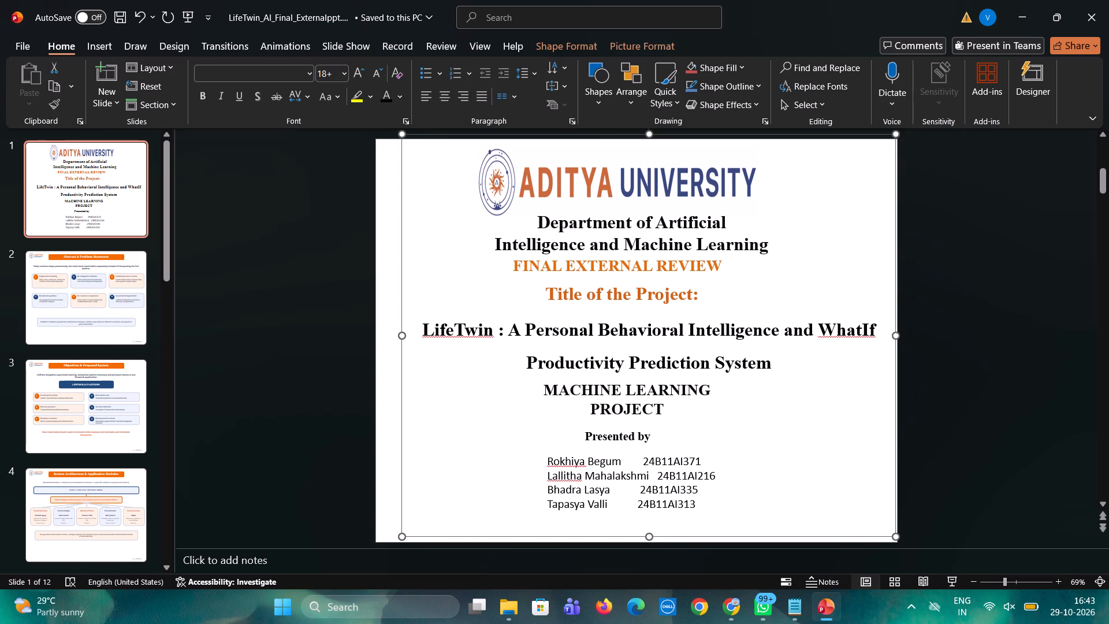
left_click(696, 292)
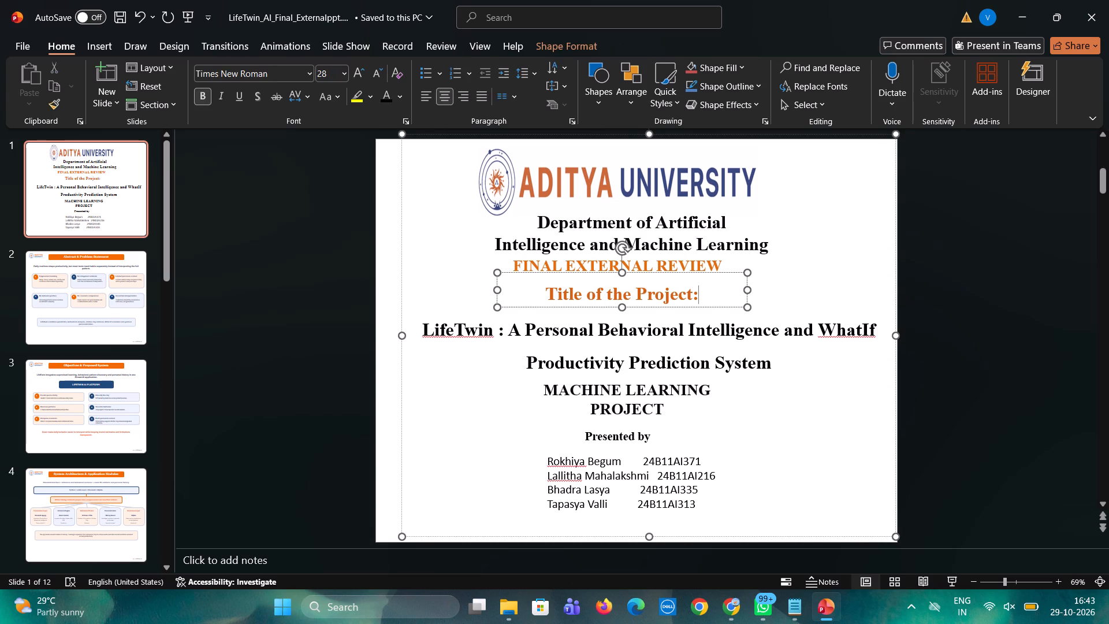
key("ctrl+a")
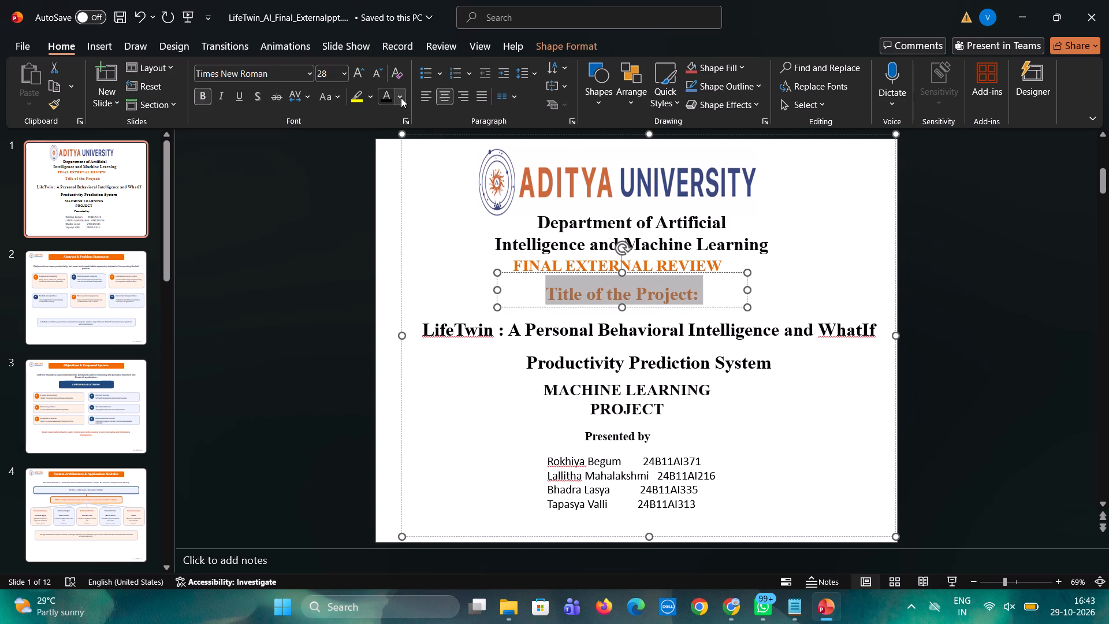
left_click(401, 98)
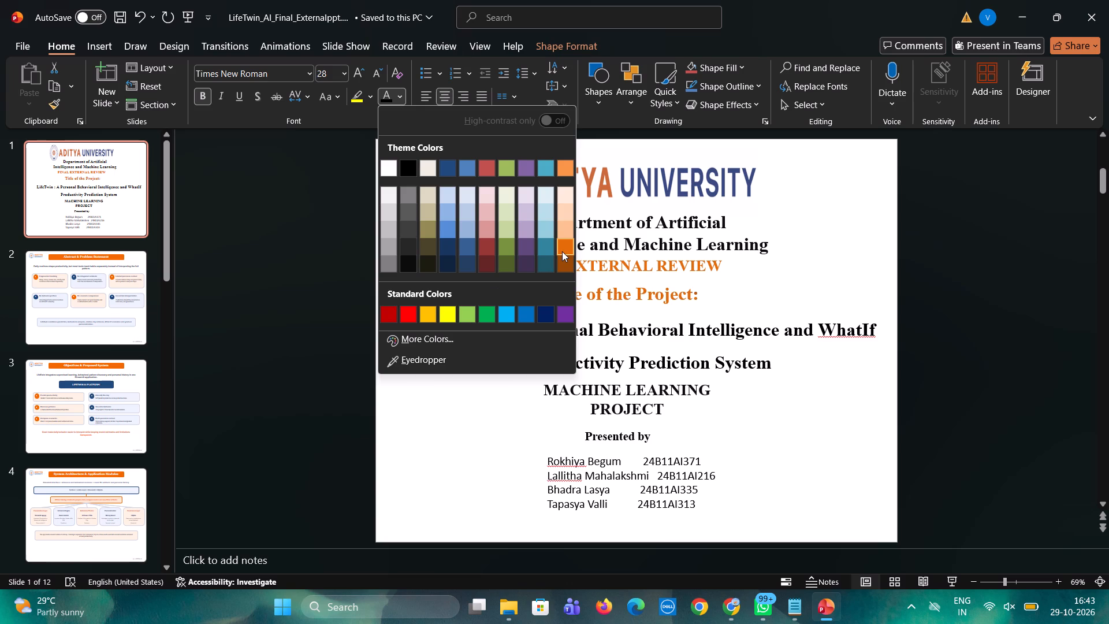
Colour the "Title of the Project:" text on the title slide dark orange from the theme colours.
left_click(562, 251)
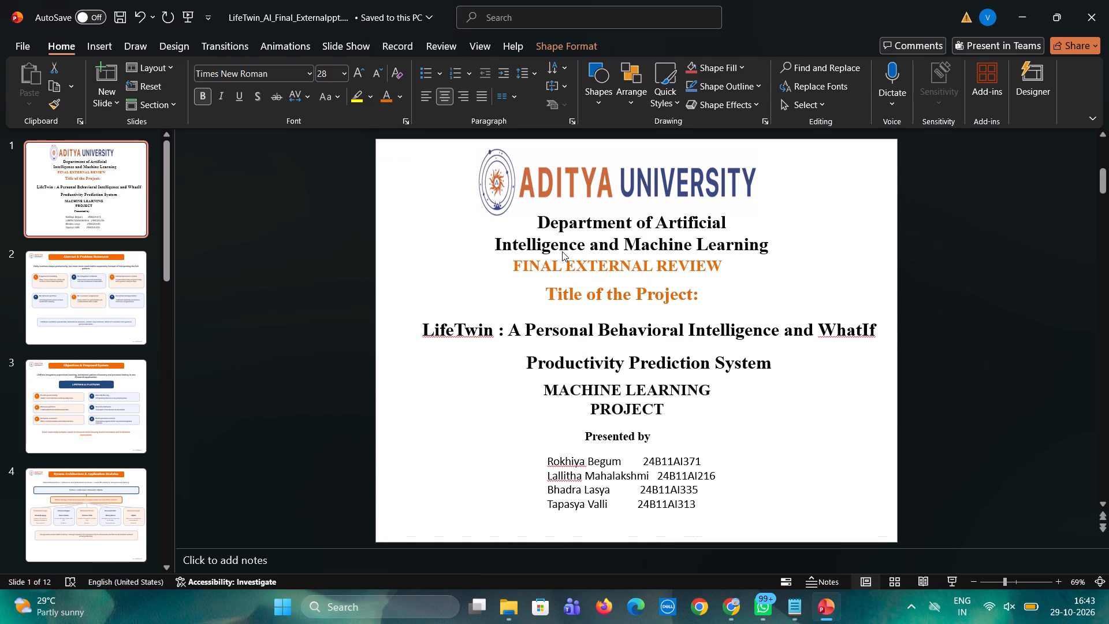
left_click(973, 378)
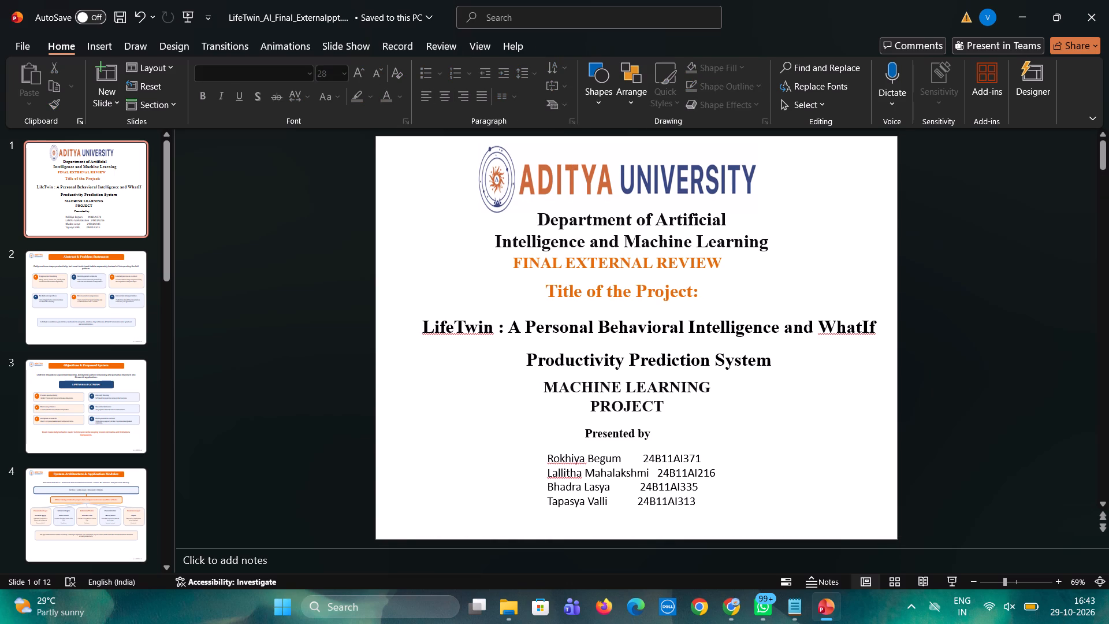
Change the font colour of the "MACHINE LEARNING PROJECT" text to the same dark orange theme colour.
left_click_drag(668, 407, 546, 388)
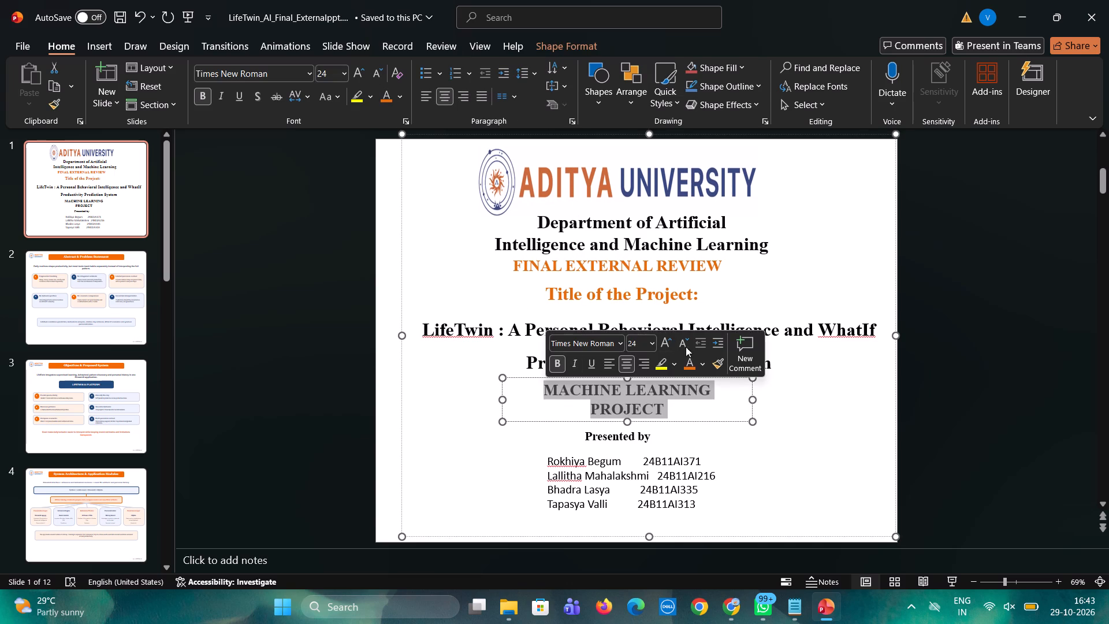
left_click(689, 366)
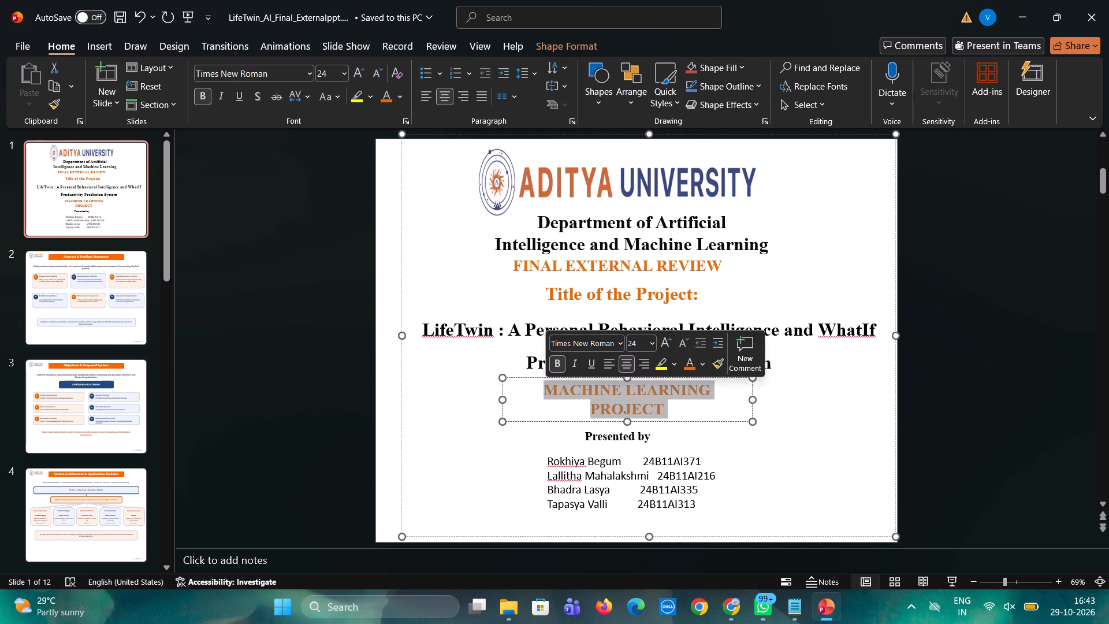
left_click(703, 362)
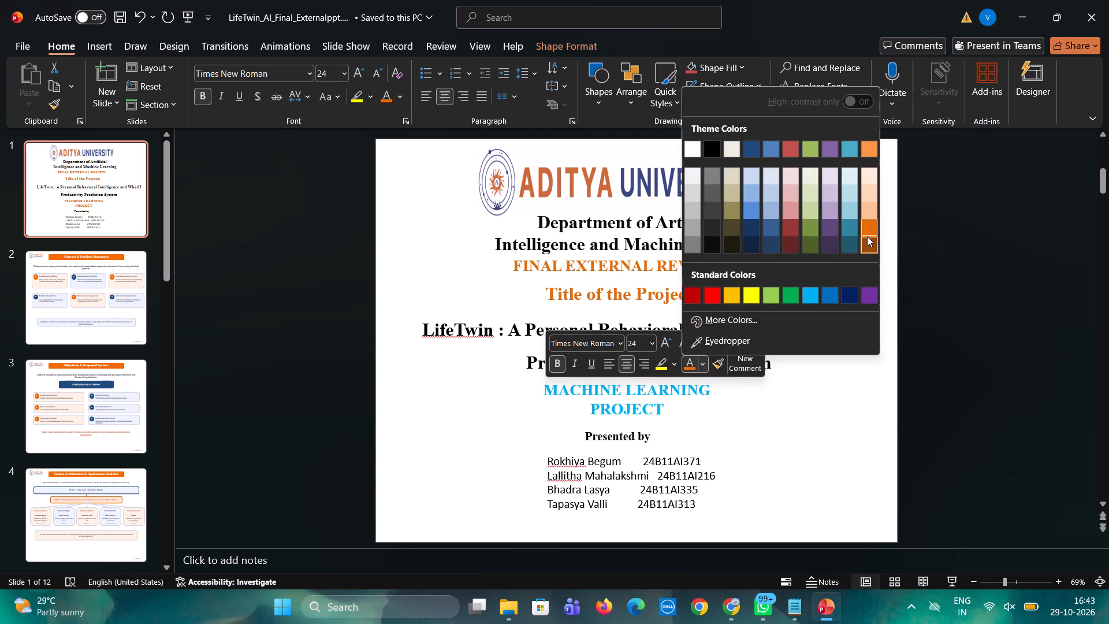
left_click(867, 228)
left_click(988, 378)
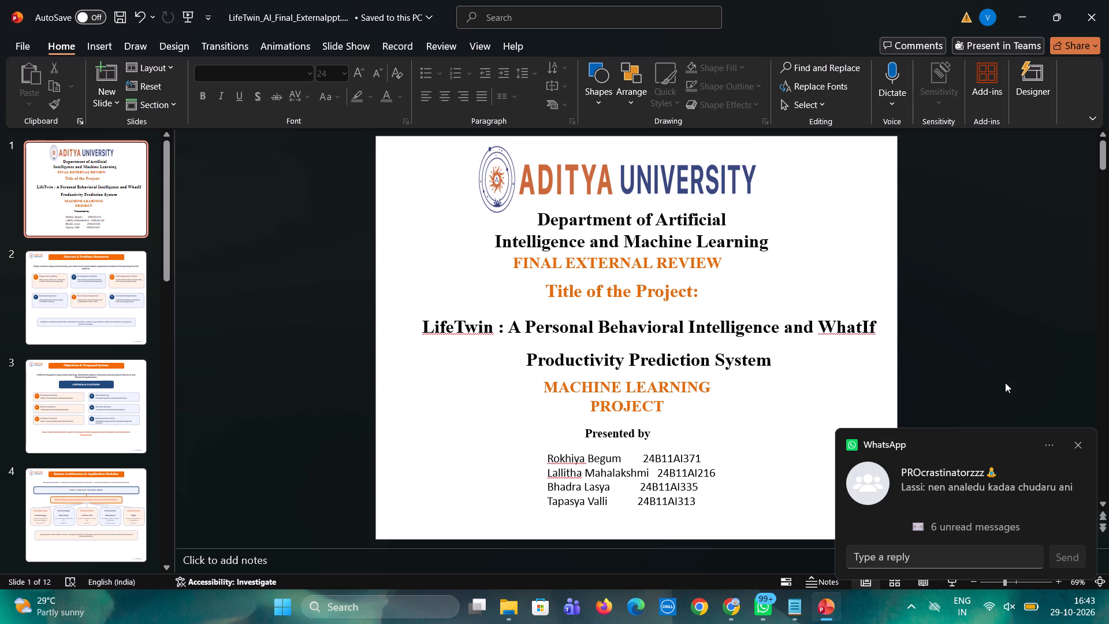
Review the content and layout of slides 2 to 6, examining the System Architecture & Application Modules slide up close.
key("Down")
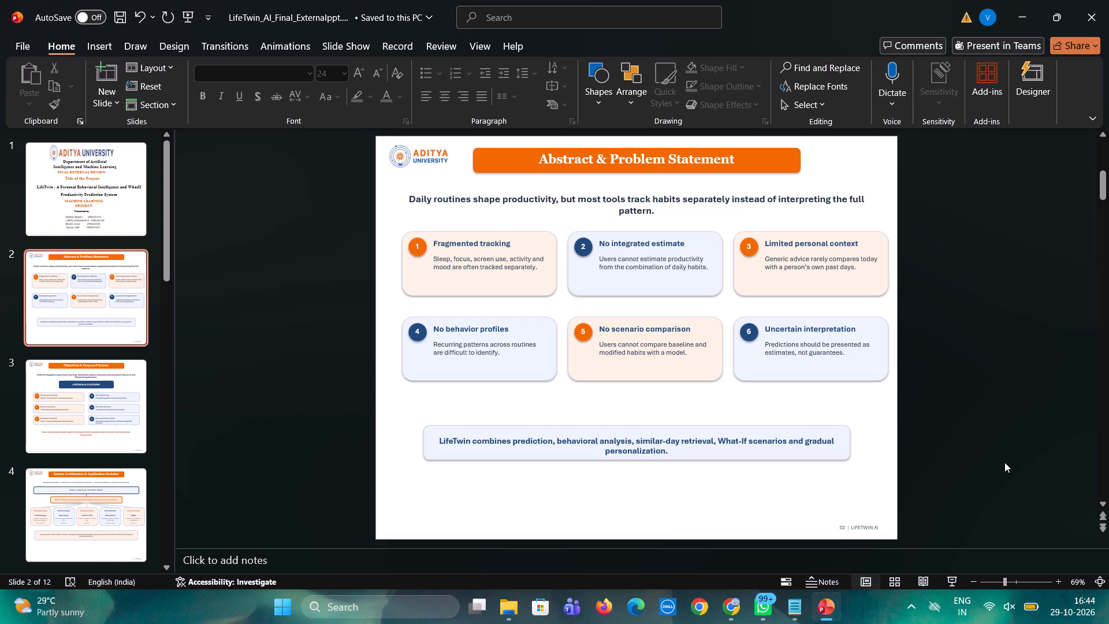
key("Down")
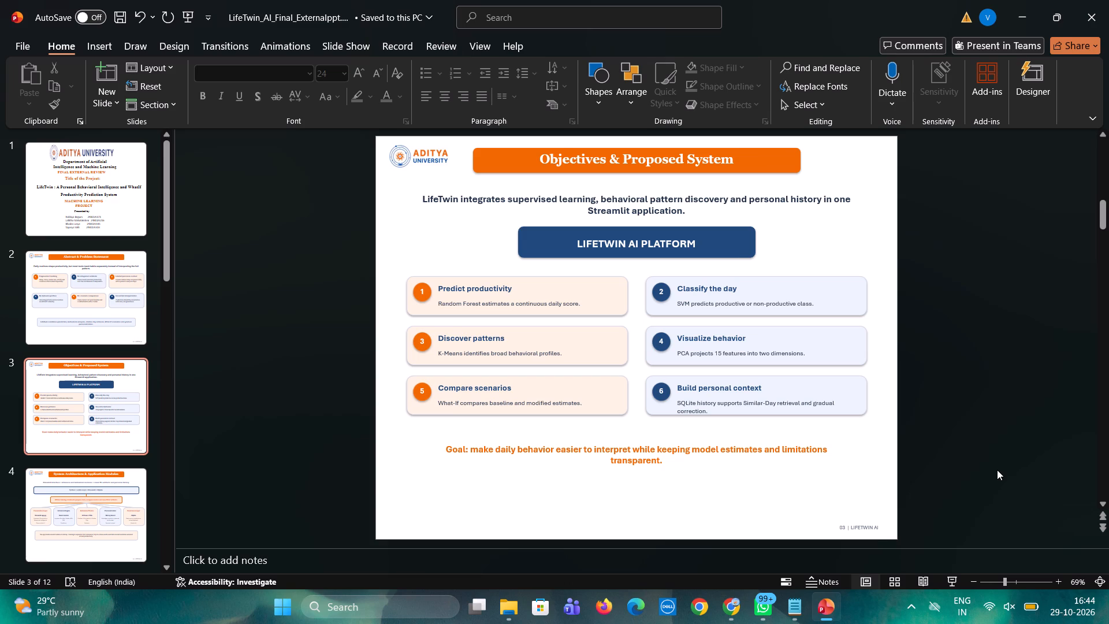
key("Down")
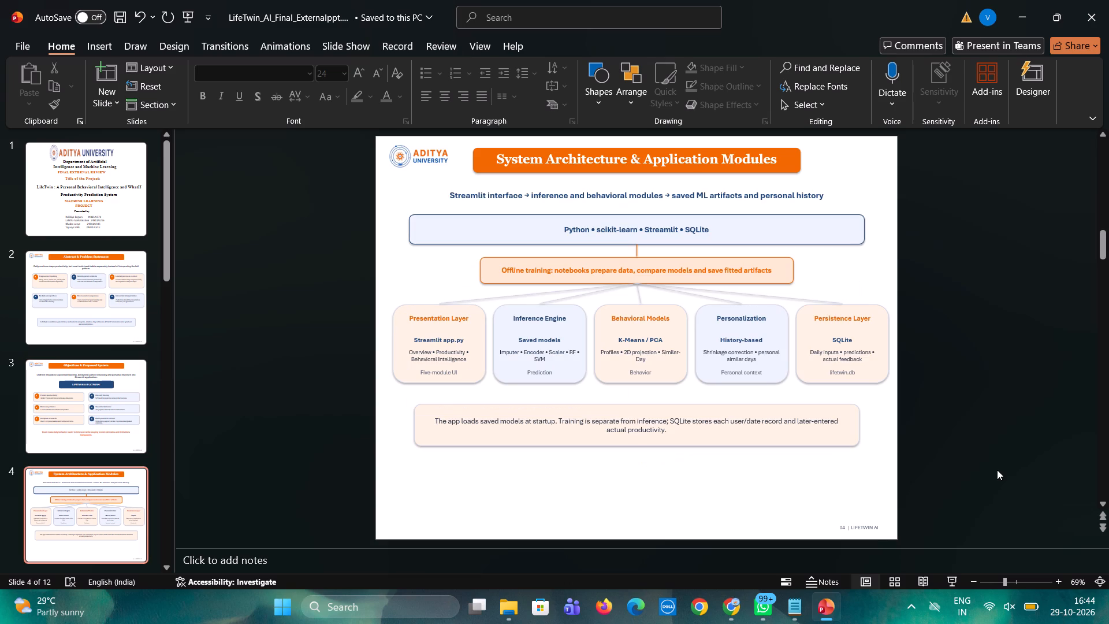
key("Down")
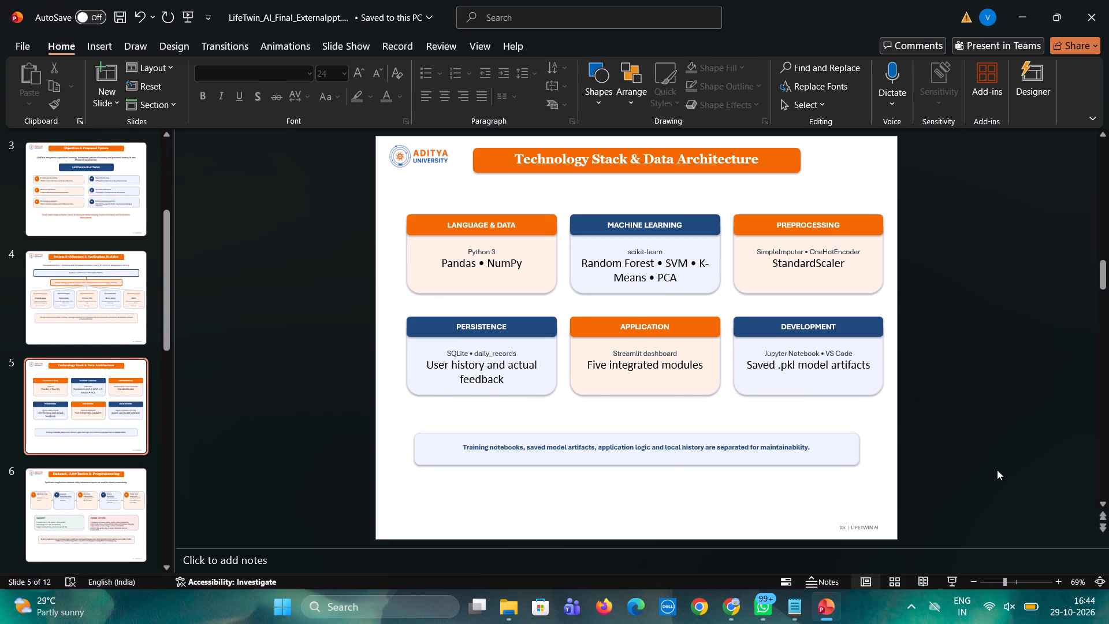
key("Down")
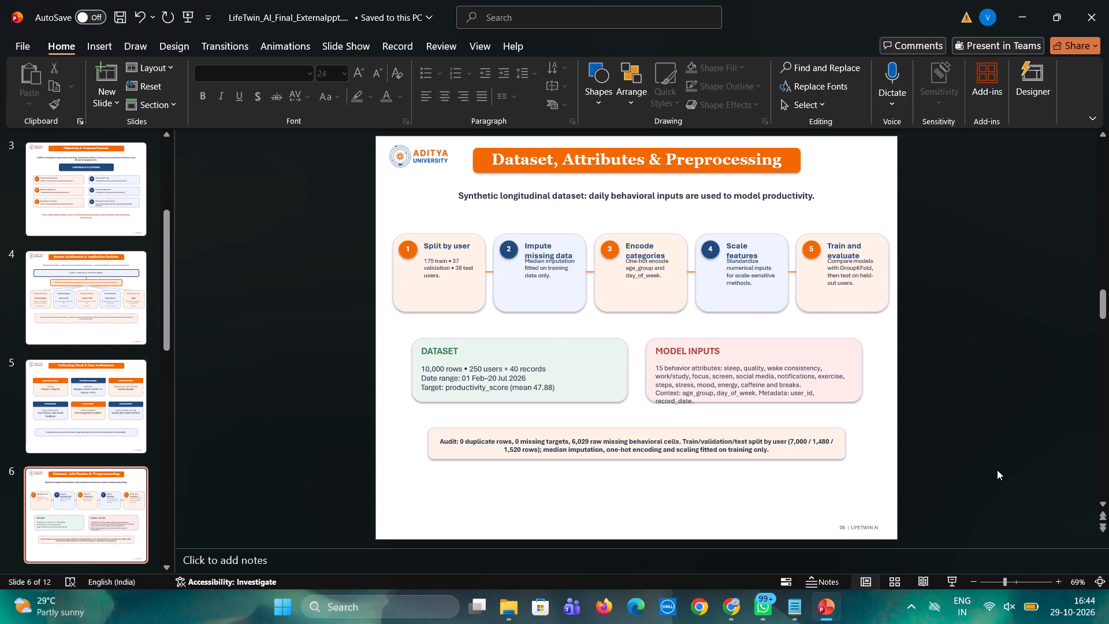
key("Up")
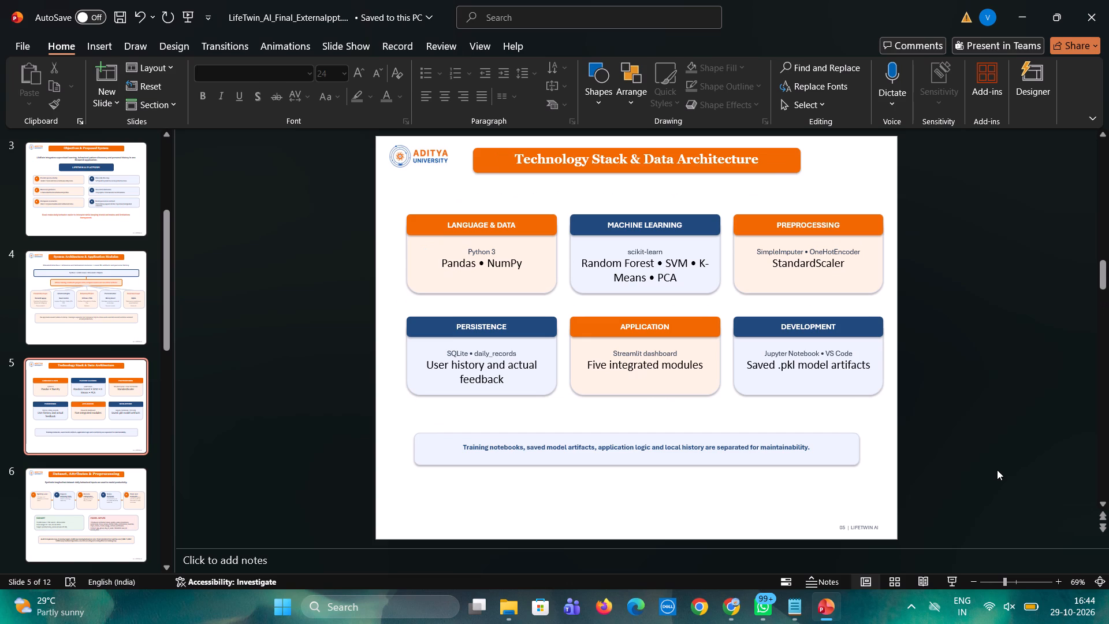
key("Up")
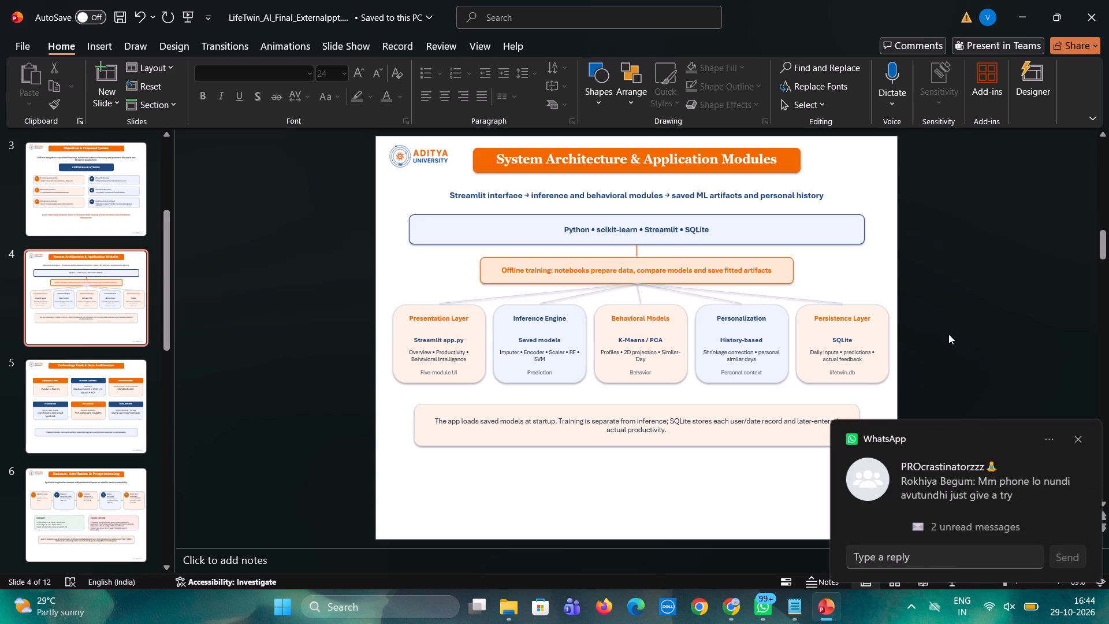
scroll(948, 334, "up", 4, "ctrl")
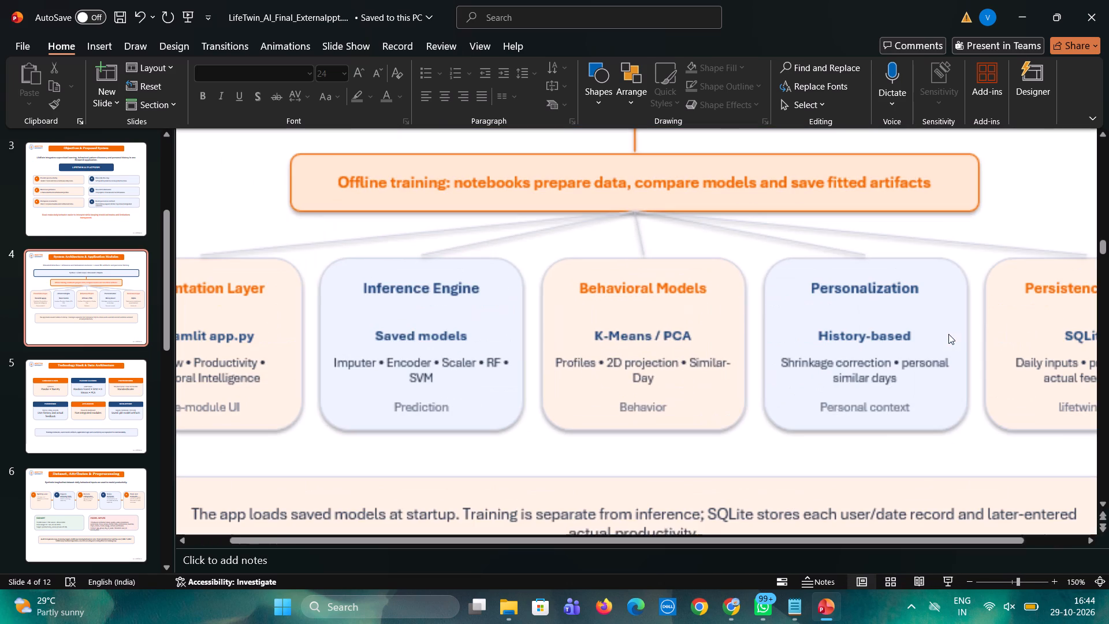
left_click(948, 334)
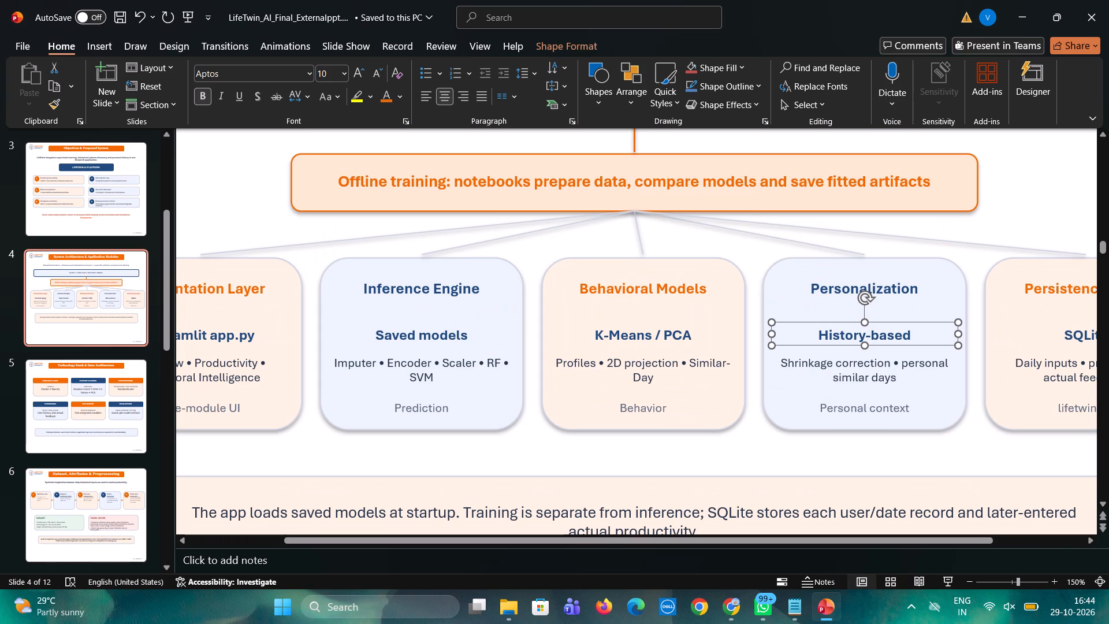
left_click(974, 447)
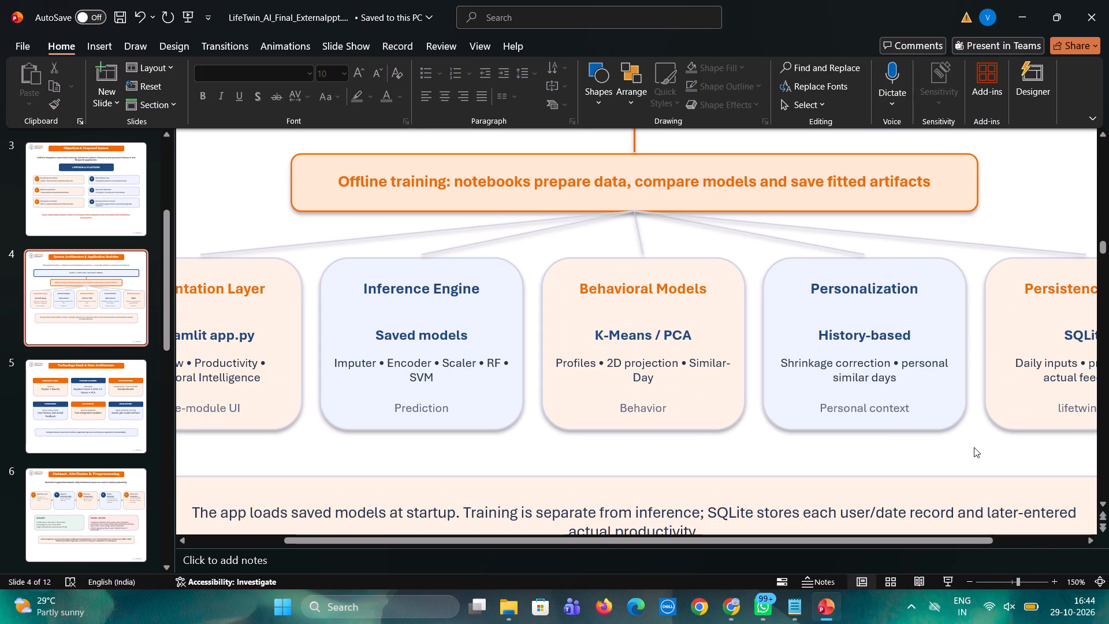
scroll(974, 447, "down", 2, "ctrl")
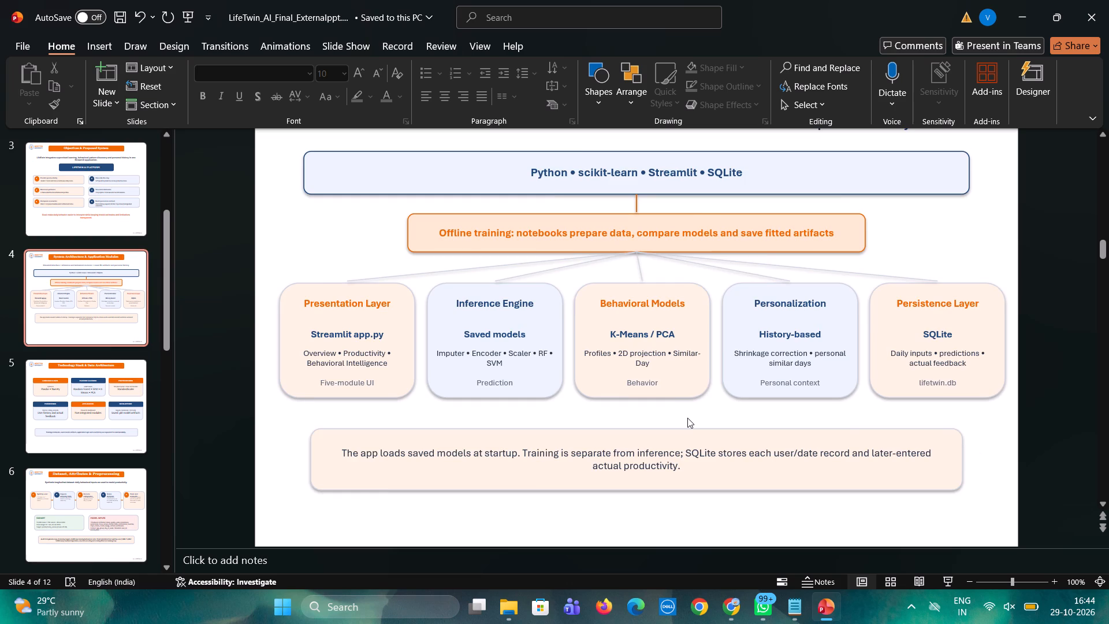
On slide 5, reduce the "Pandas • NumPy" text in the LANGUAGE & DATA card to 12 pt.
key("Down")
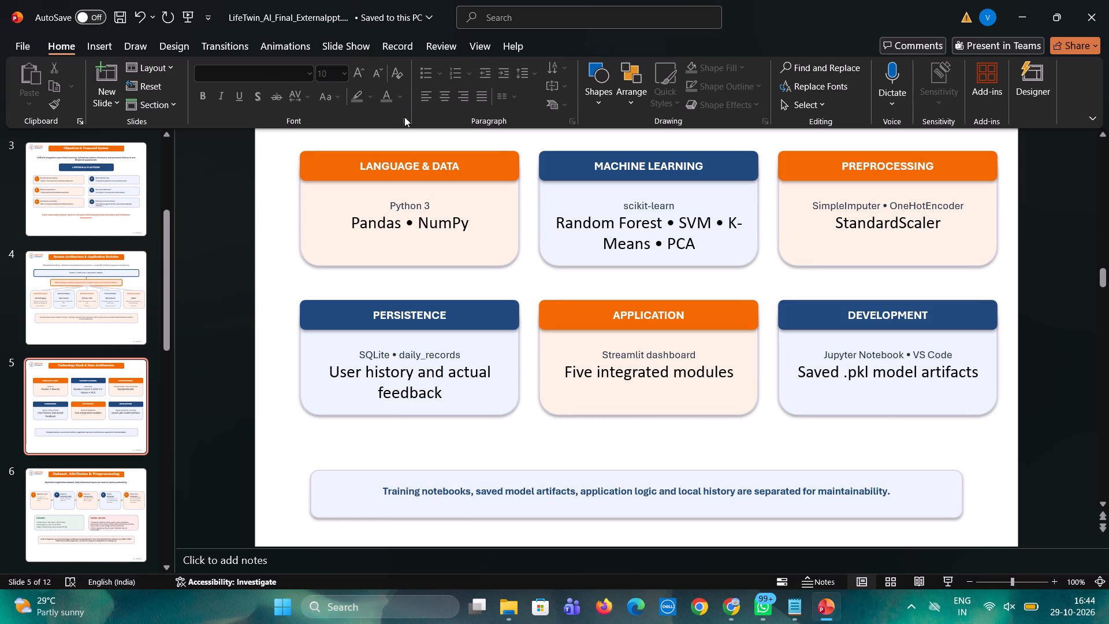
left_click(434, 207)
left_click_drag(433, 205, 388, 200)
left_click(469, 232)
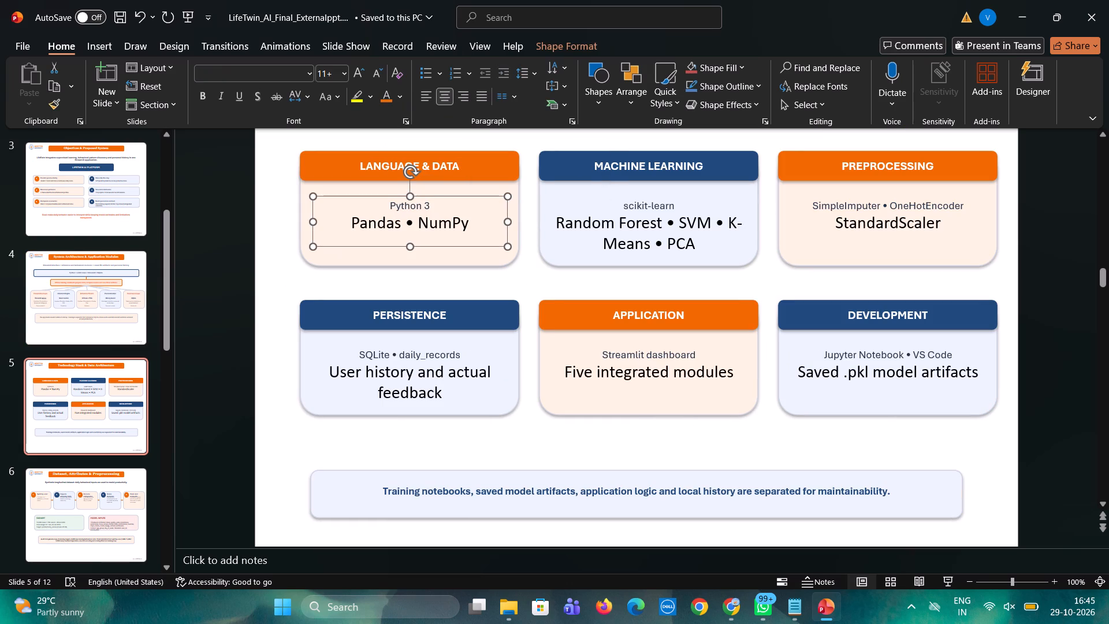
left_click_drag(468, 225, 357, 229)
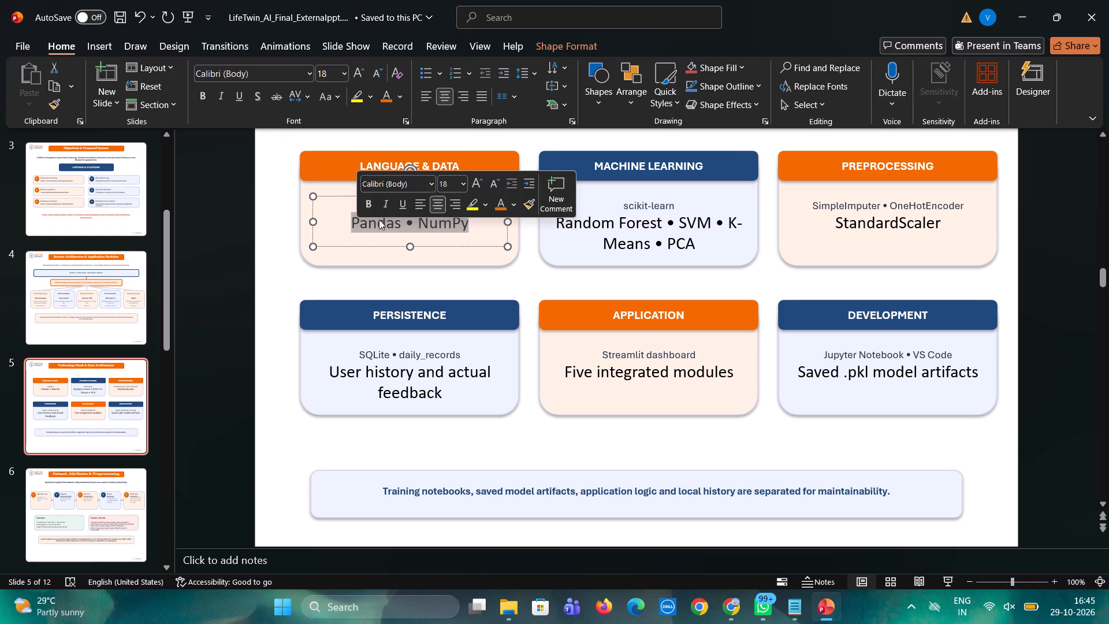
left_click(488, 187)
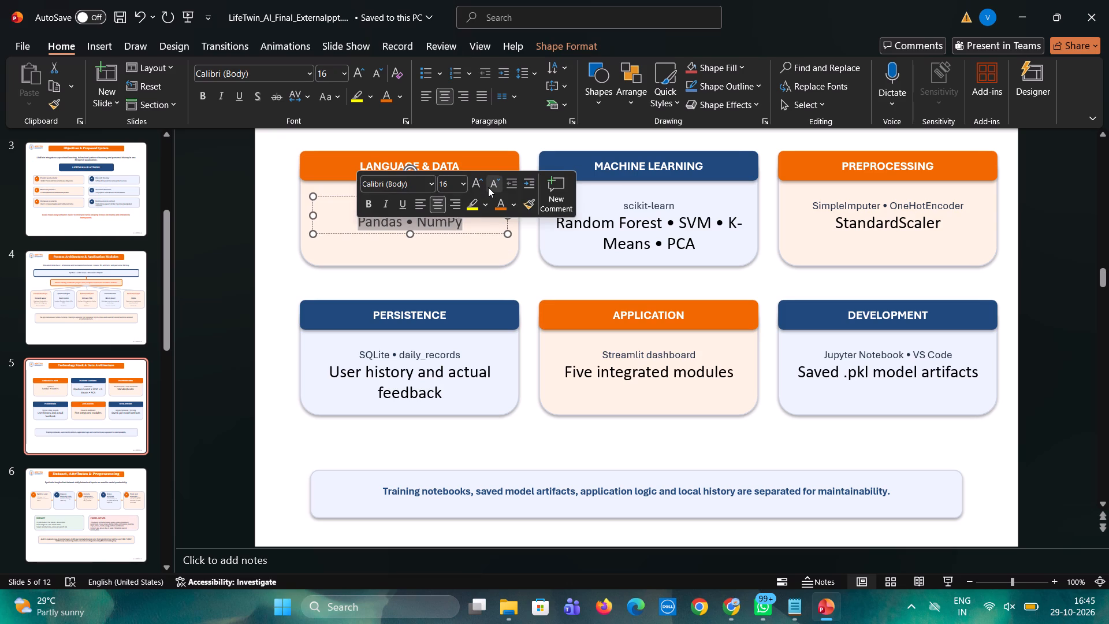
left_click(488, 187)
left_click(488, 187)
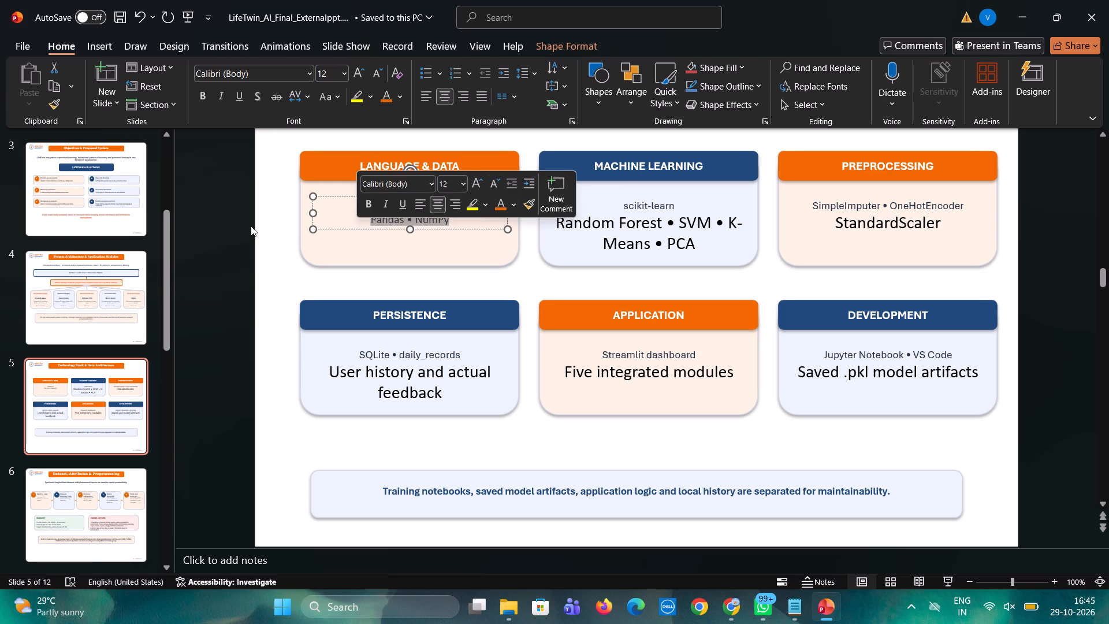
left_click(270, 200)
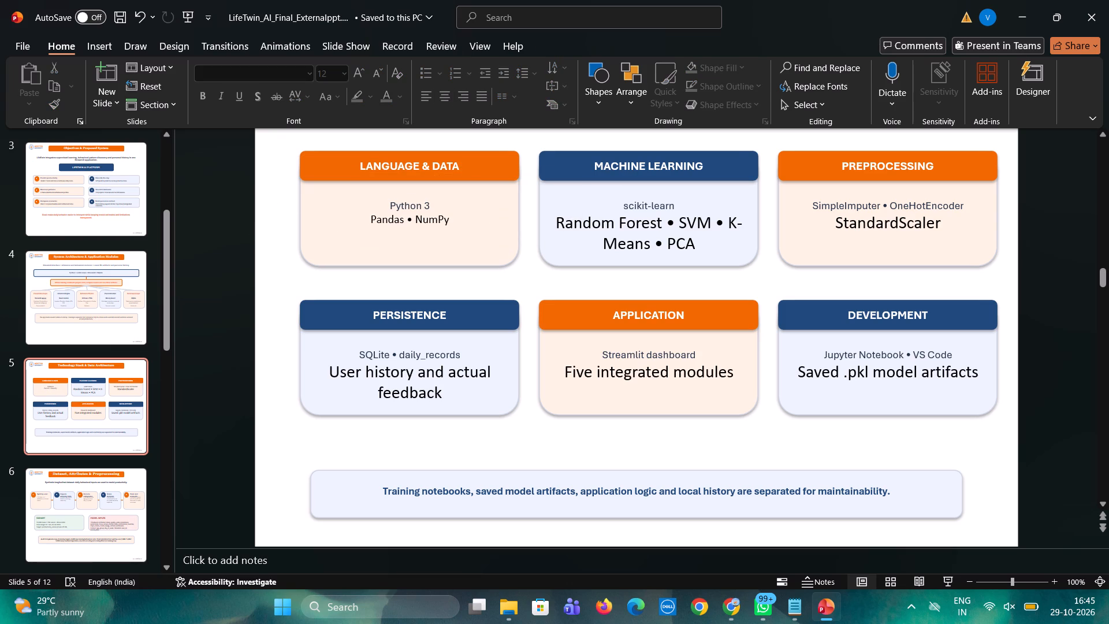
Enlarge both text lines in the Language & Data card by two size increments, bringing "Python 3" to 14.
left_click(452, 221)
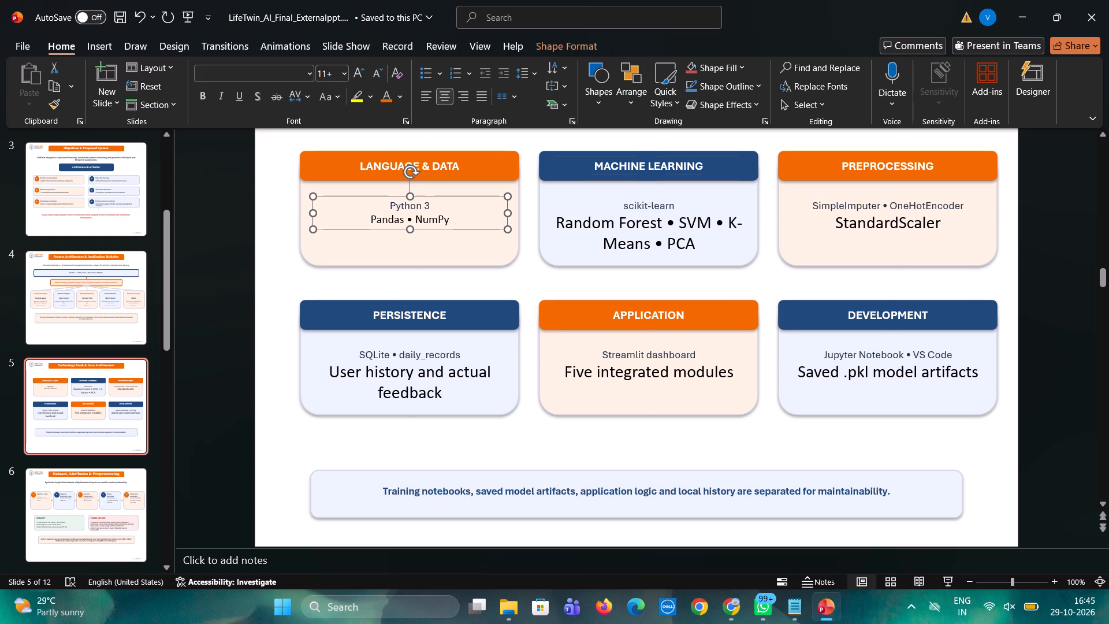
key("ctrl+a")
left_click(263, 270)
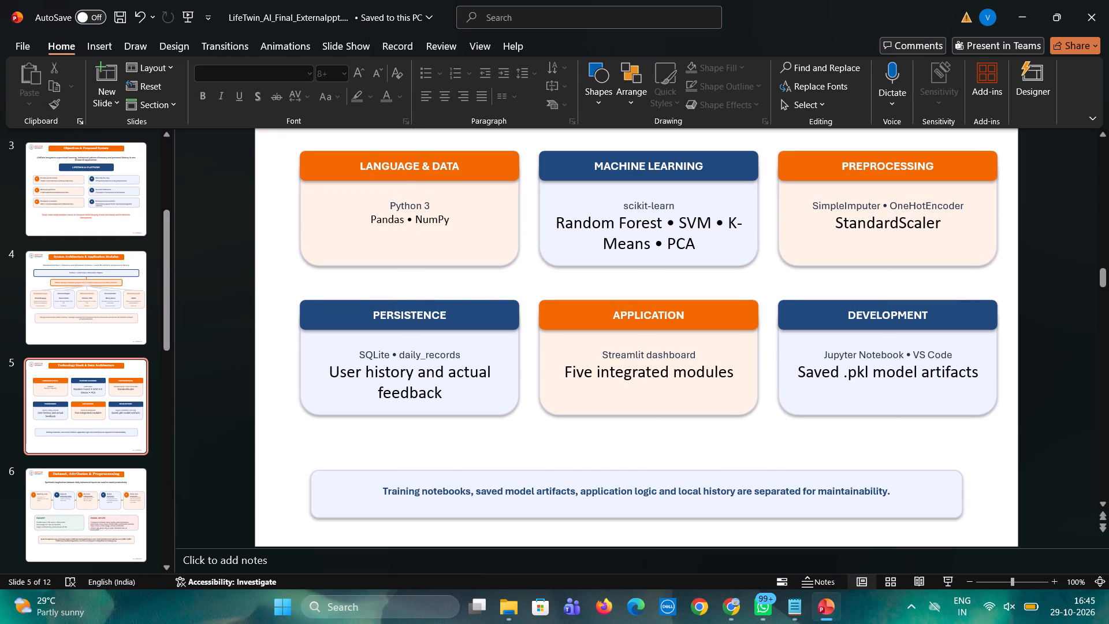
left_click(451, 223)
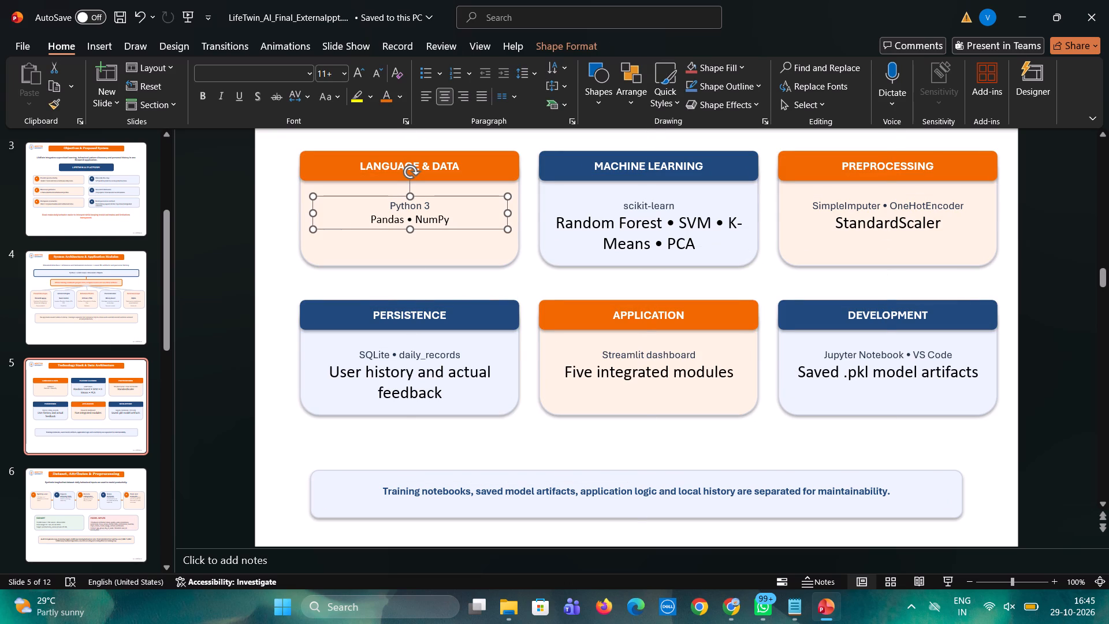
key("ctrl+a")
left_click(286, 296)
left_click(433, 206)
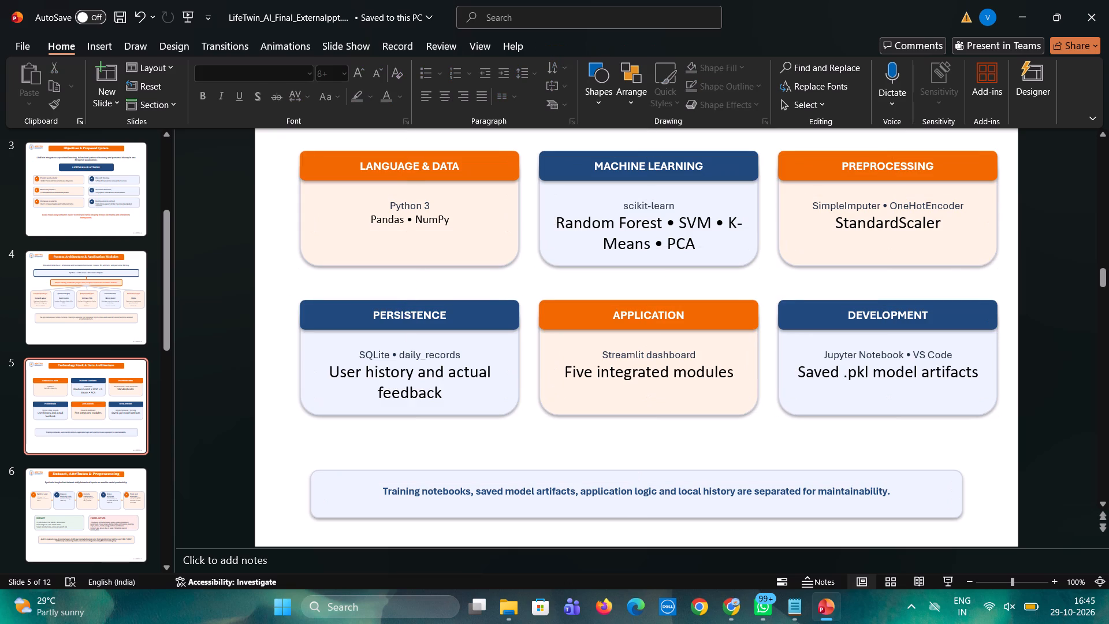
key("ctrl+a")
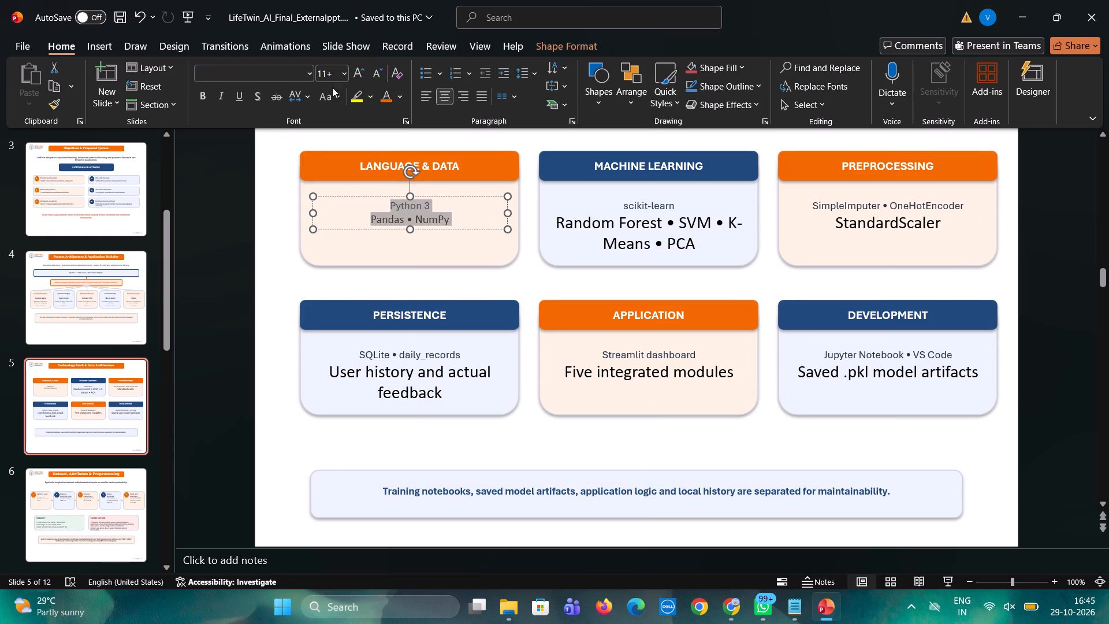
left_click(353, 76)
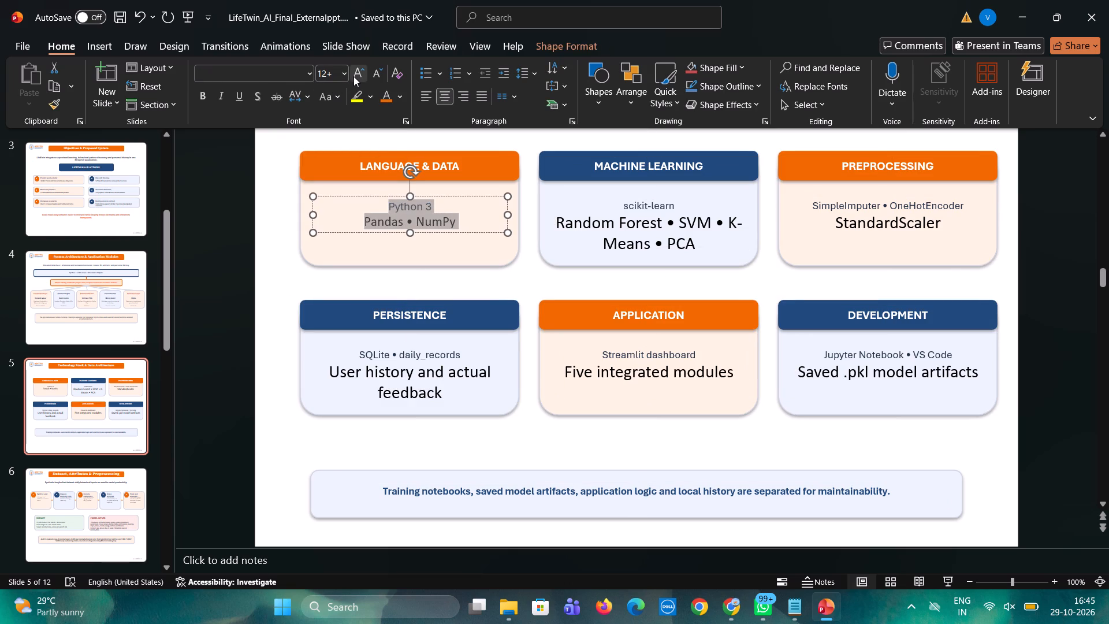
left_click(353, 76)
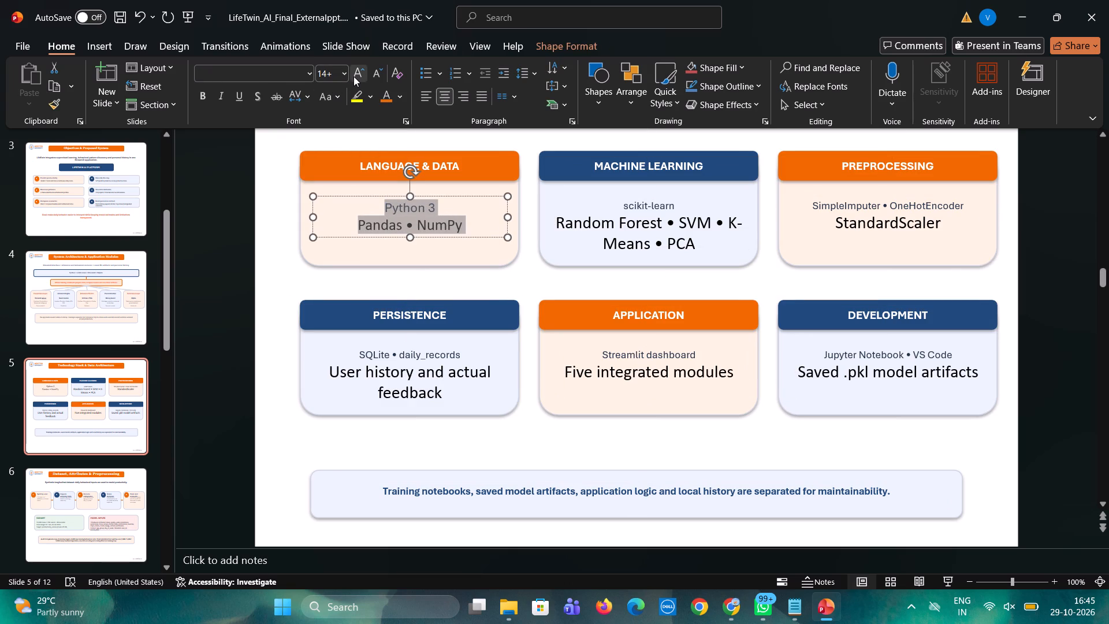
left_click(474, 210)
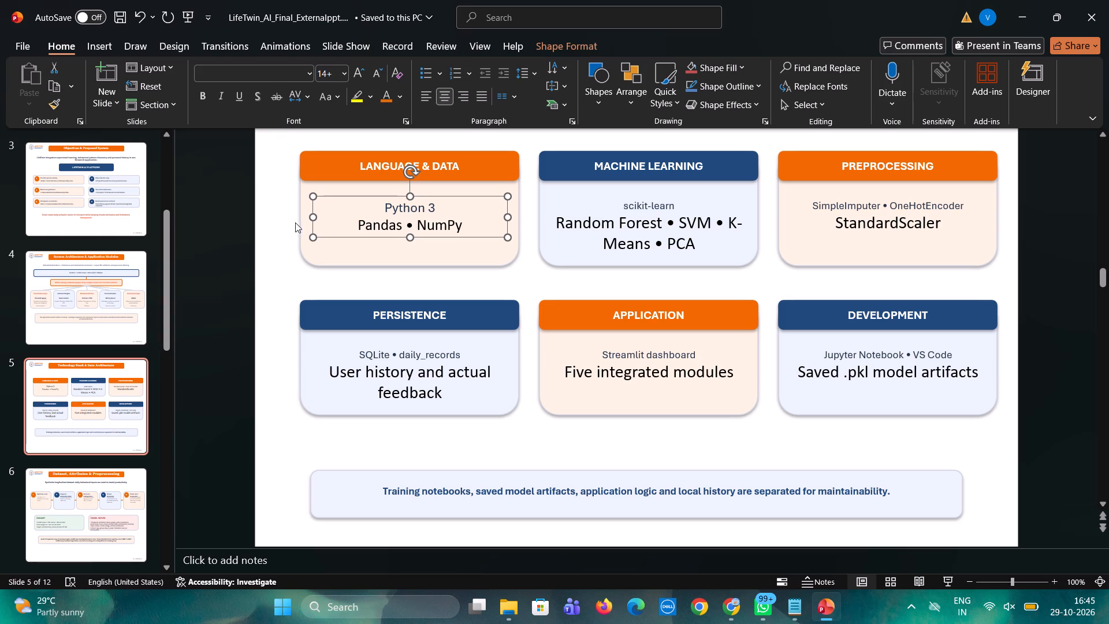
left_click(280, 228)
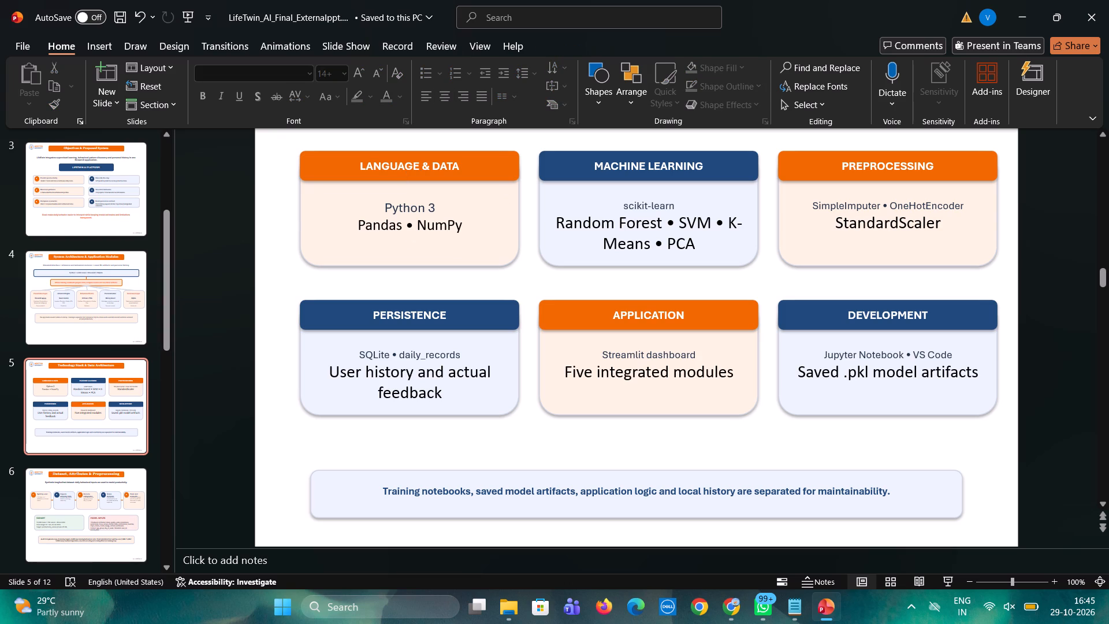
Reduce the font size of "Pandas • NumPy" in the Language & Data card to 14.
left_click_drag(442, 206, 390, 210)
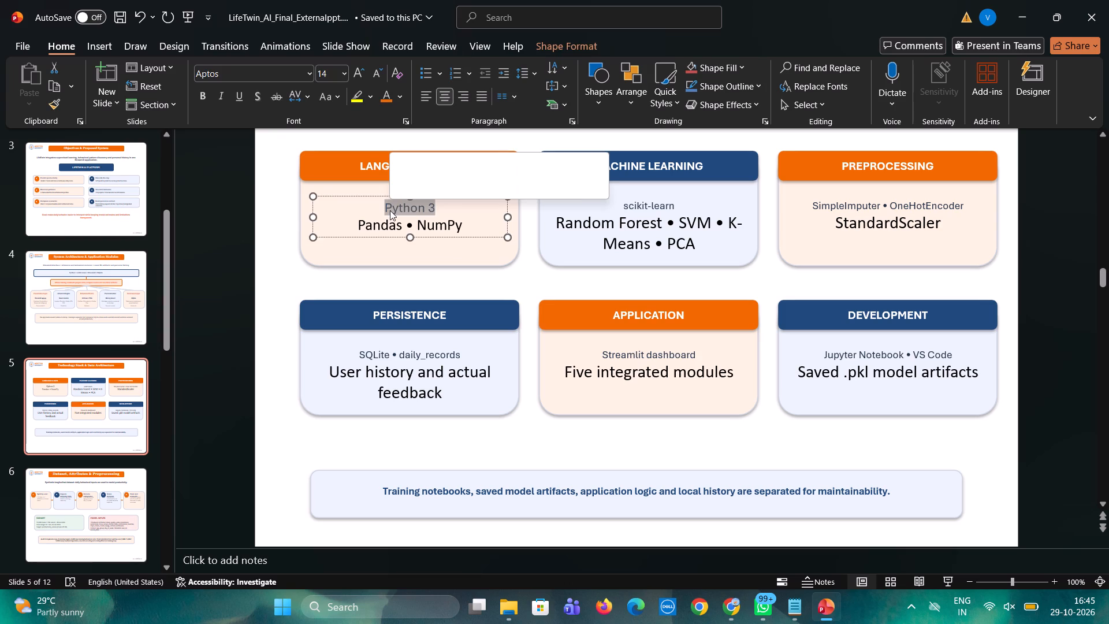
left_click(428, 262)
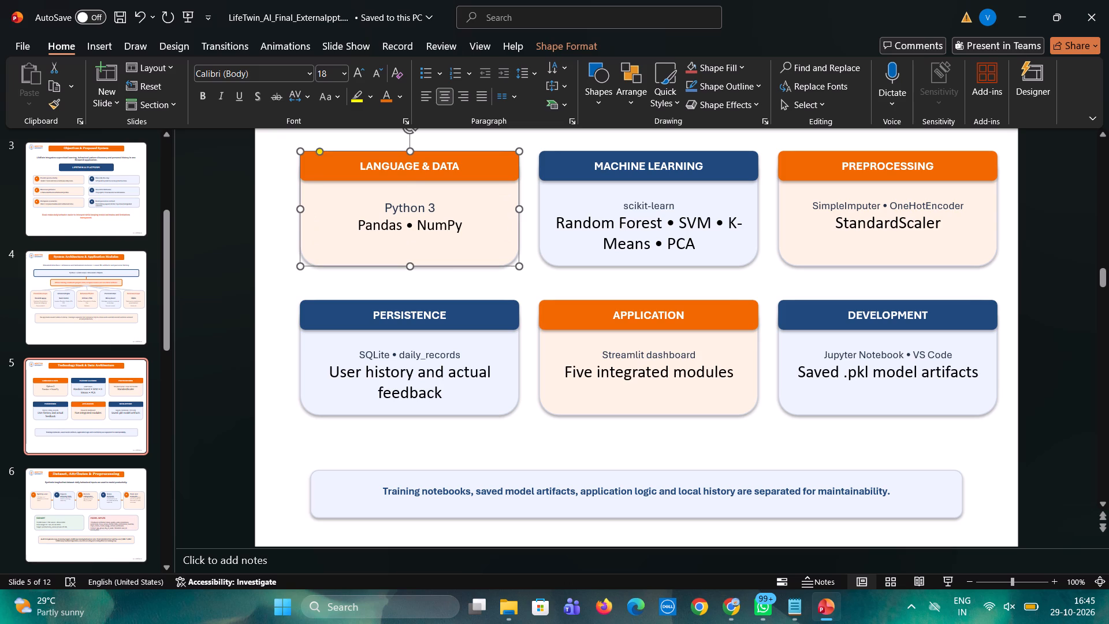
left_click(466, 282)
left_click(466, 224)
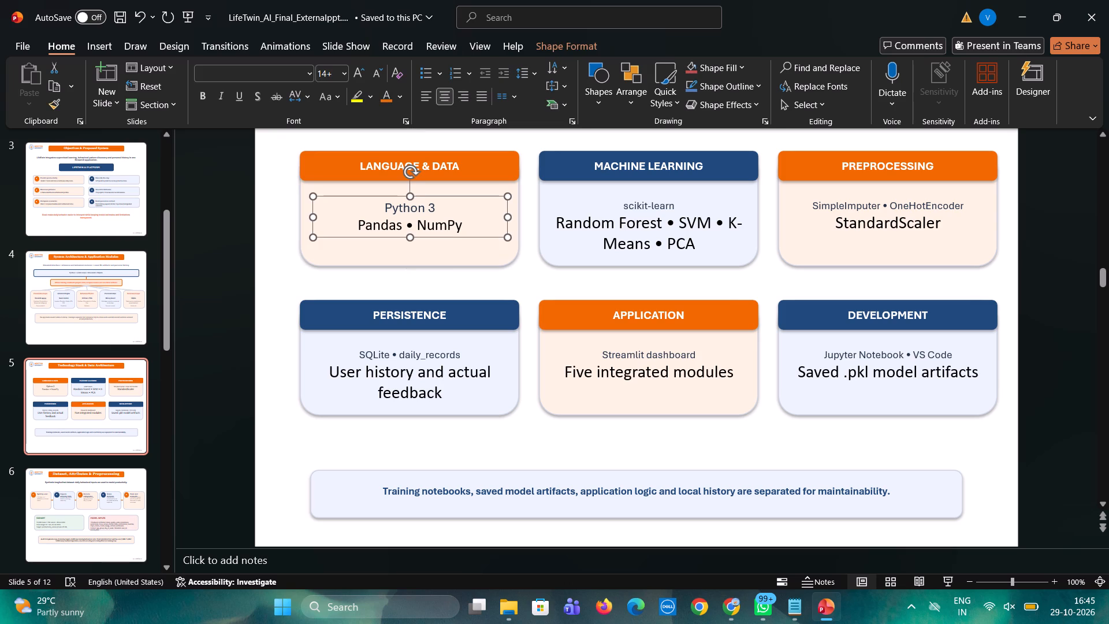
left_click(463, 226)
left_click_drag(460, 227, 379, 228)
left_click(511, 185)
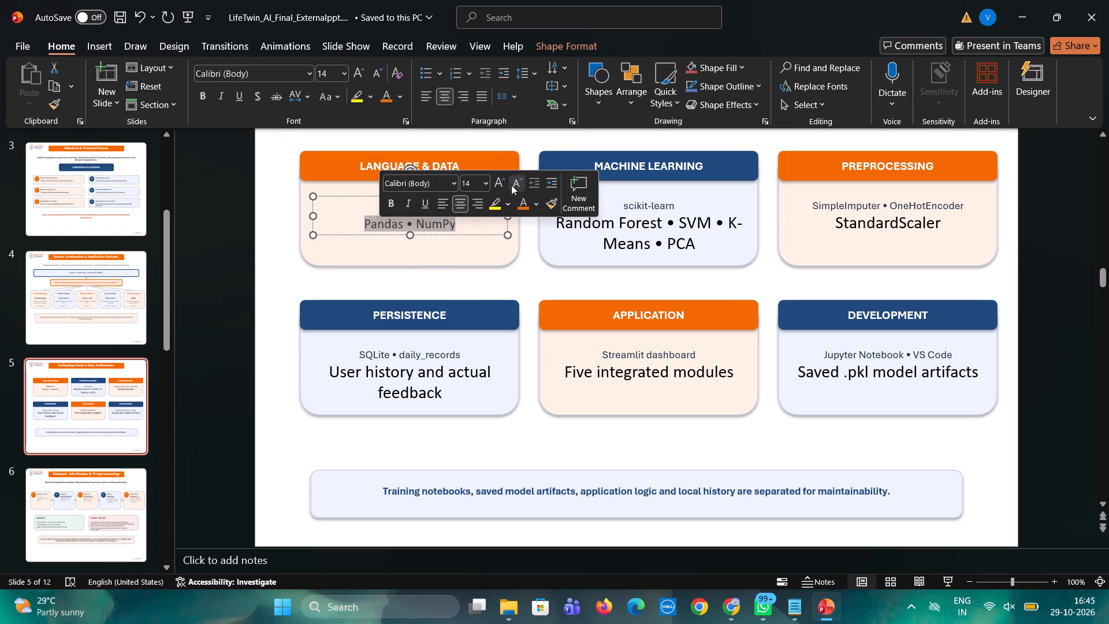
left_click(483, 313)
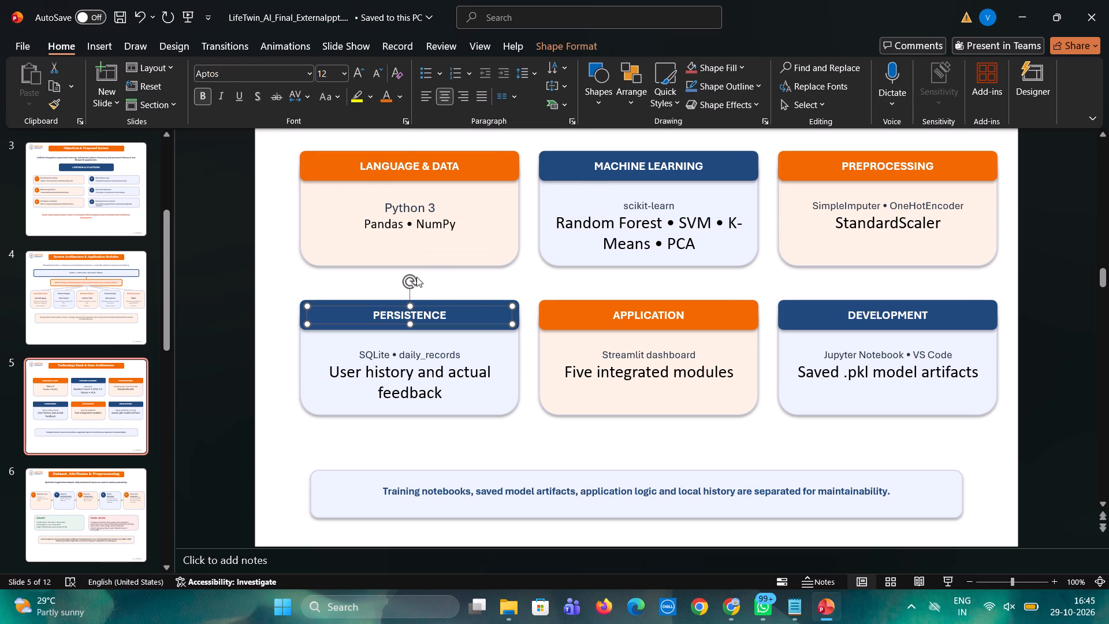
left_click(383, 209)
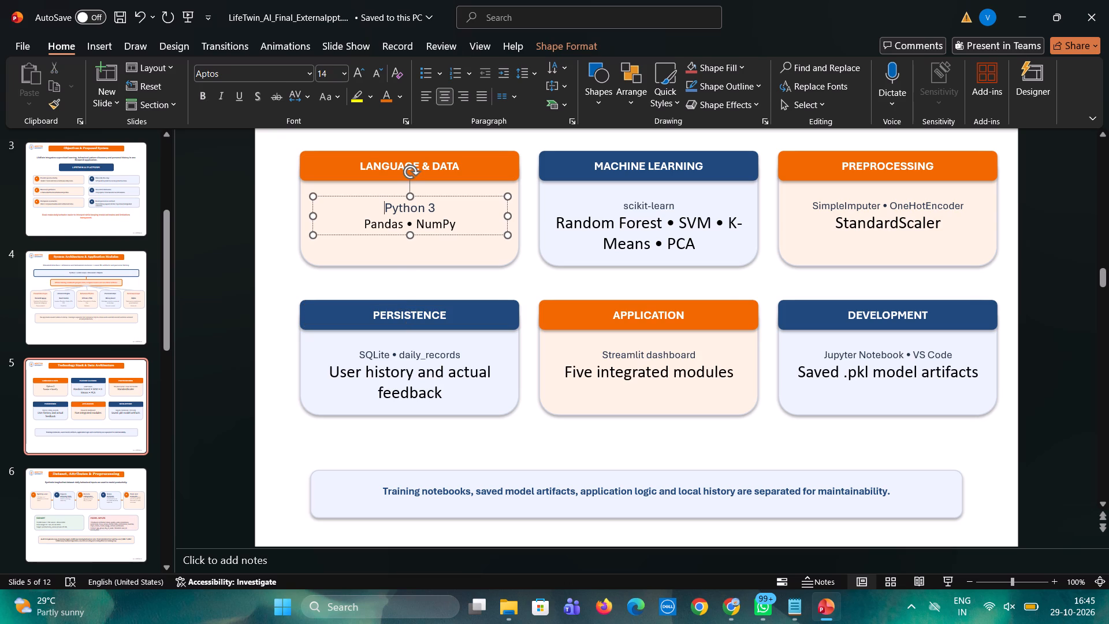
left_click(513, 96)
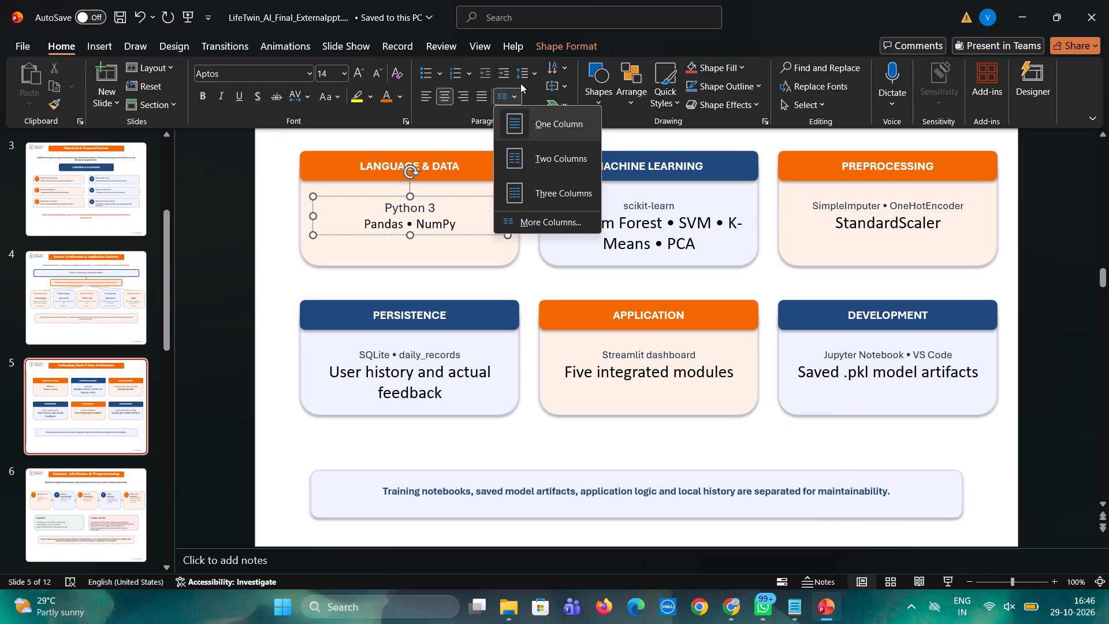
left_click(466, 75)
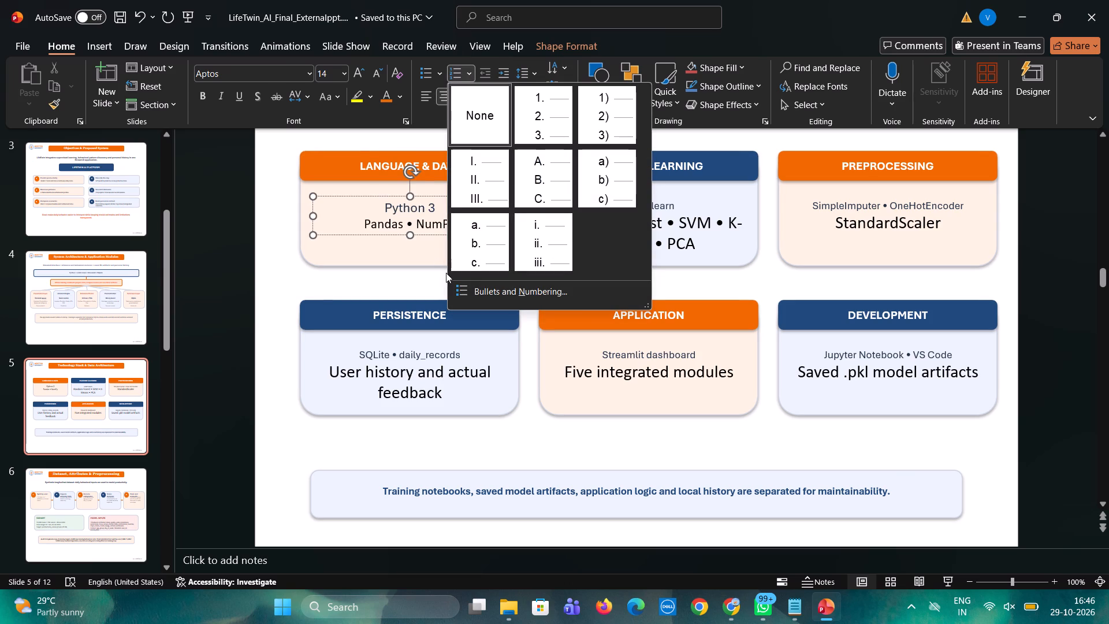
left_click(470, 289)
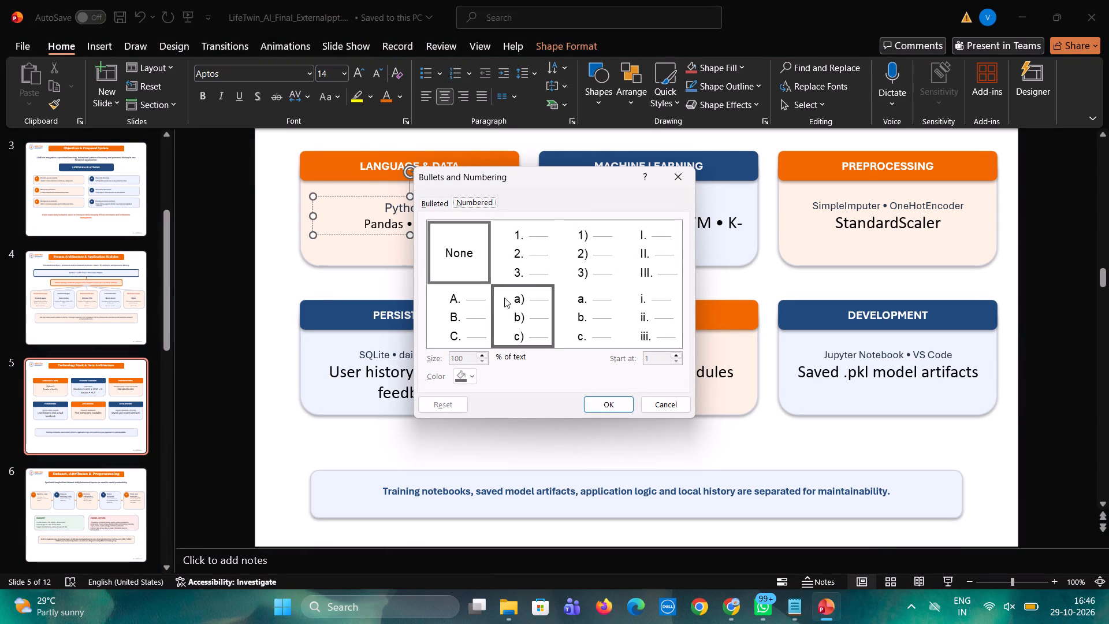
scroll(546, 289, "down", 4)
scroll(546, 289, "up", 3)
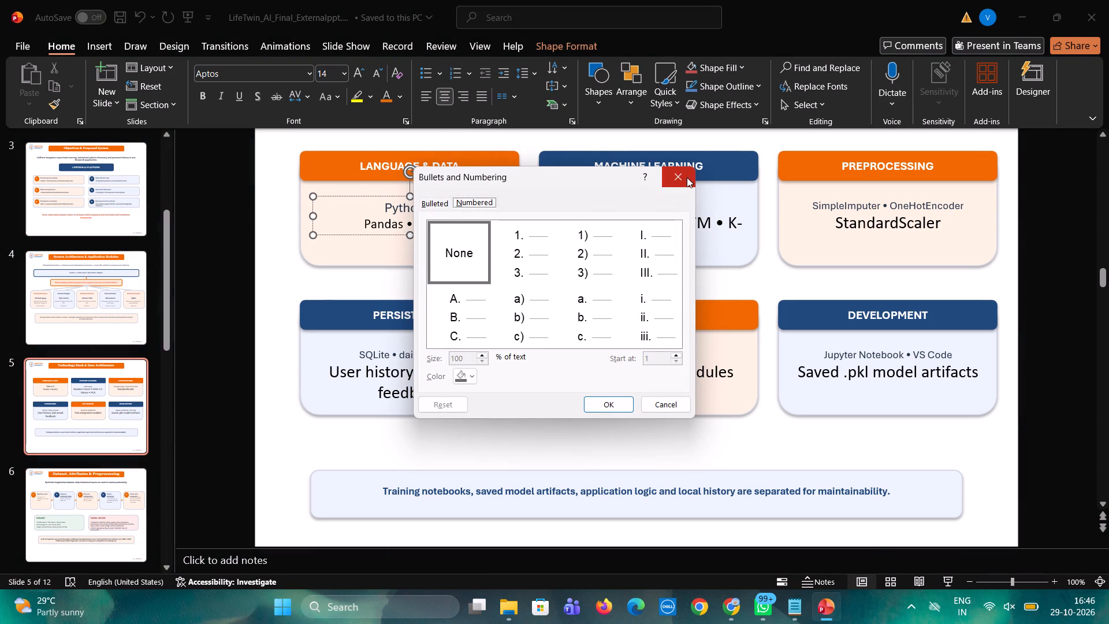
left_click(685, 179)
Open the bullet style choices for the "Python 3" line in the Language & Data card.
left_click(441, 72)
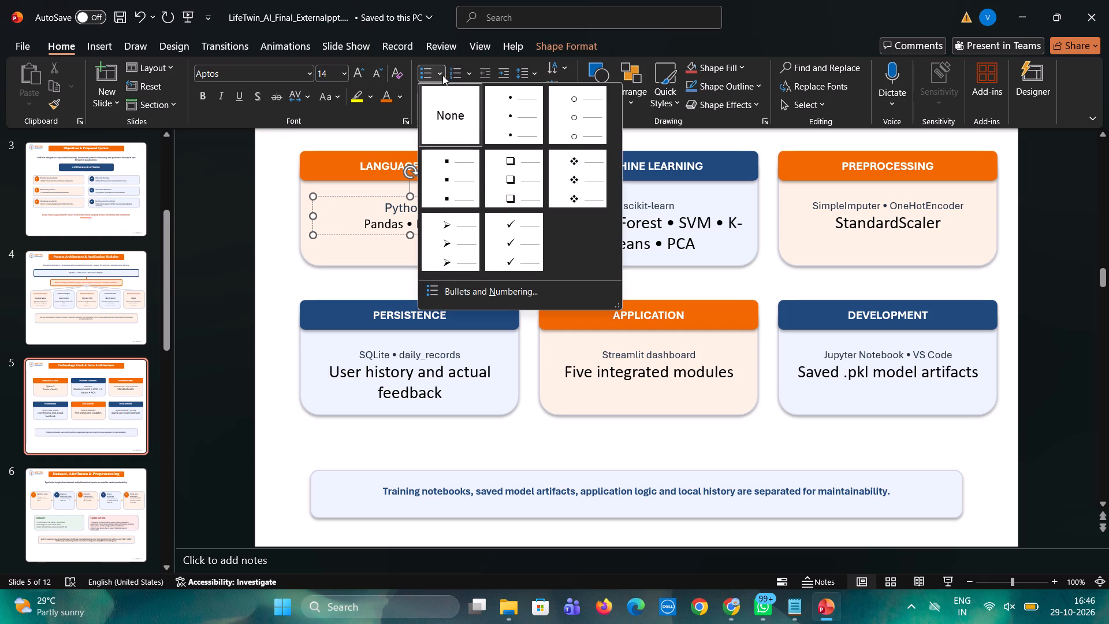
Add a filled round bullet to the "Python 3" line in the Language & Data card.
left_click(509, 115)
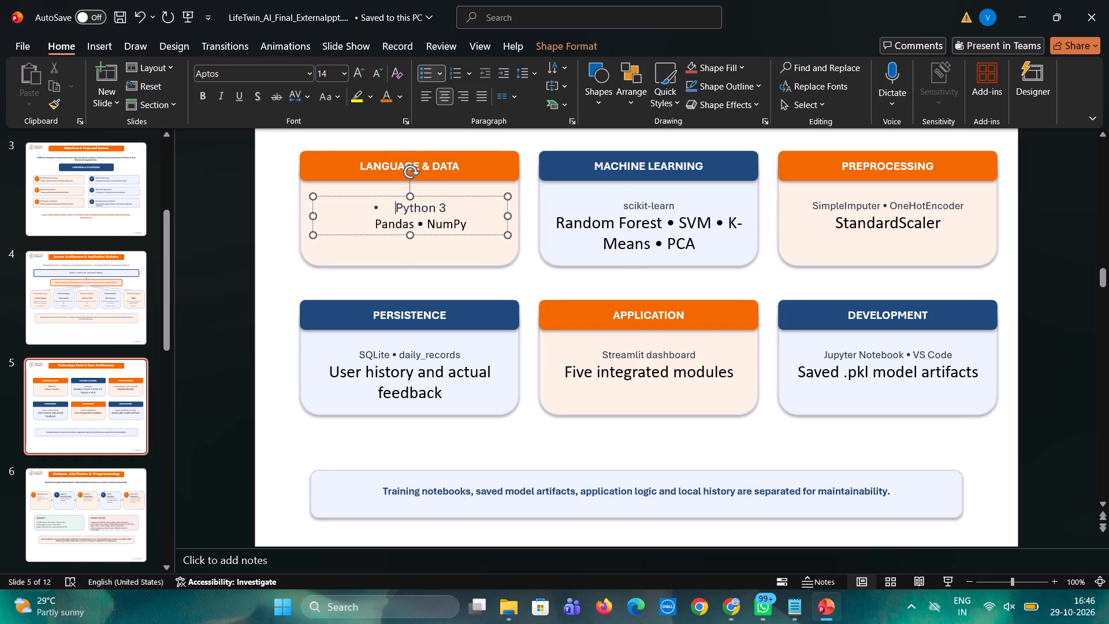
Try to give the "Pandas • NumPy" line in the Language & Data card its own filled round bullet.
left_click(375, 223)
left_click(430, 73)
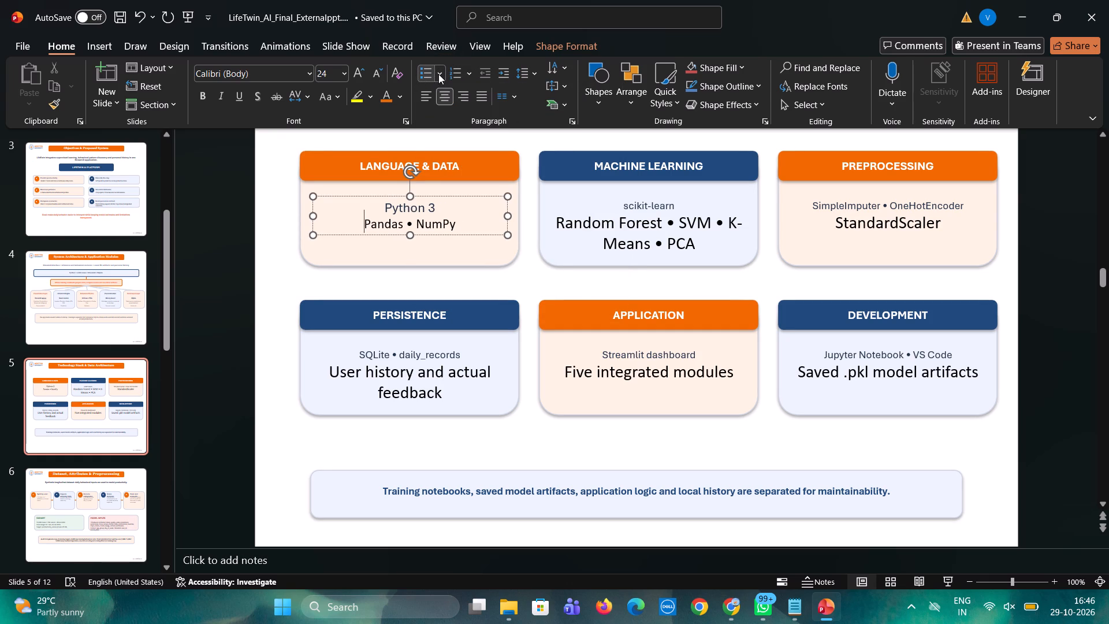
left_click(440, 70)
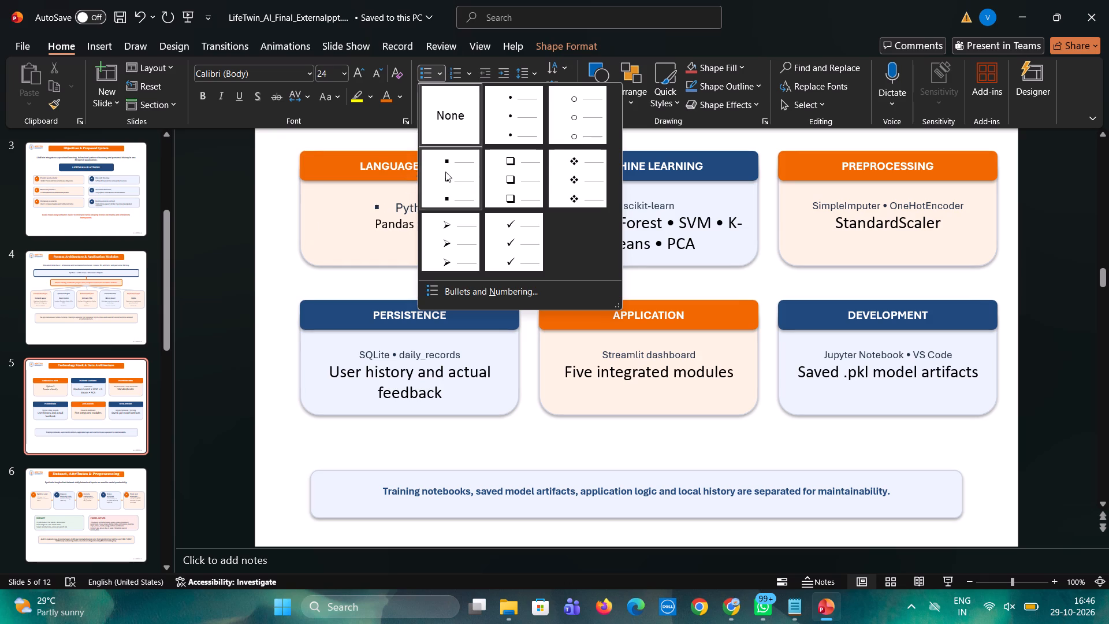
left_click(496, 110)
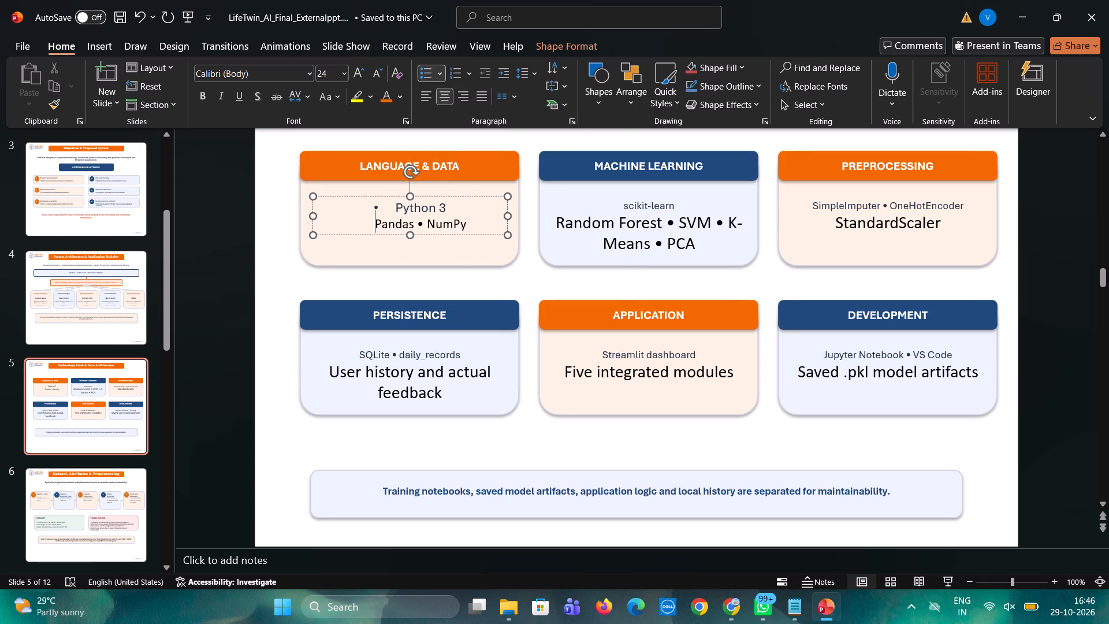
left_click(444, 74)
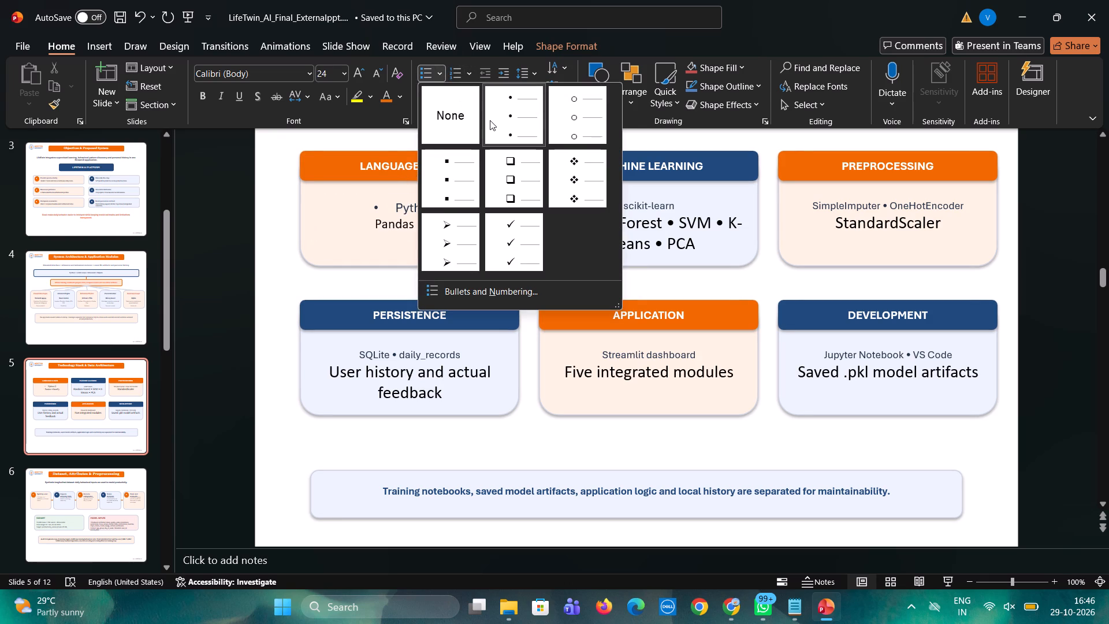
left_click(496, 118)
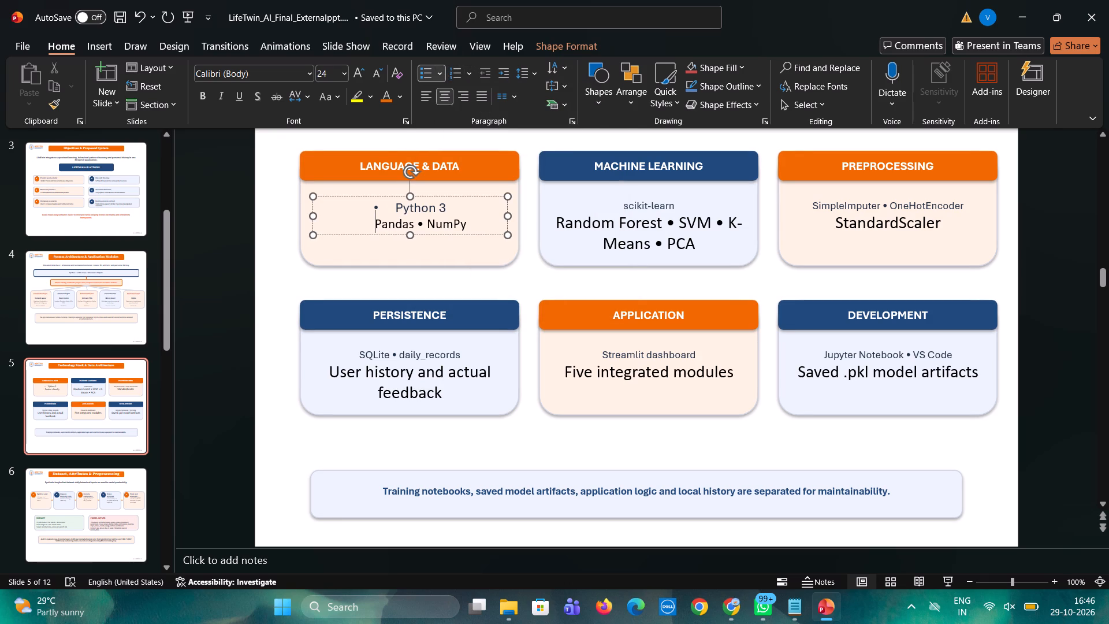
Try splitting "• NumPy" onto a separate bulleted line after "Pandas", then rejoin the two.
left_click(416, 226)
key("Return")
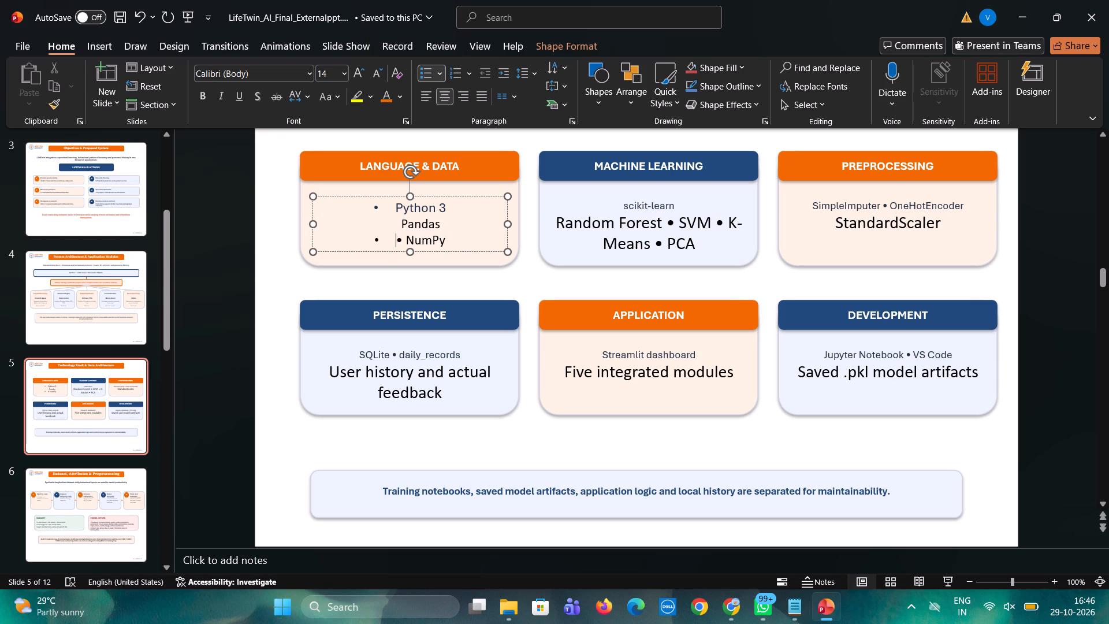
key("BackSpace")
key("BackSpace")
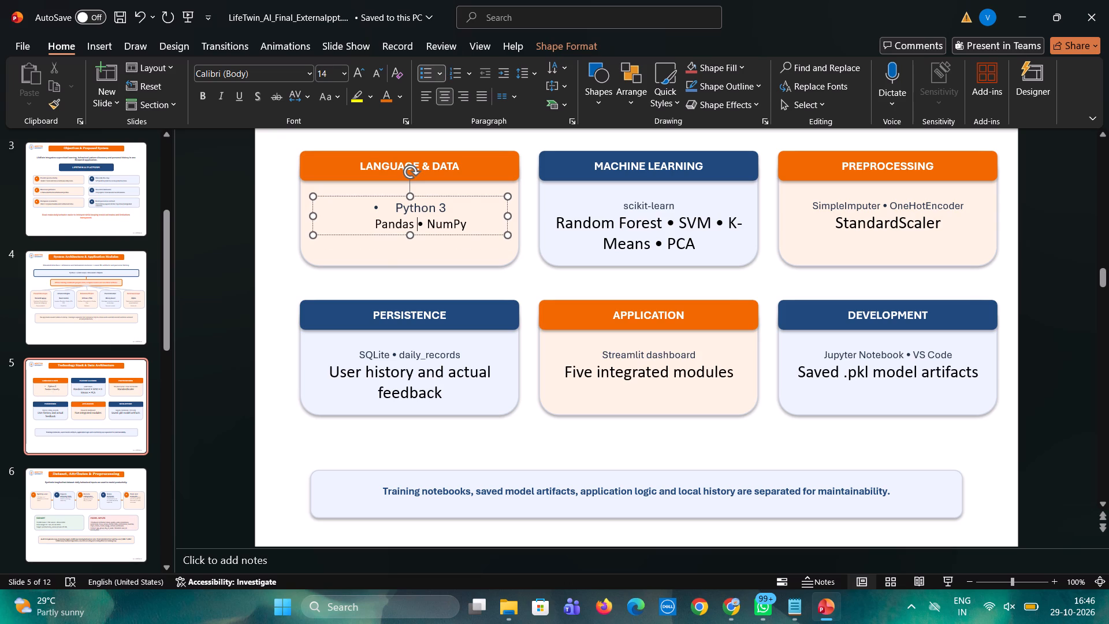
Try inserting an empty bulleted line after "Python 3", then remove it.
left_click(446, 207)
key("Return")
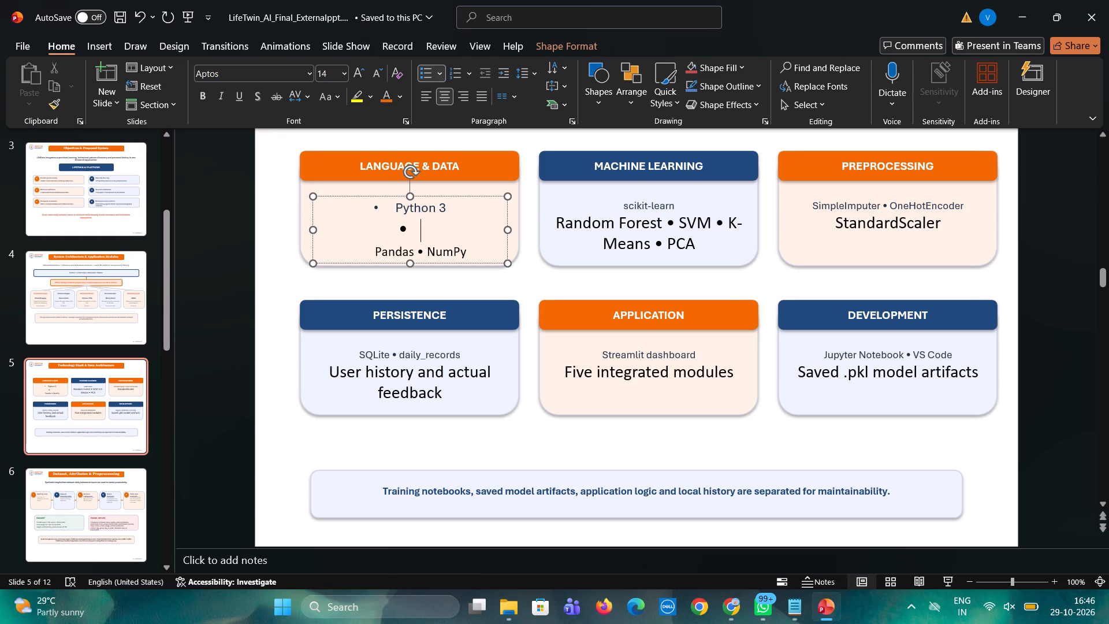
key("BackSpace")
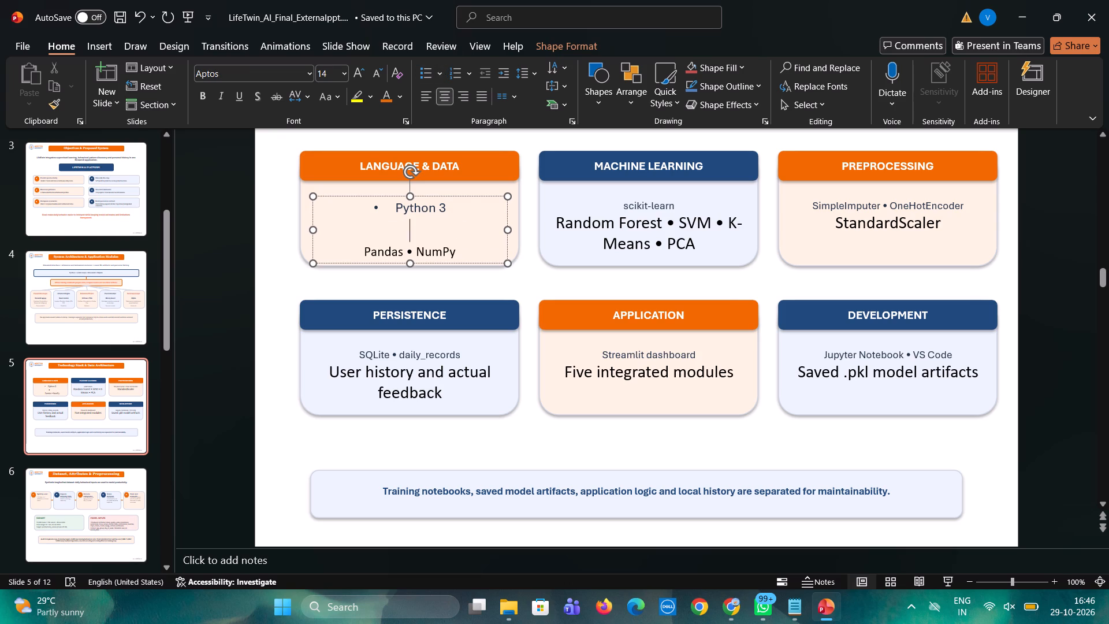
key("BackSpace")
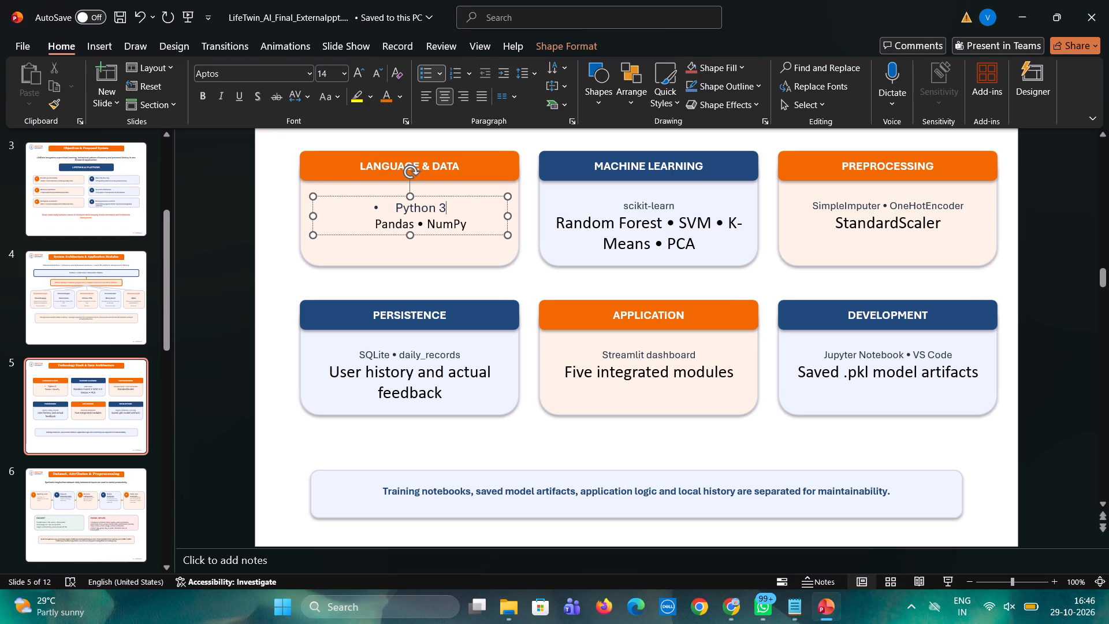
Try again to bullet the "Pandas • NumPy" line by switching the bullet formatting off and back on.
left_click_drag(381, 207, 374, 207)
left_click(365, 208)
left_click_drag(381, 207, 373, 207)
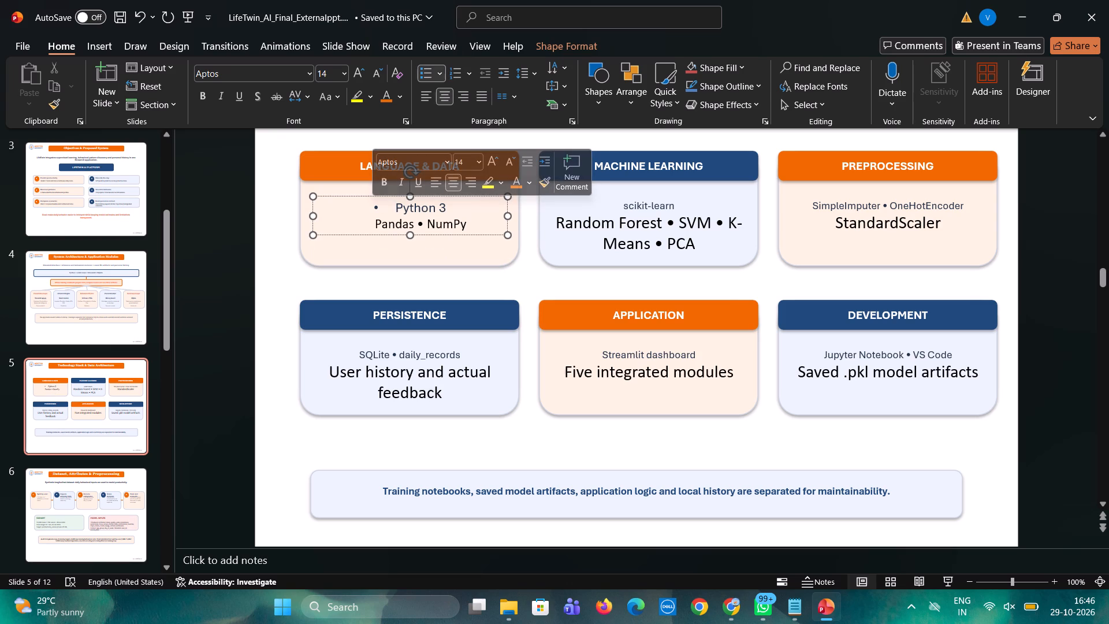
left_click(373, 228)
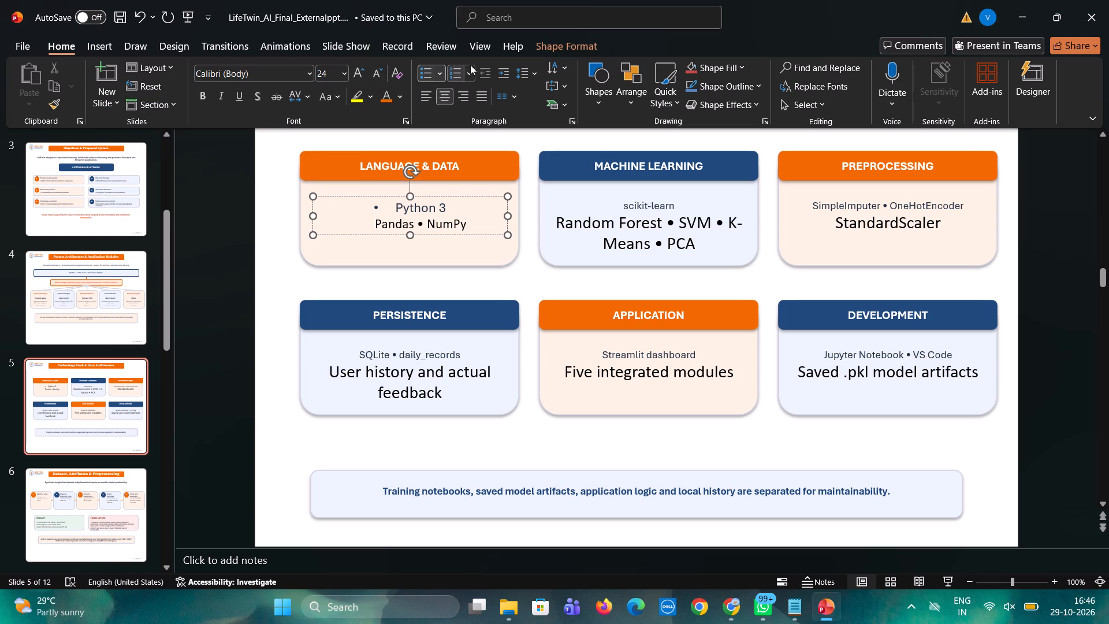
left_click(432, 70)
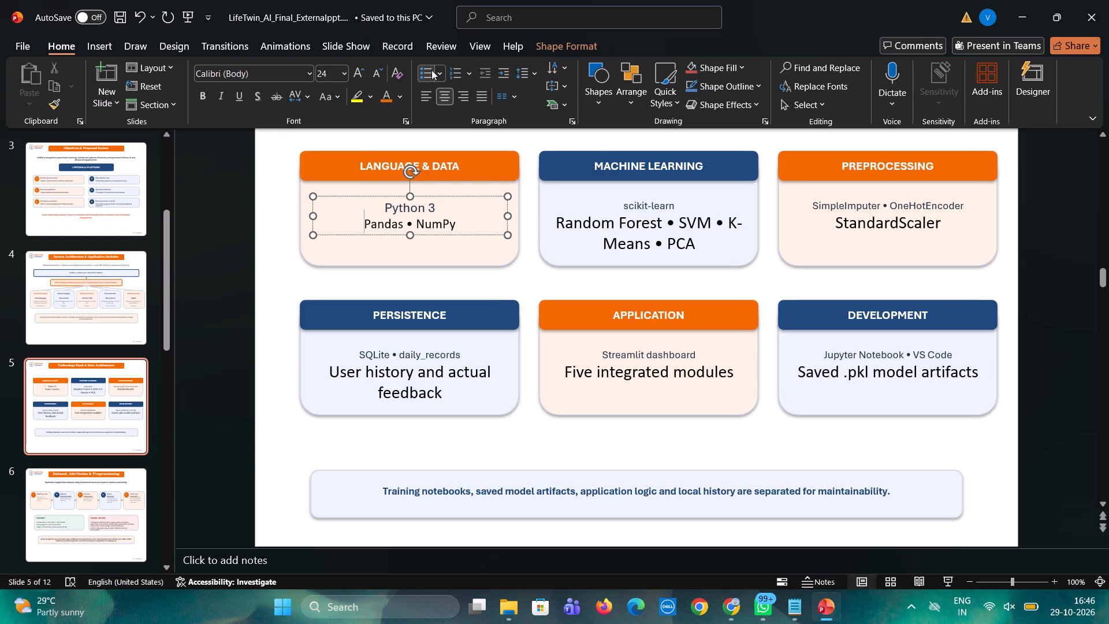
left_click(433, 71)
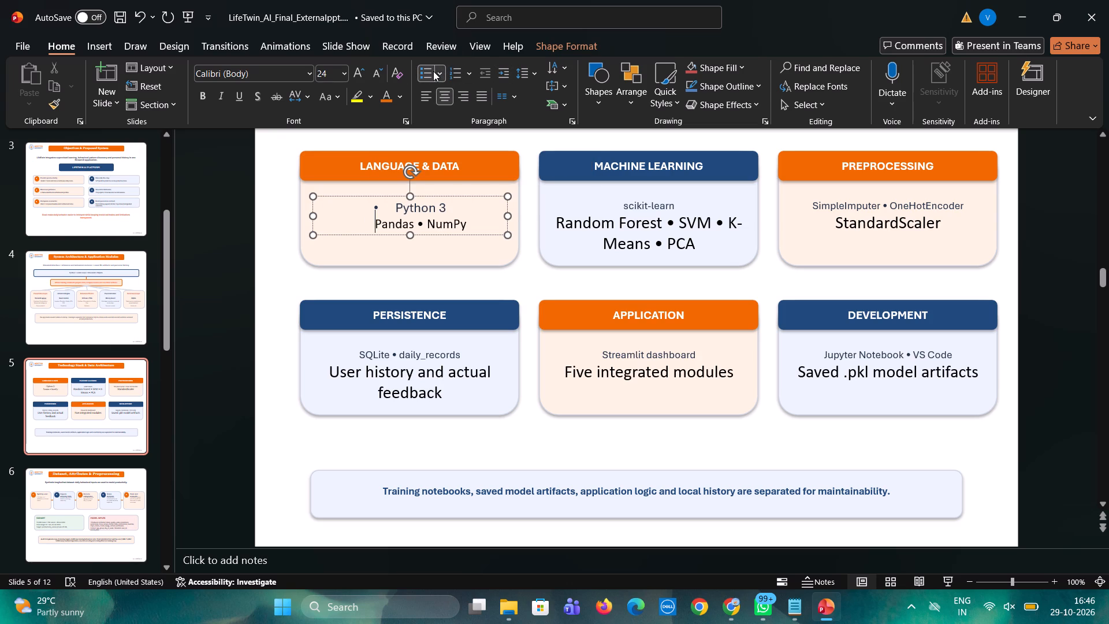
Add a new bulleted line below "Python 3" in the Language & Data card and copy the word "Pandas" into it.
left_click(448, 206)
key("Return")
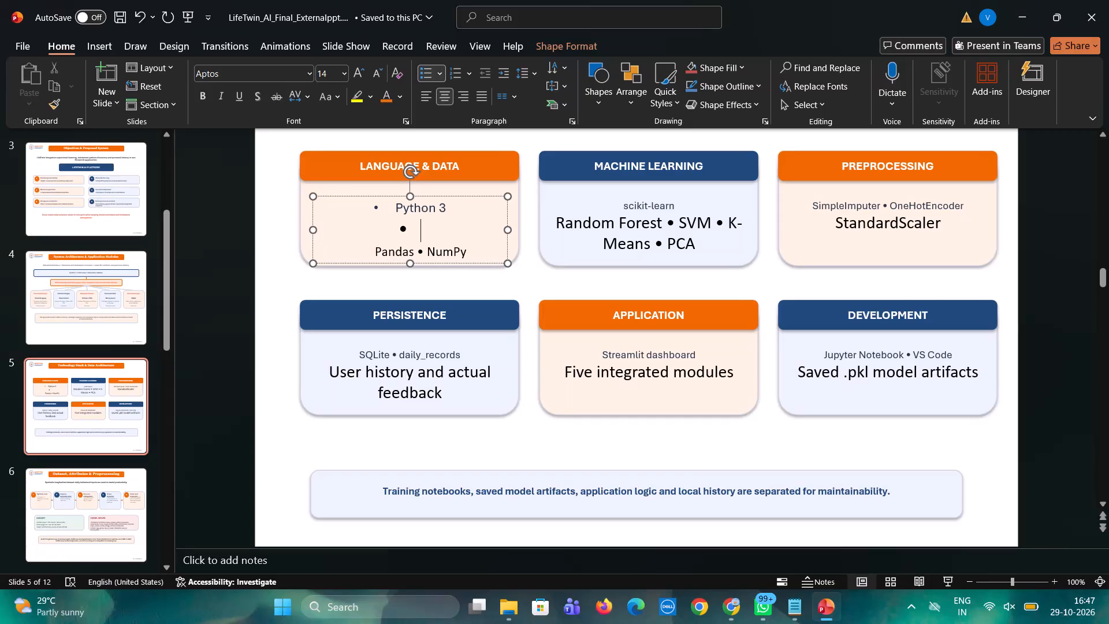
left_click_drag(414, 251, 378, 252)
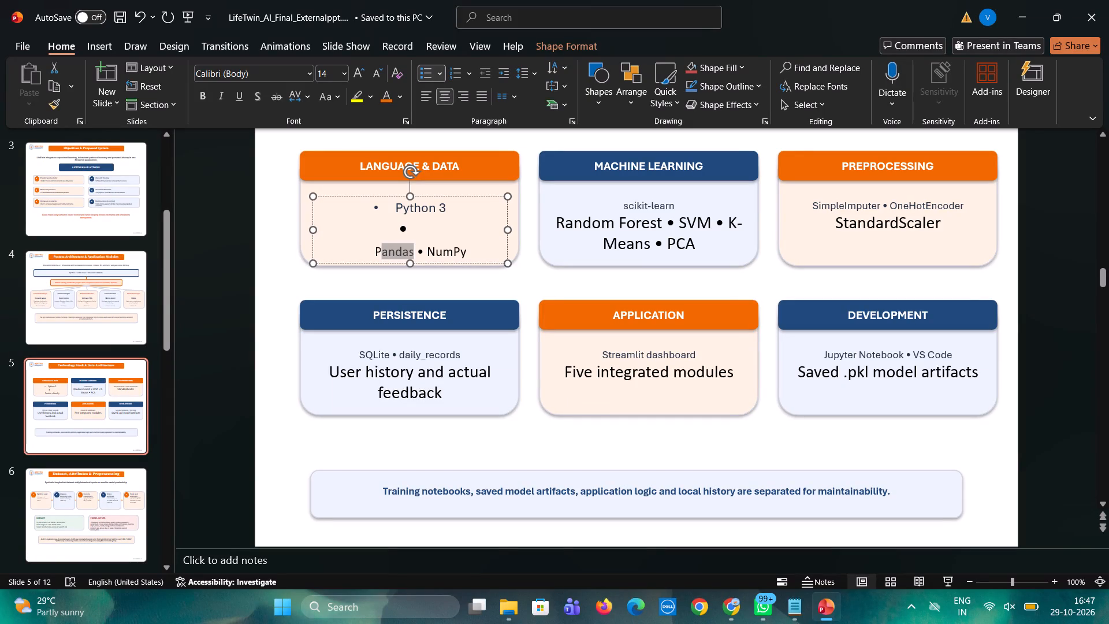
left_click_drag(378, 252, 374, 251)
key("ctrl+c")
left_click(416, 227)
key("ctrl+v")
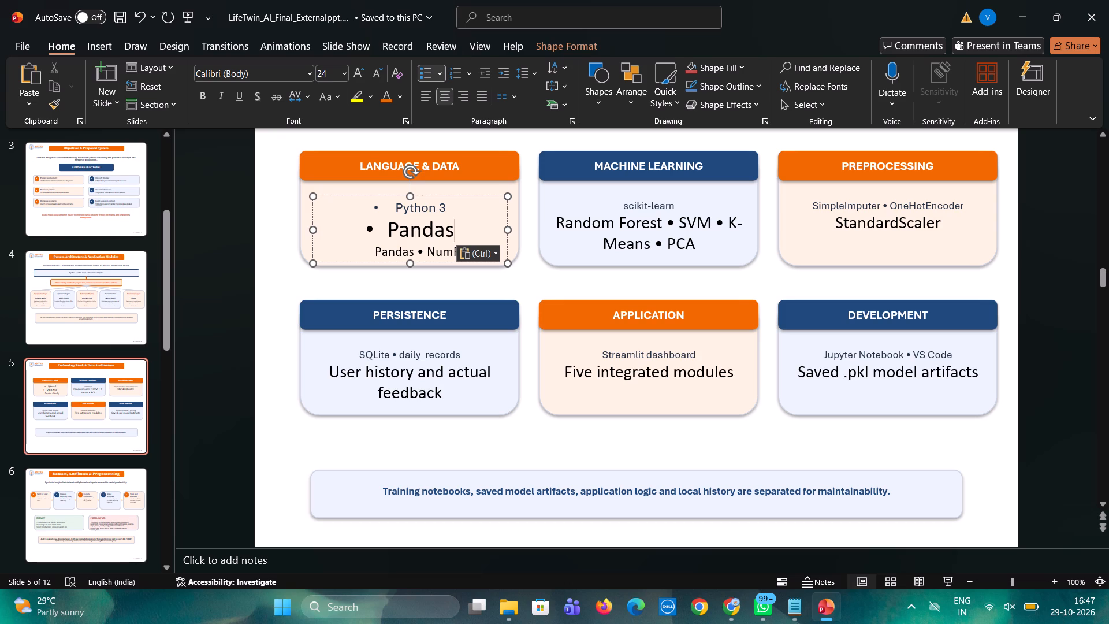
Reduce the font size of the new bulleted "Pandas" line to 14.
left_click_drag(455, 231, 362, 234)
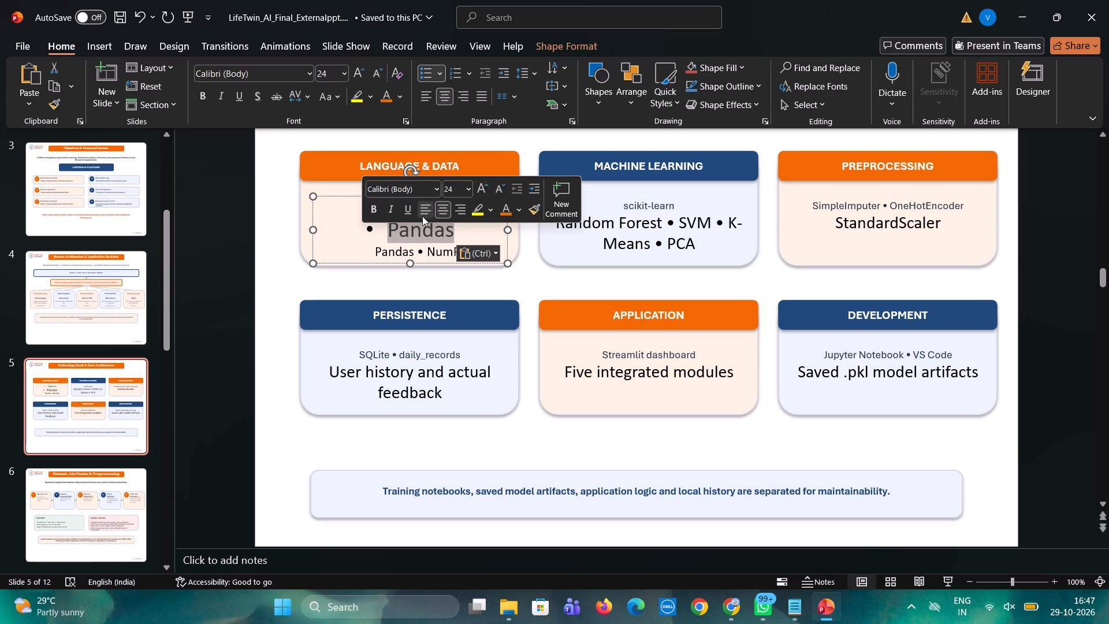
left_click(494, 190)
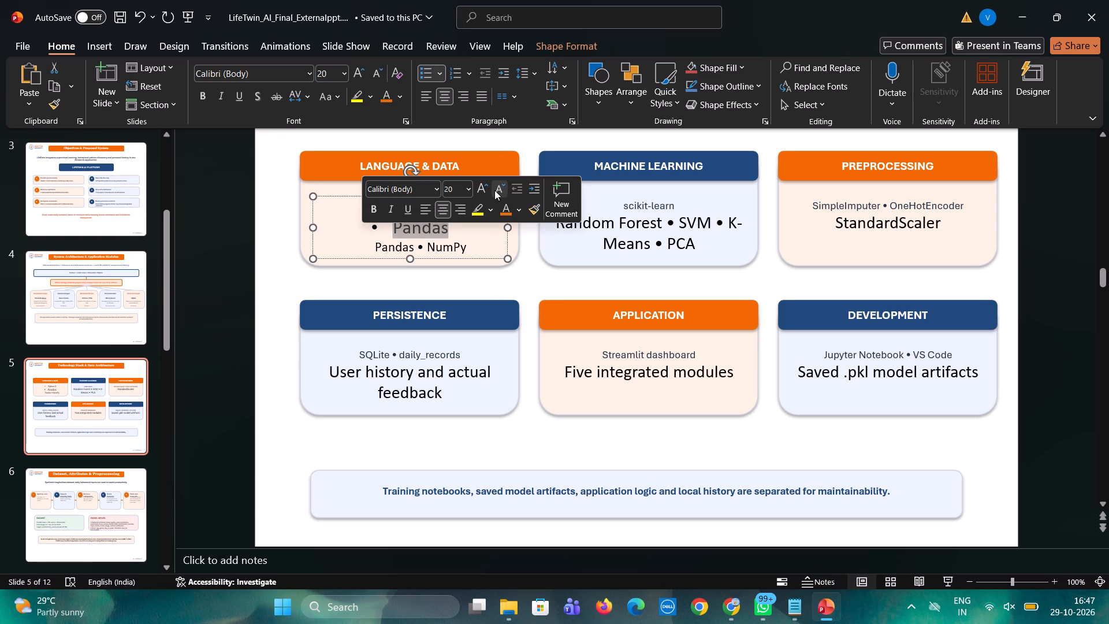
left_click(494, 190)
left_click(494, 190)
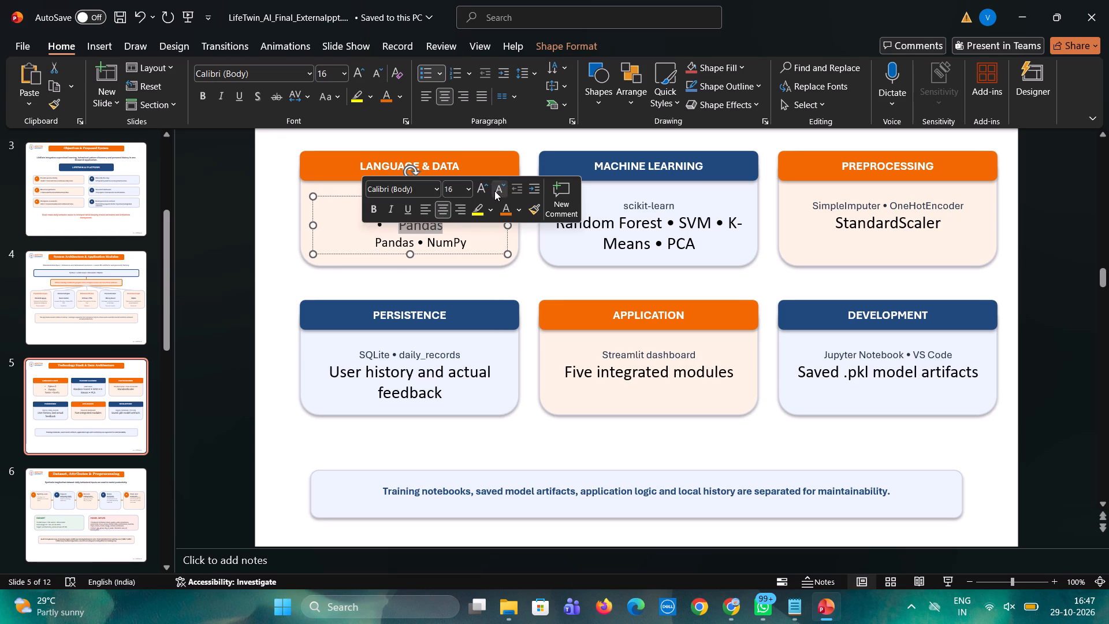
left_click(494, 191)
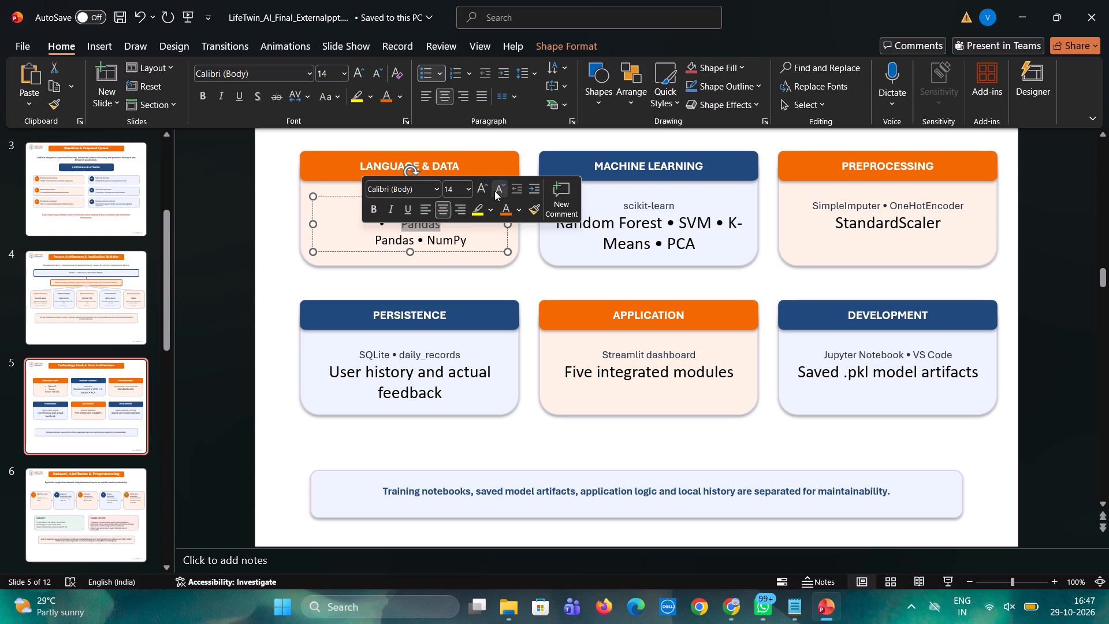
left_click(466, 299)
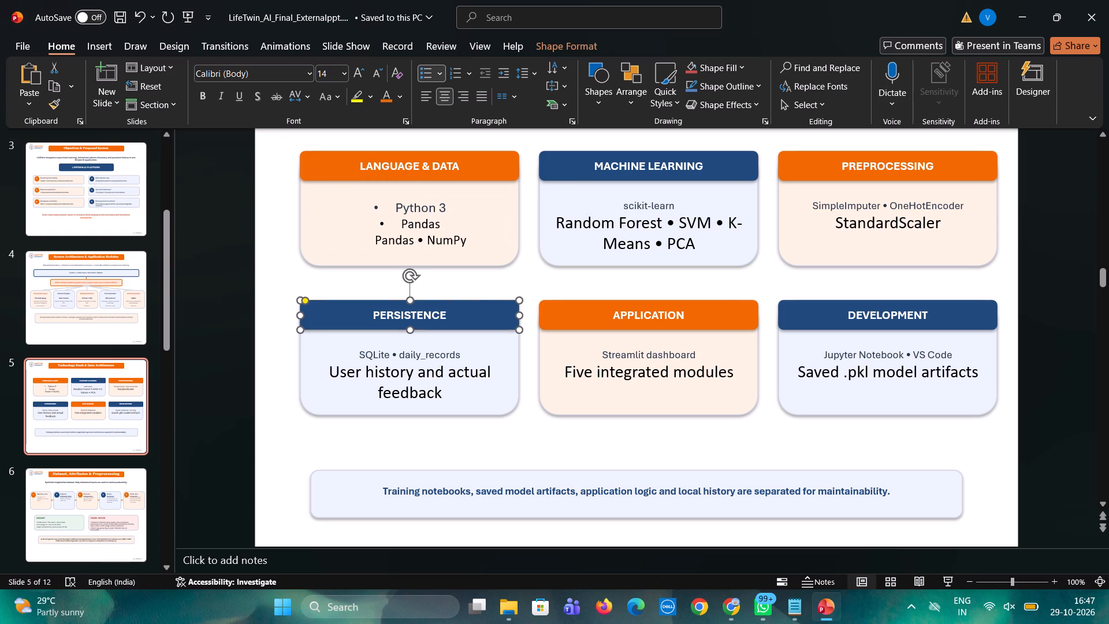
Delete the duplicate "Pandas" from the card's last line, leaving only "• NumPy" there without an added list bullet.
left_click(412, 241)
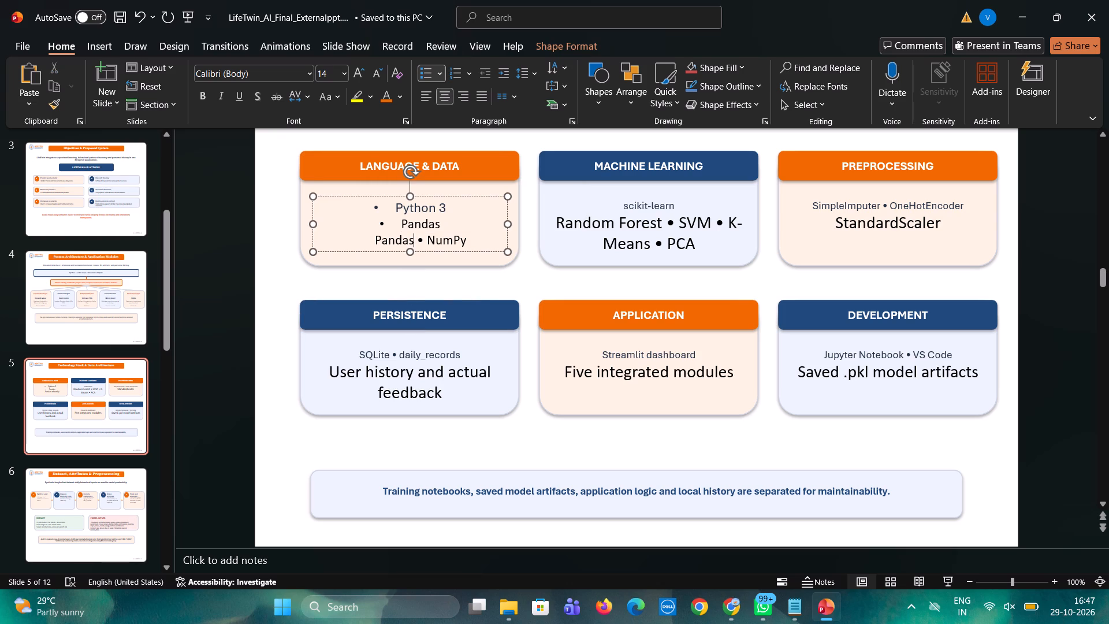
key("BackSpace")
key("BackSpace")
key("BackSpace")
key("BackSpace")
key("BackSpace")
key("BackSpace")
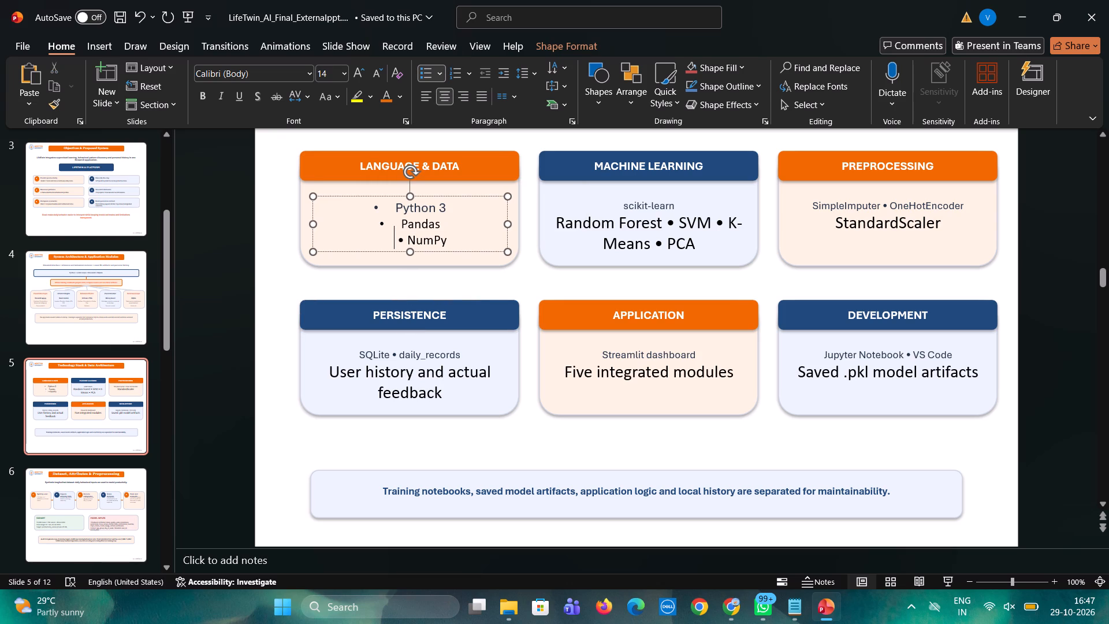
key("BackSpace")
key("Return")
key("BackSpace")
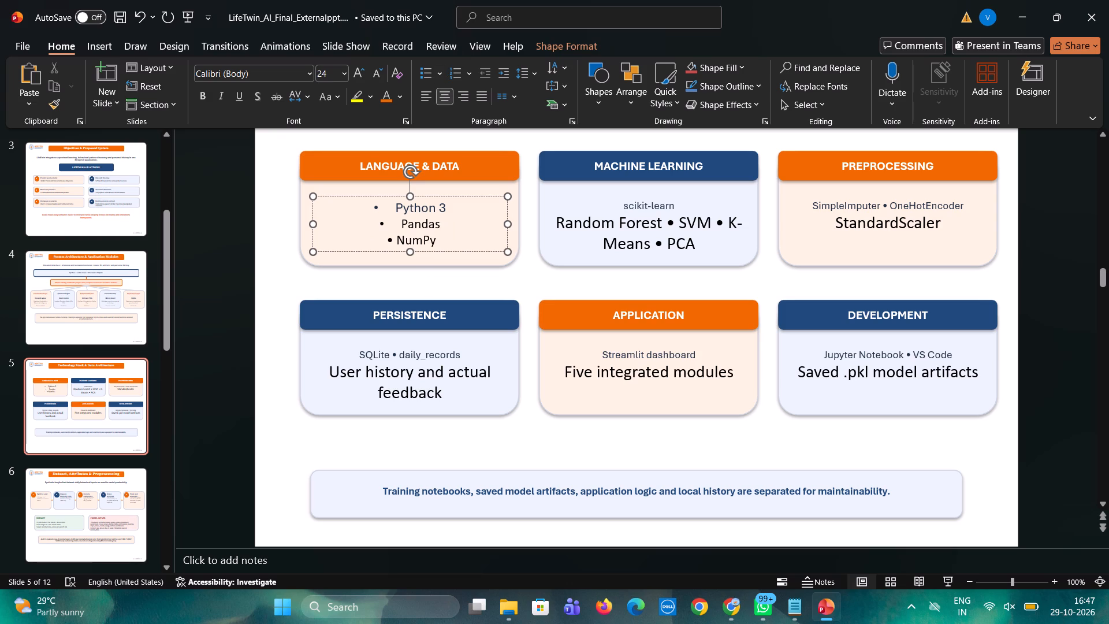
key("Left")
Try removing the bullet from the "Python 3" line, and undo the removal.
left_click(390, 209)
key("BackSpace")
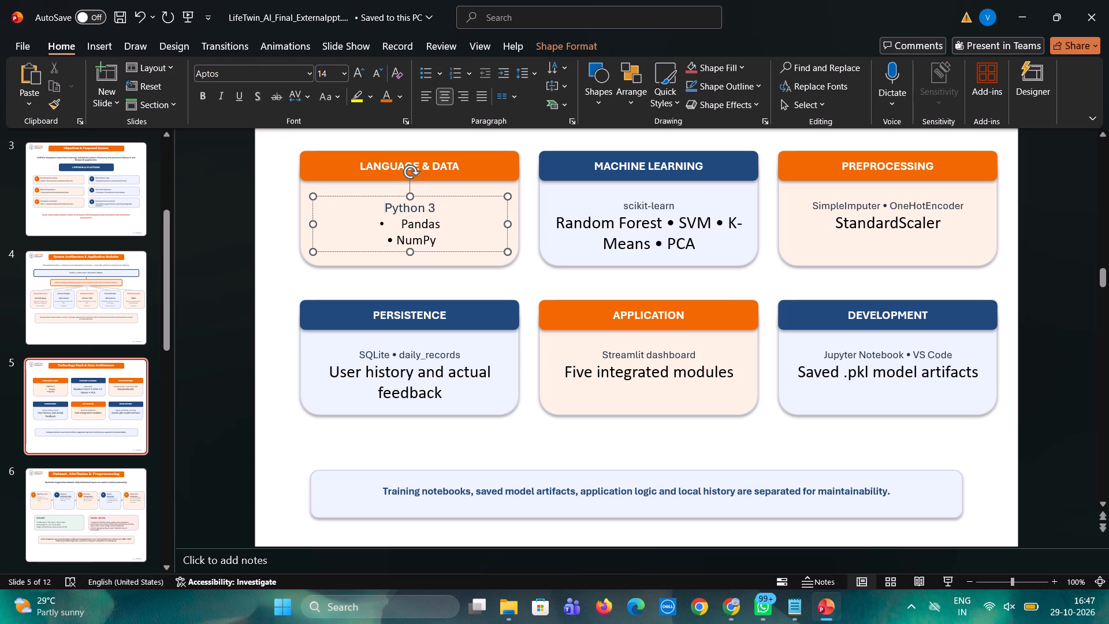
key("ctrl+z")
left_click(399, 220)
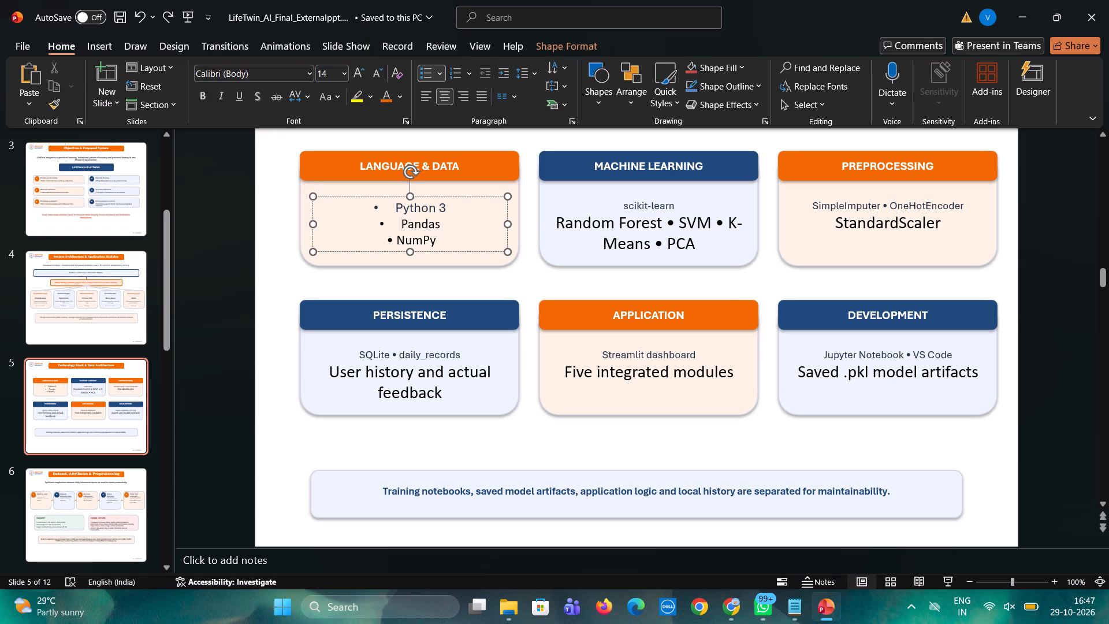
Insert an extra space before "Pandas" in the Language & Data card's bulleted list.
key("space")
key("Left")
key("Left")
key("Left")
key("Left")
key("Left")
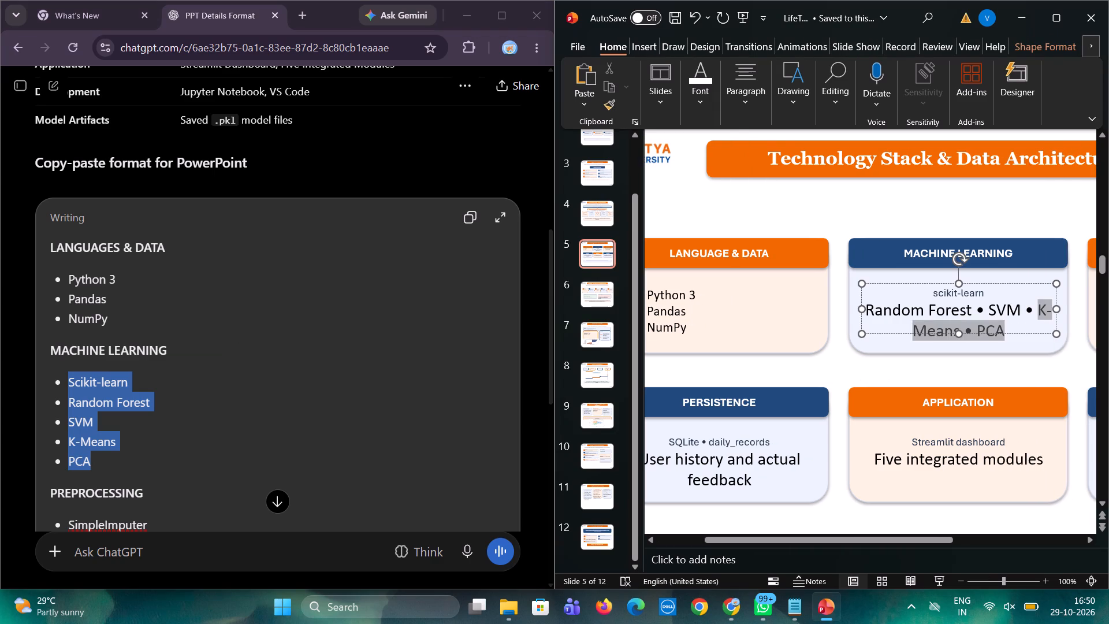
left_click_drag(929, 322, 877, 291)
key("BackSpace")
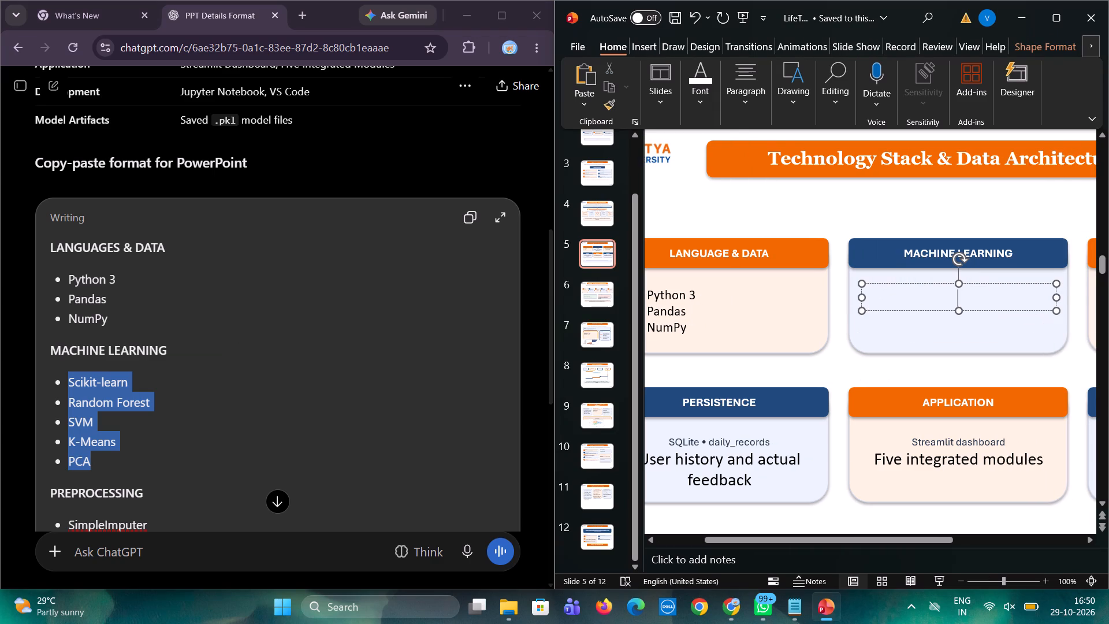
key("ctrl+v")
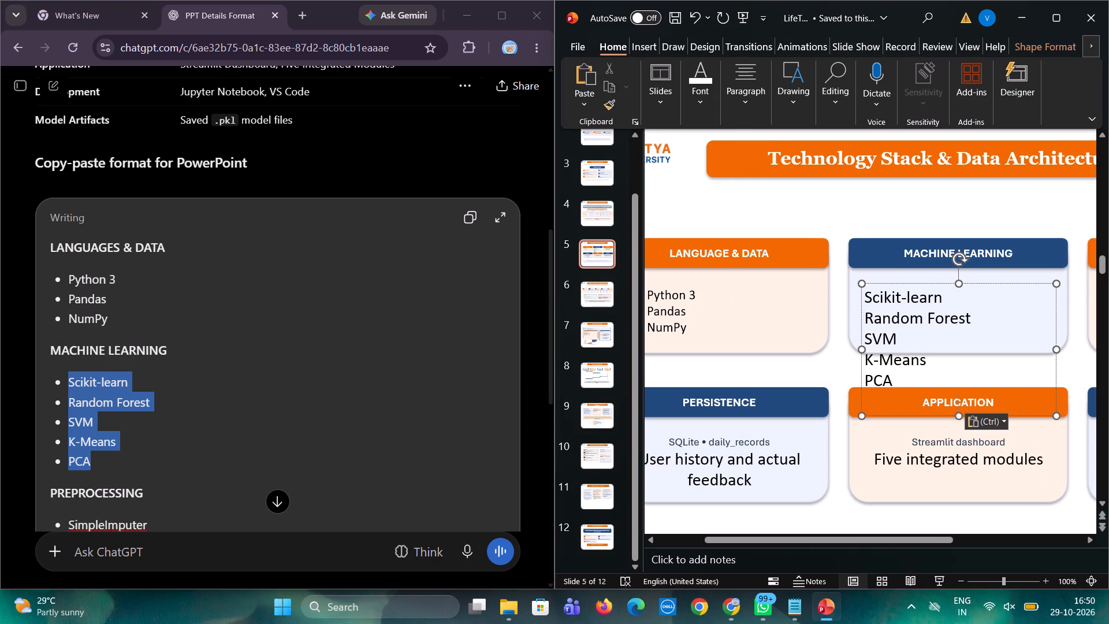
Reduce the font size of the five pasted Machine Learning lines to 14.
left_click(690, 328)
left_click_drag(689, 328, 642, 296)
left_click(914, 384)
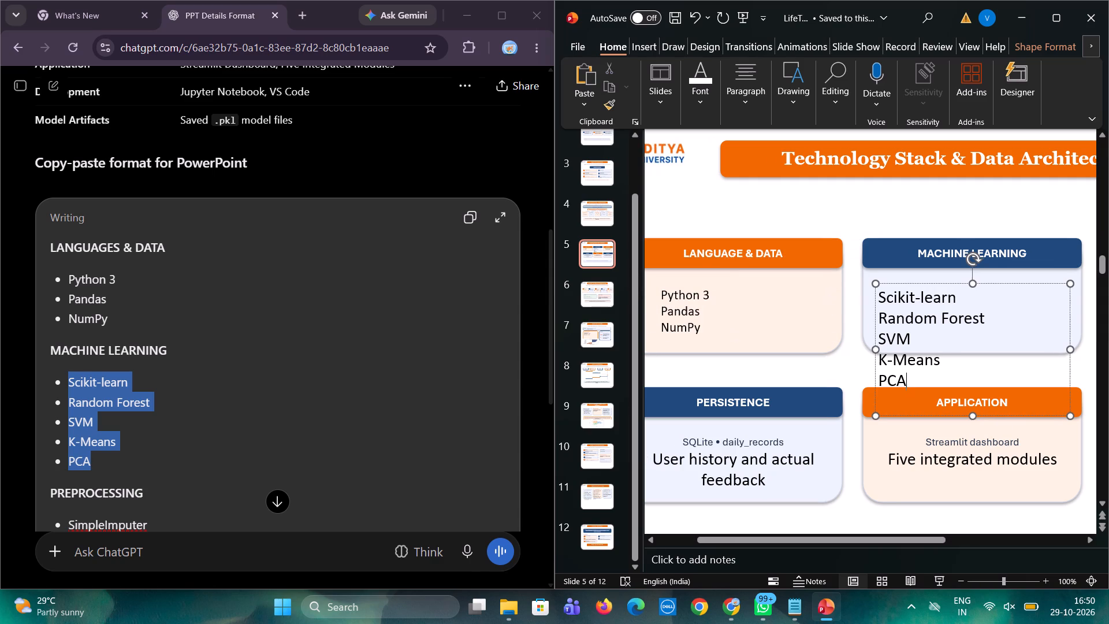
left_click_drag(912, 383, 872, 297)
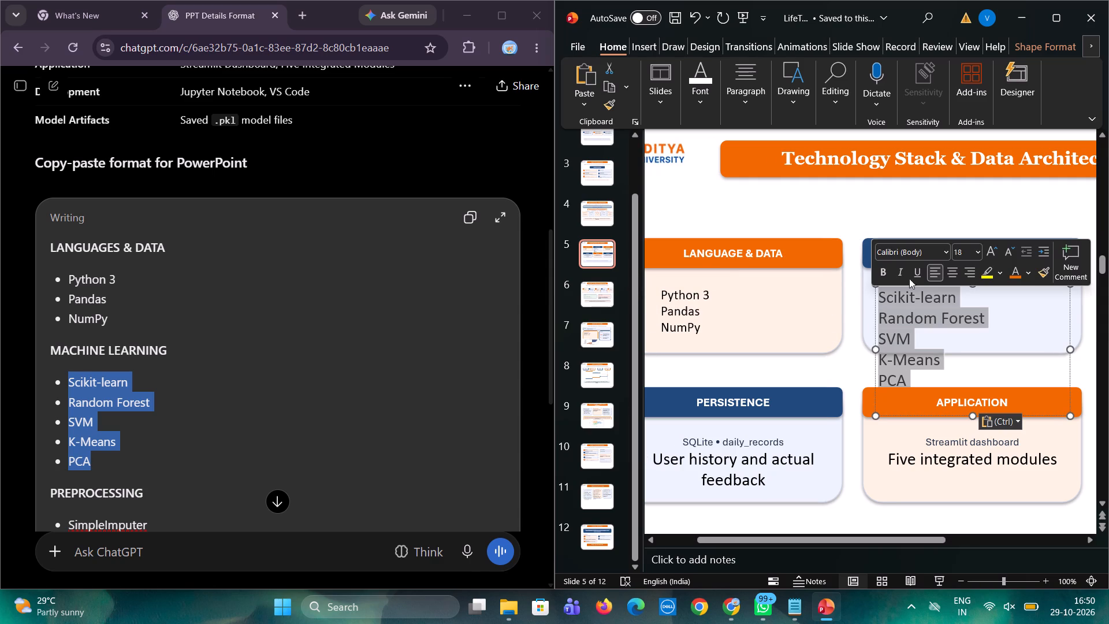
left_click(1000, 251)
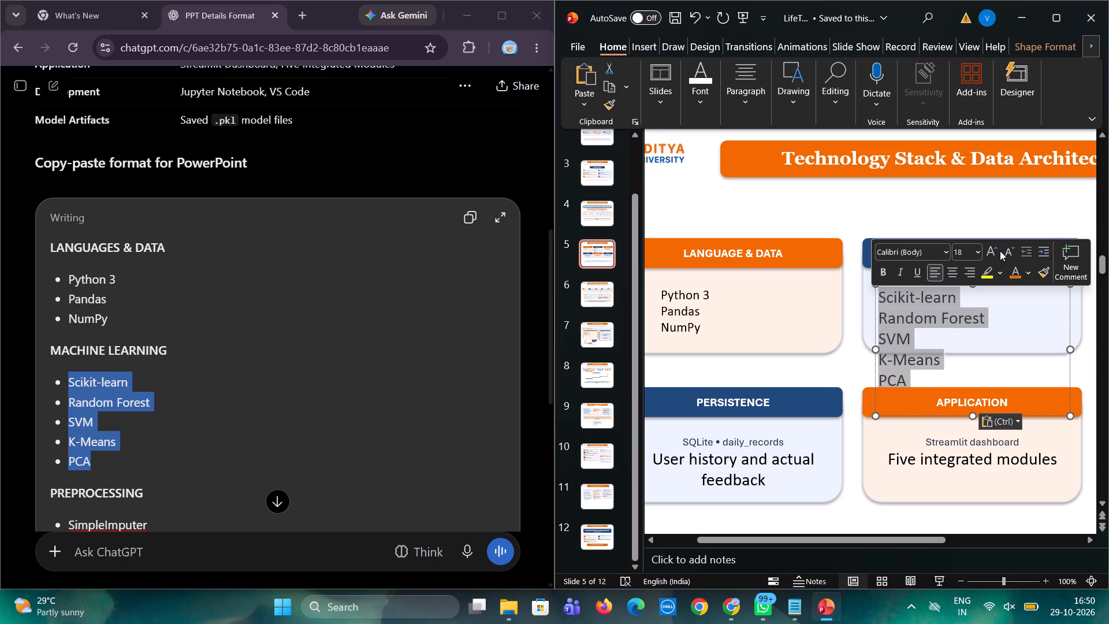
left_click(1003, 252)
left_click(1003, 252)
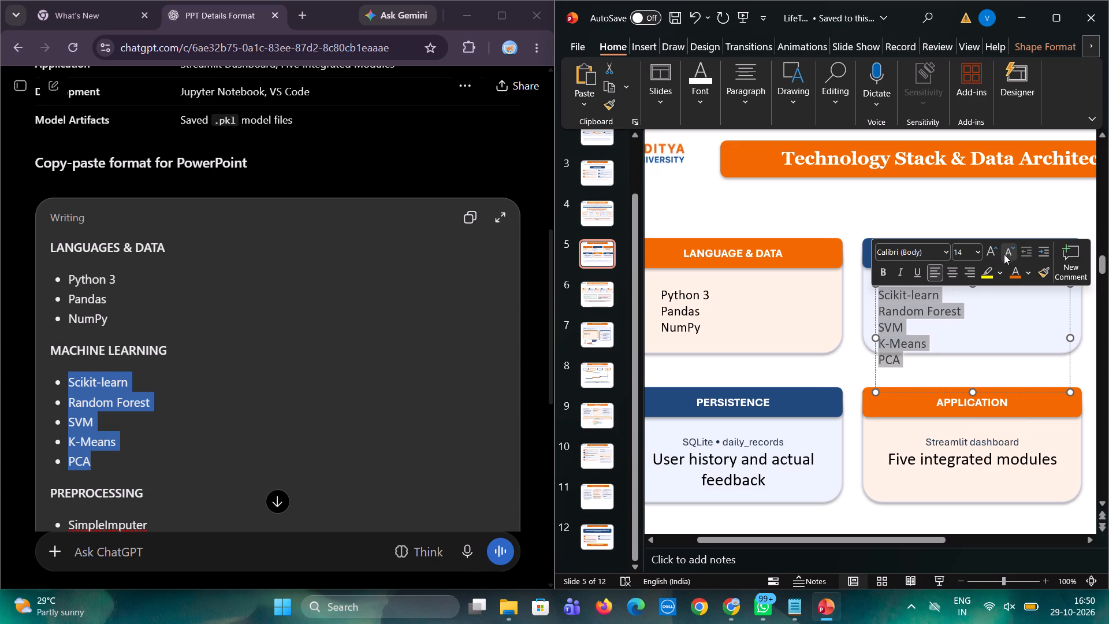
left_click(827, 372)
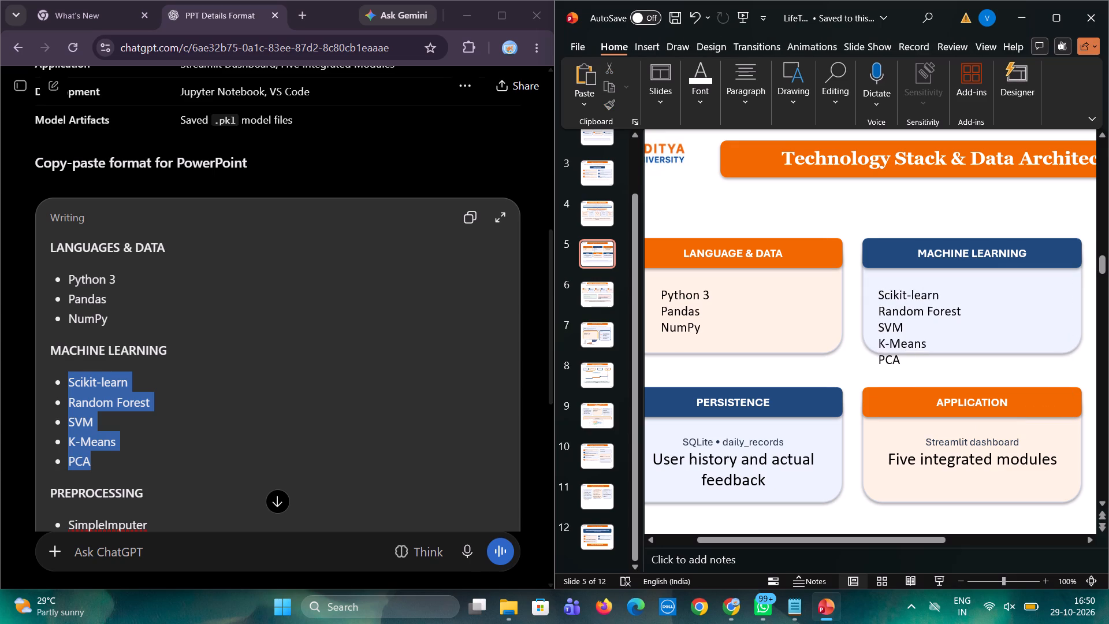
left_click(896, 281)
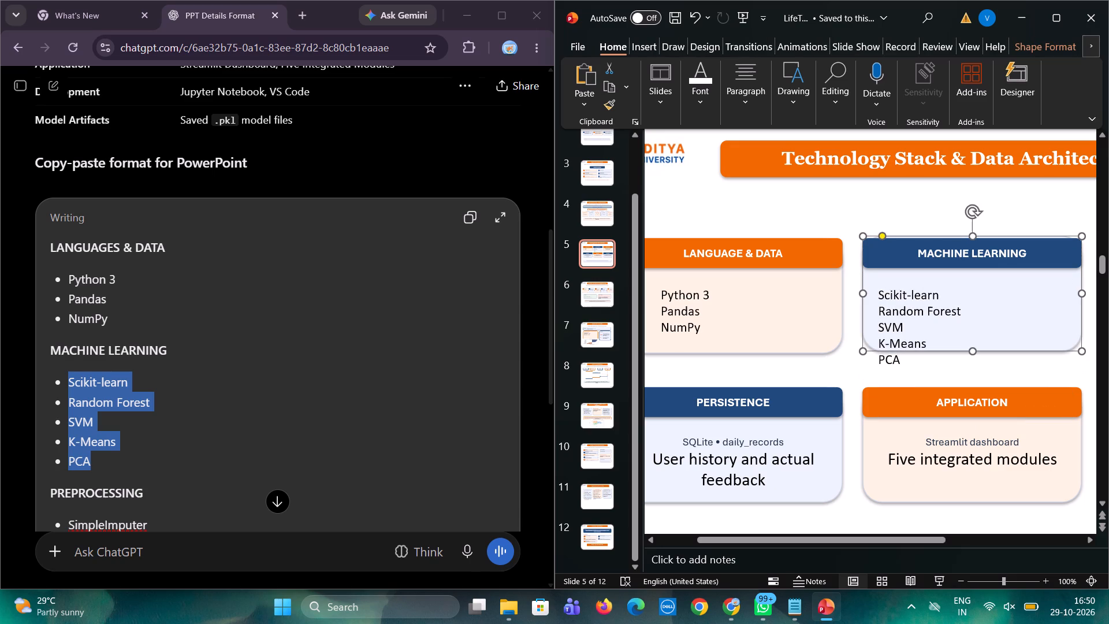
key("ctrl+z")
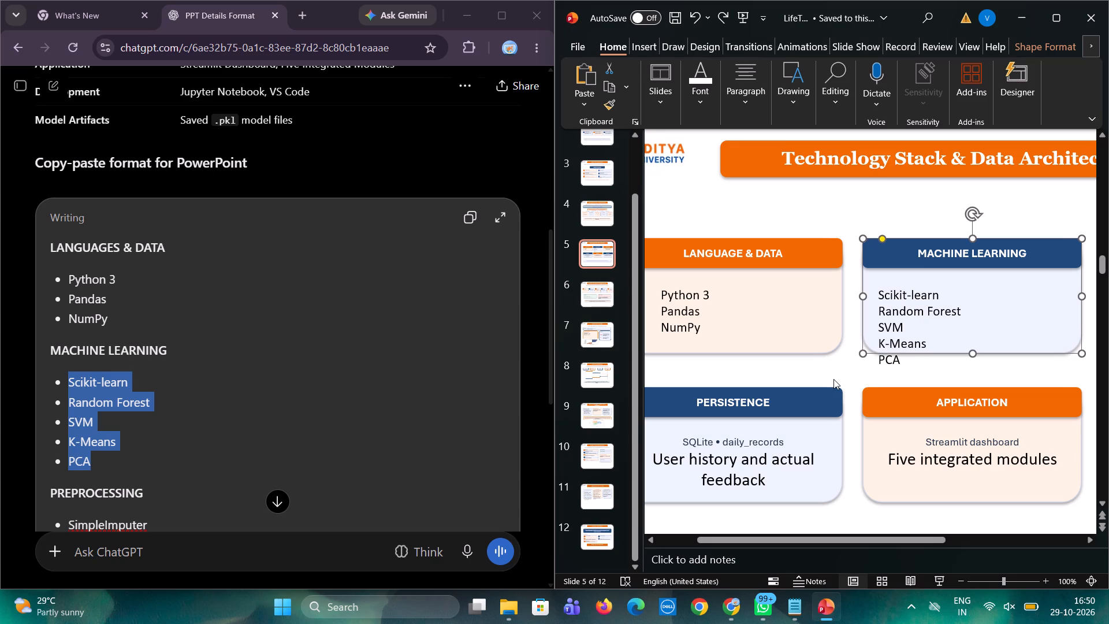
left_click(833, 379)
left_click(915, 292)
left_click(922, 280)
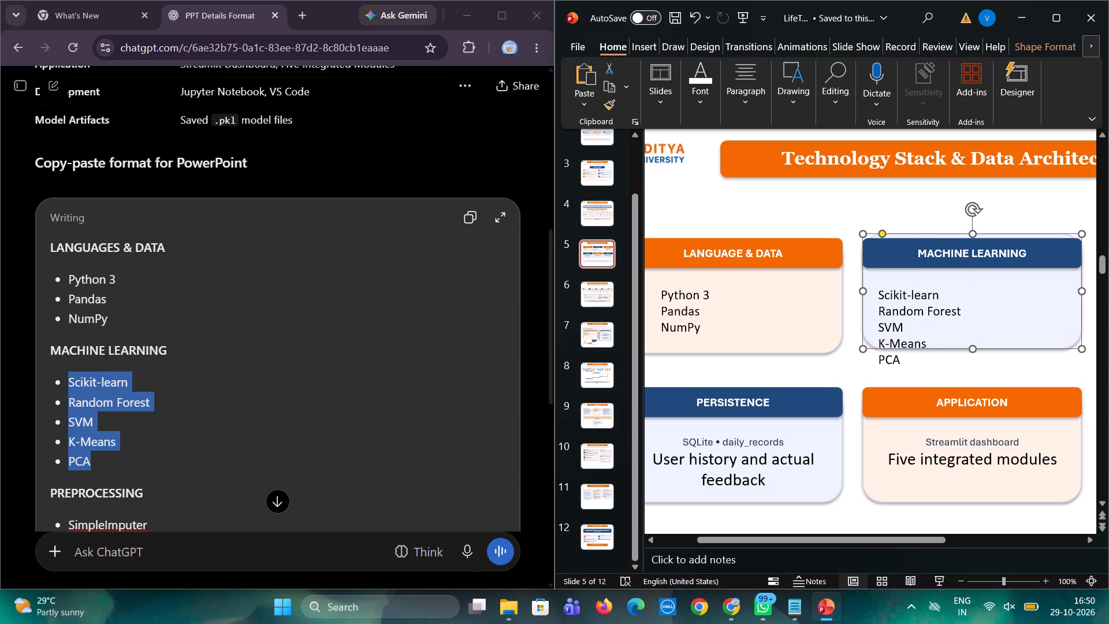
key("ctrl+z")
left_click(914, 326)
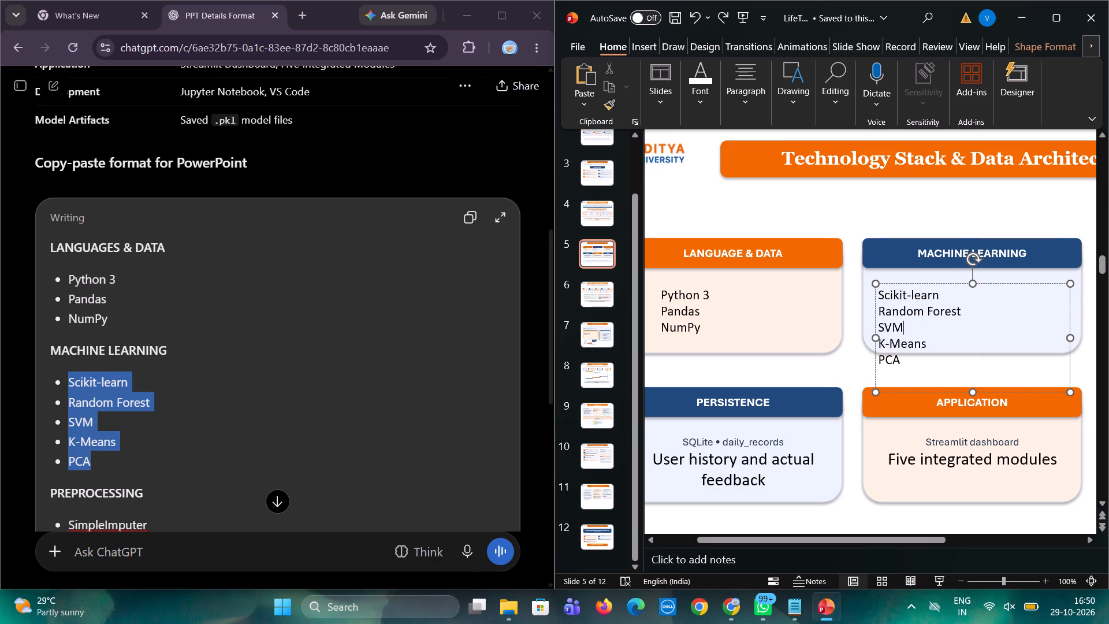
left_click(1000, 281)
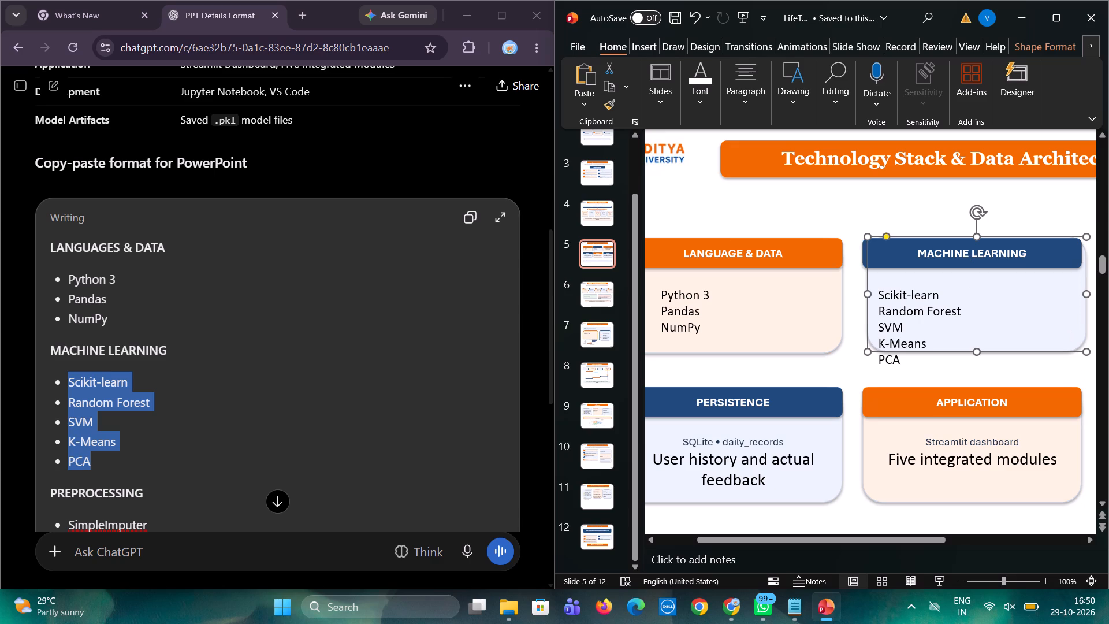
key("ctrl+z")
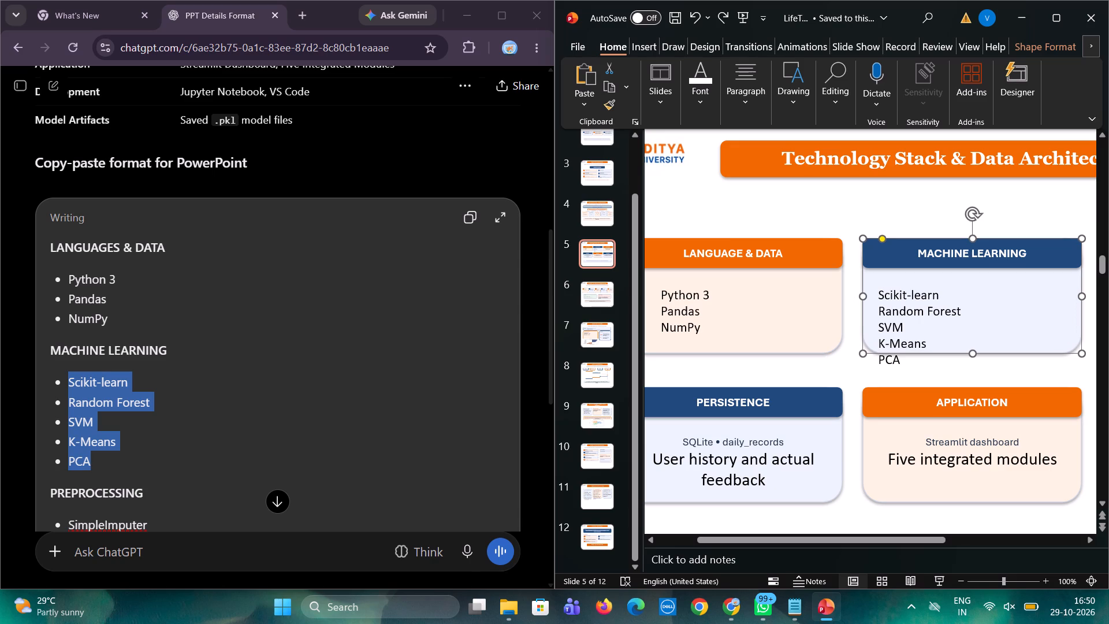
Move the Machine Learning list's text box up to just below the card's header so all five lines fit inside the card.
left_click(908, 294)
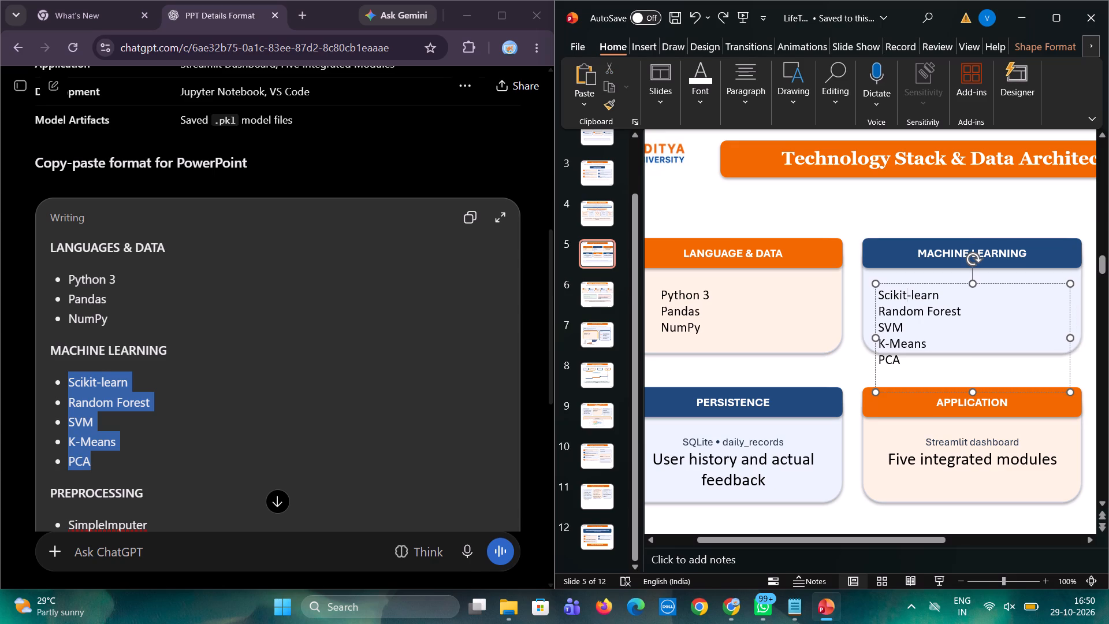
left_click_drag(873, 372, 874, 367)
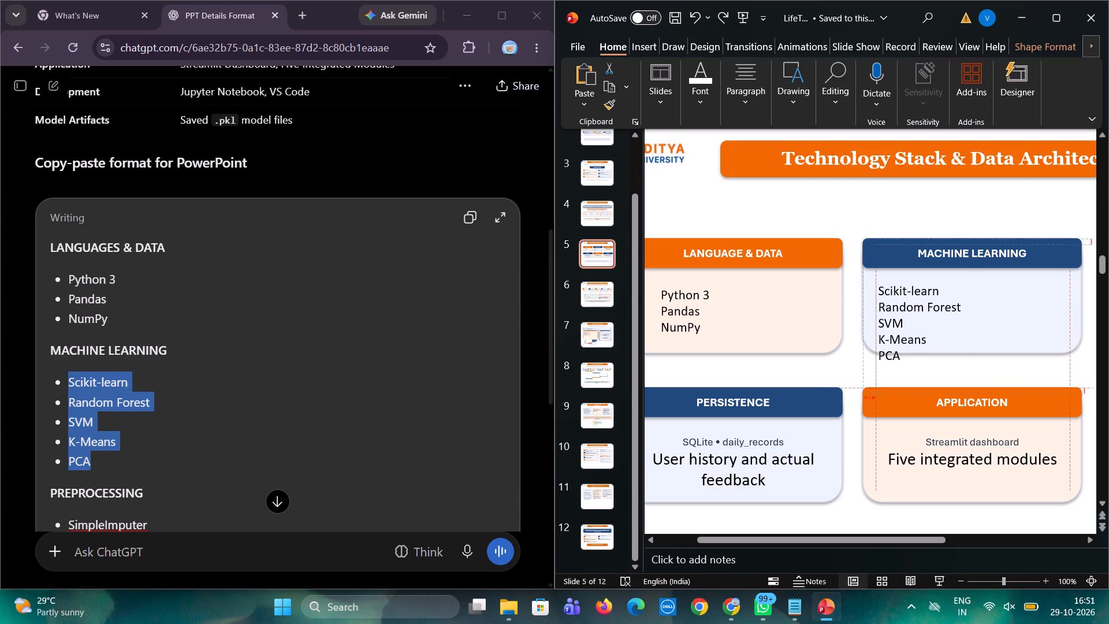
left_click_drag(874, 367, 875, 358)
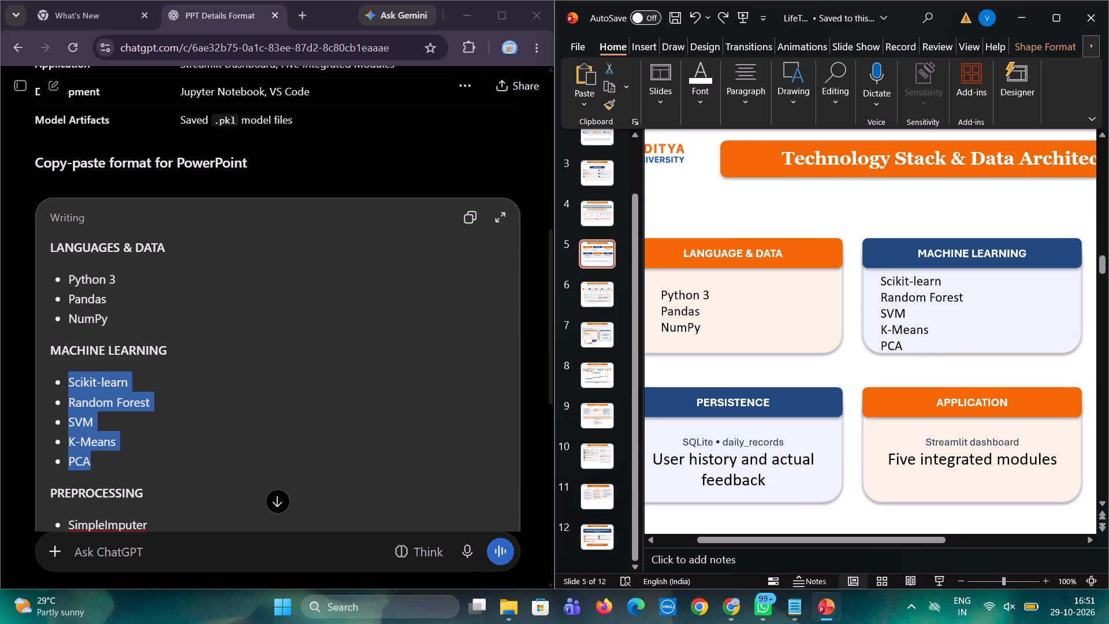
left_click_drag(875, 358, 874, 357)
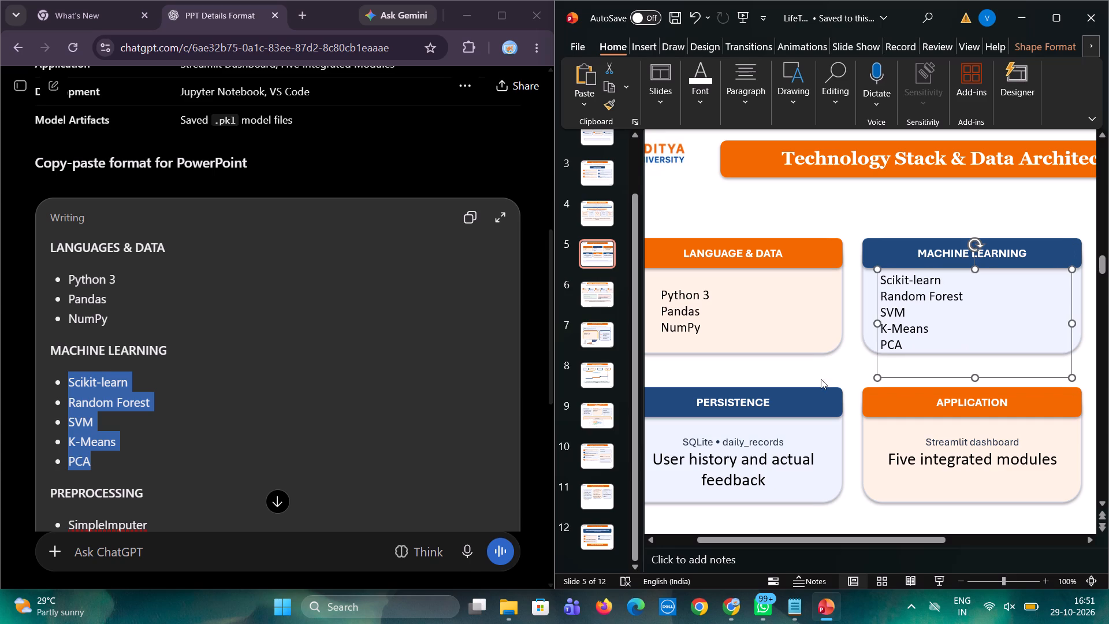
left_click(821, 379)
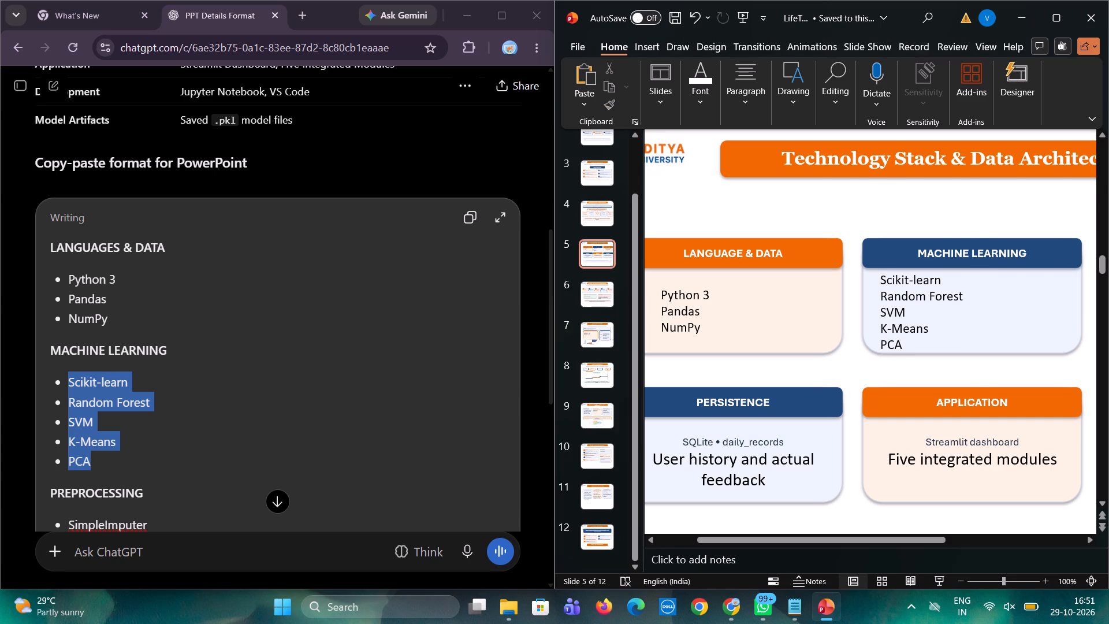
Copy the "K-Means" and "PCA" lines and paste them after "Scikit-learn", spaced across to start a second column.
left_click_drag(903, 344, 882, 332)
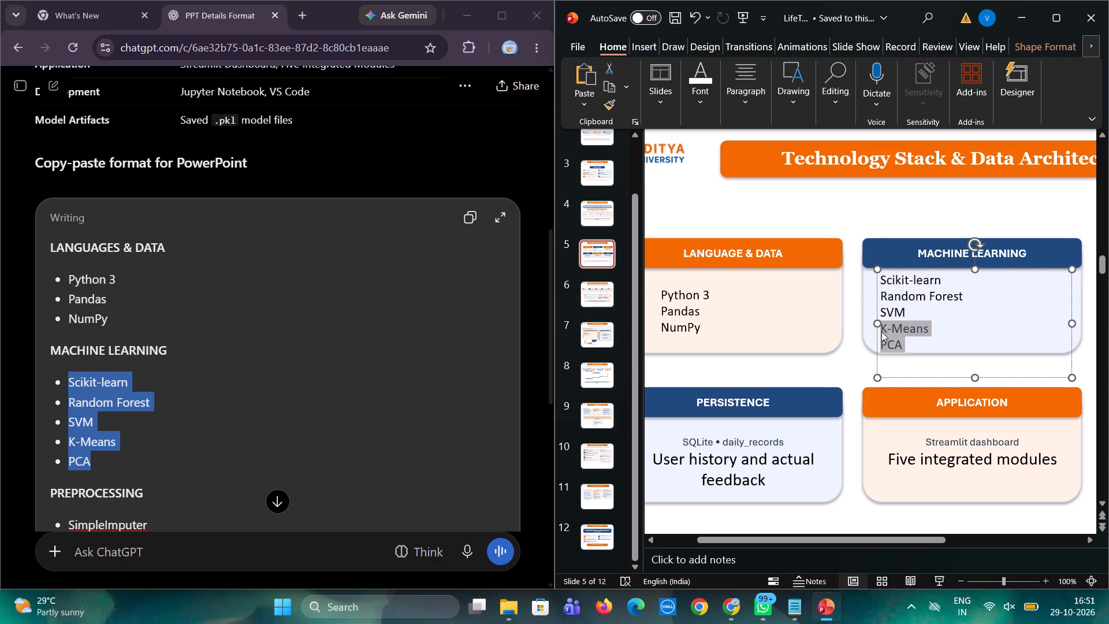
key("ctrl+c")
left_click(848, 374)
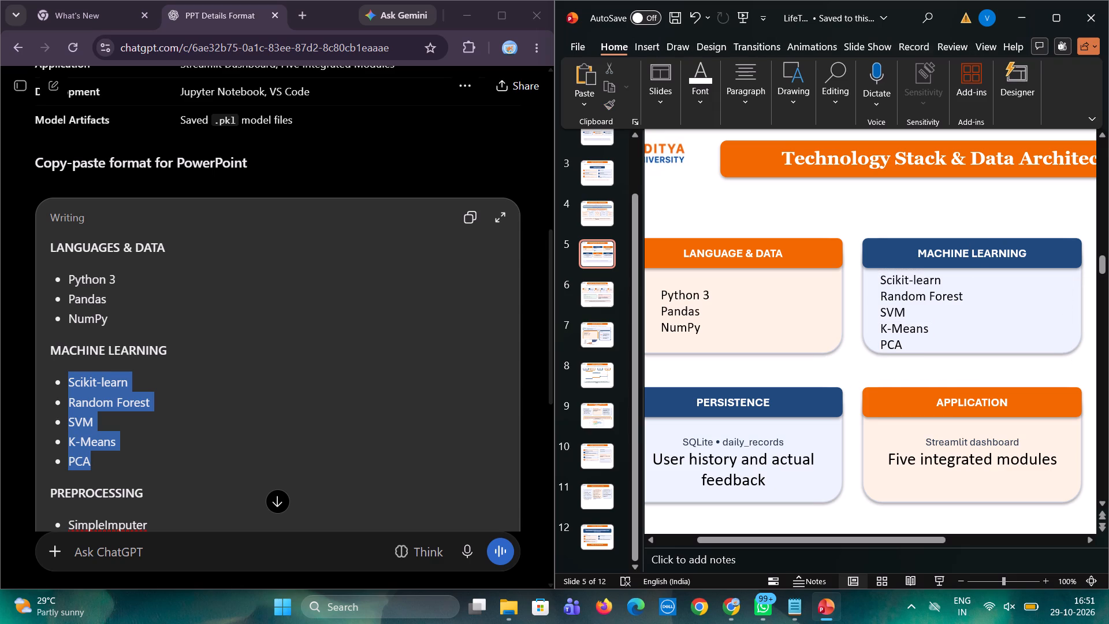
left_click(992, 281)
left_click(953, 281)
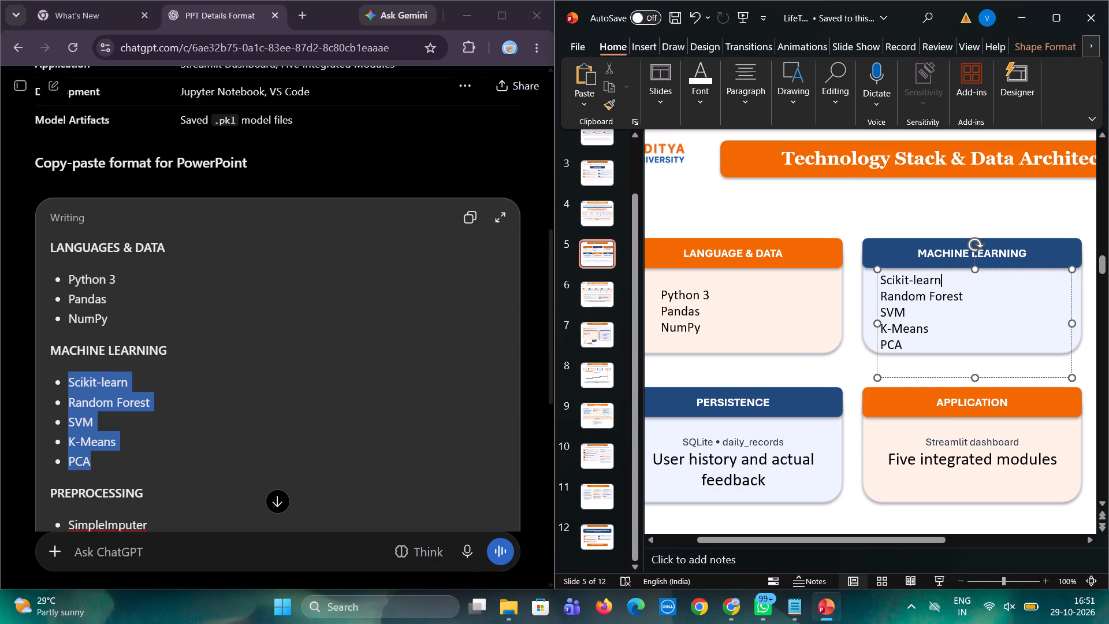
key("space")
key("space")
key("space")
key("space")
key("space")
key("space")
key("space")
key("space")
key("space")
key("space")
key("space")
key("space")
key("space")
key("space")
key("space")
key("ctrl+v")
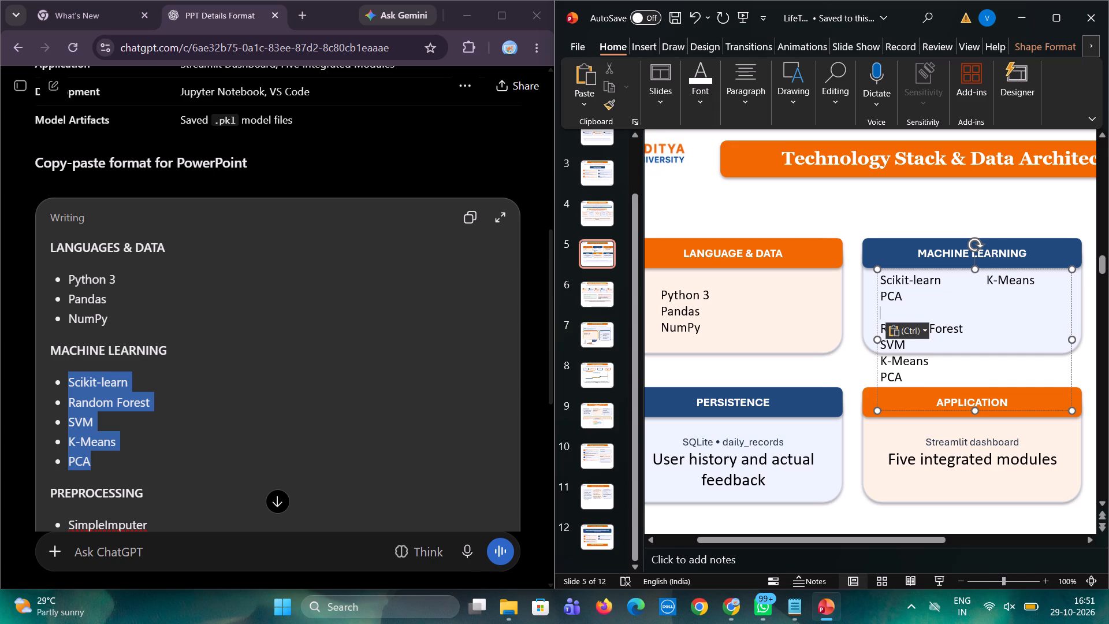
Delete the extra "PCA" line and blank line pasted below "Scikit-learn", keeping "K-Means" beside it.
left_click_drag(911, 299, 878, 299)
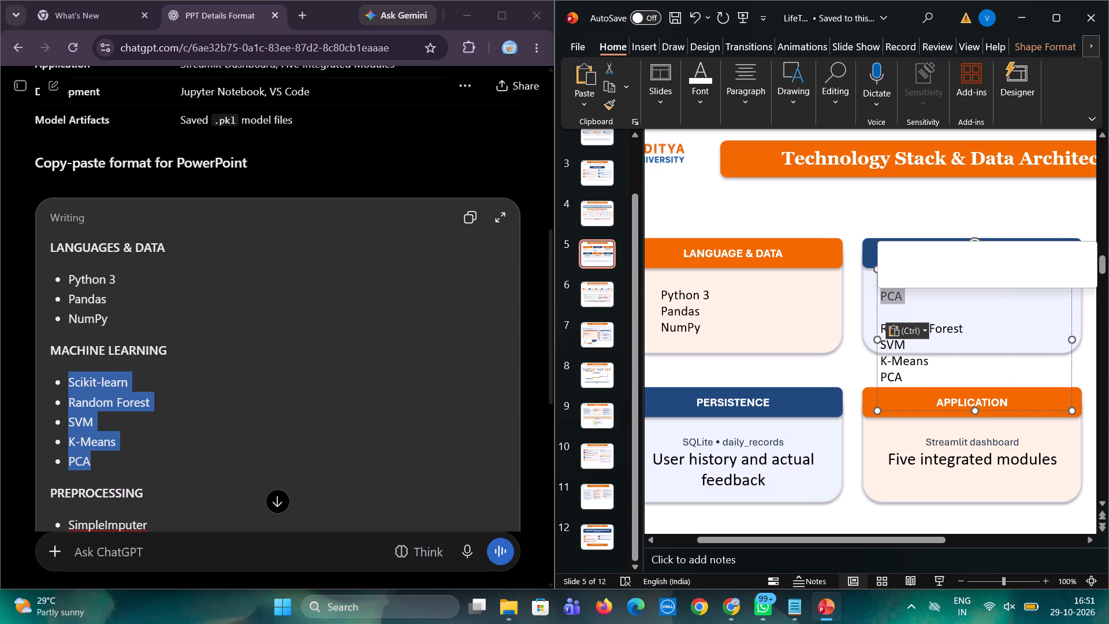
key("BackSpace")
key("BackSpace")
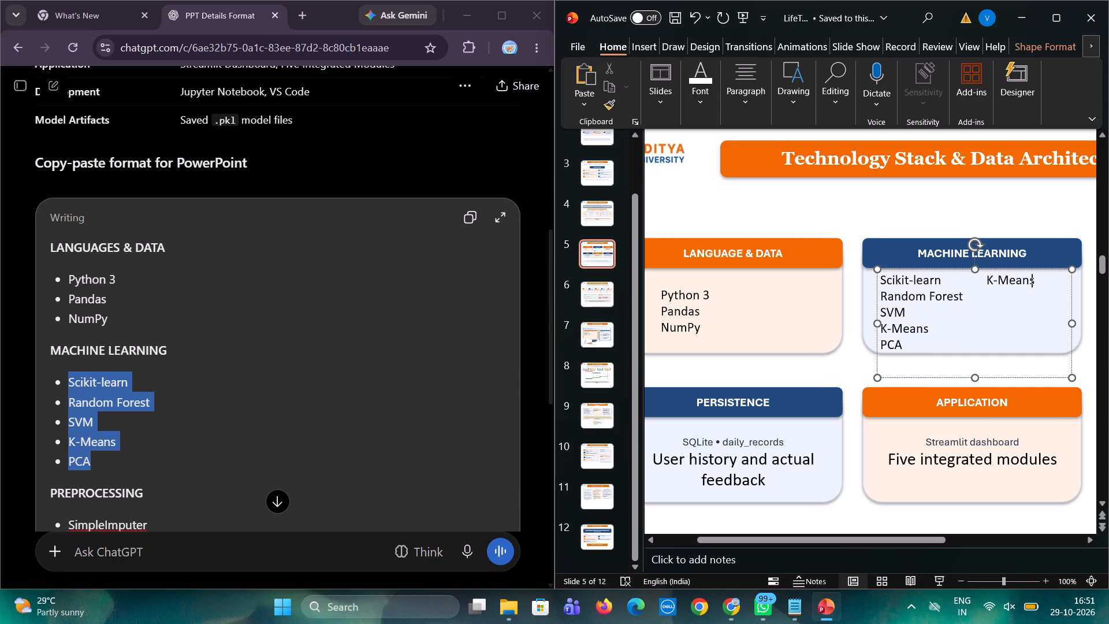
Paste the copied "K-Means" and "PCA" lines after "Random Forest", spaced across to align with the second column.
left_click(986, 296)
key("space")
key("space")
key("space")
key("space")
key("space")
key("space")
key("space")
key("space")
key("ctrl+v")
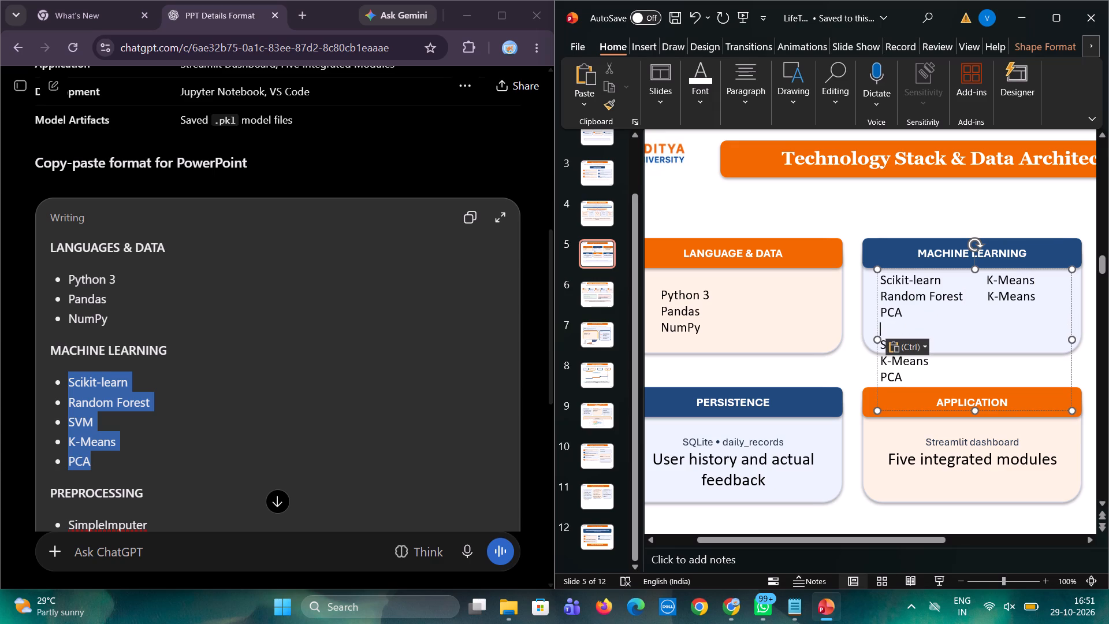
Join "PCA" onto the "Random Forest" line and delete the duplicate "K-Means" before it, leaving "PCA" under the second column's "K-Means".
left_click(881, 310)
key("BackSpace")
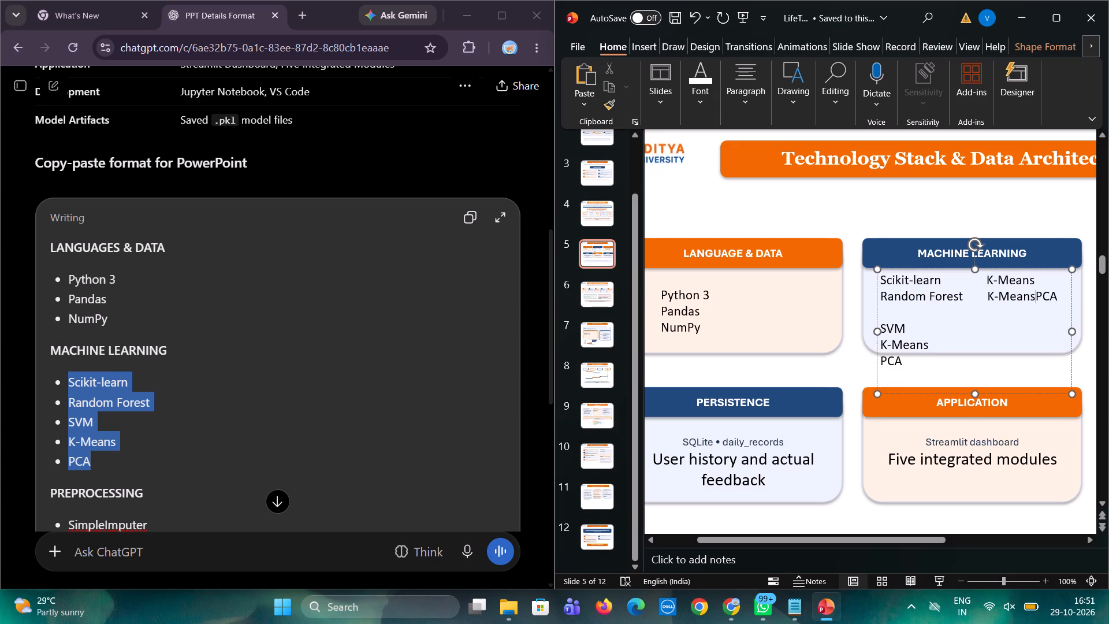
key("BackSpace")
key("BackSpace")
key("BackSpace")
key("BackSpace")
key("BackSpace")
key("BackSpace")
key("BackSpace")
Delete the original "K-Means" and "PCA" lines below "SVM" and the blank lines around "SVM" in the Machine Learning card.
left_click(908, 364)
key("BackSpace")
key("BackSpace")
key("BackSpace")
key("BackSpace")
key("BackSpace")
key("BackSpace")
key("BackSpace")
key("BackSpace")
key("BackSpace")
key("BackSpace")
key("BackSpace")
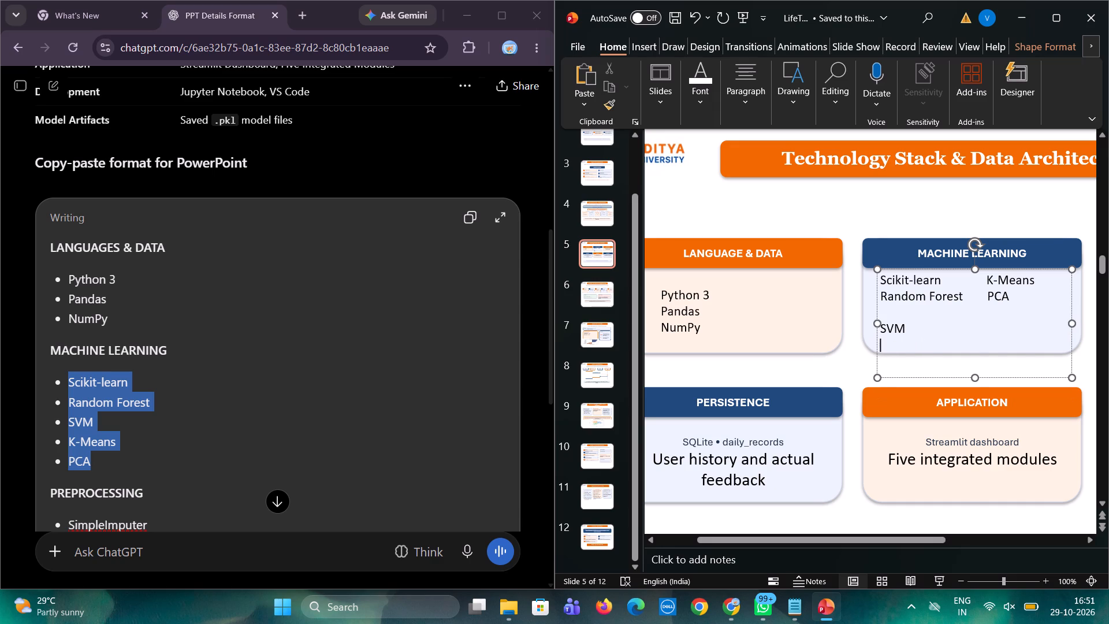
key("BackSpace")
left_click(898, 314)
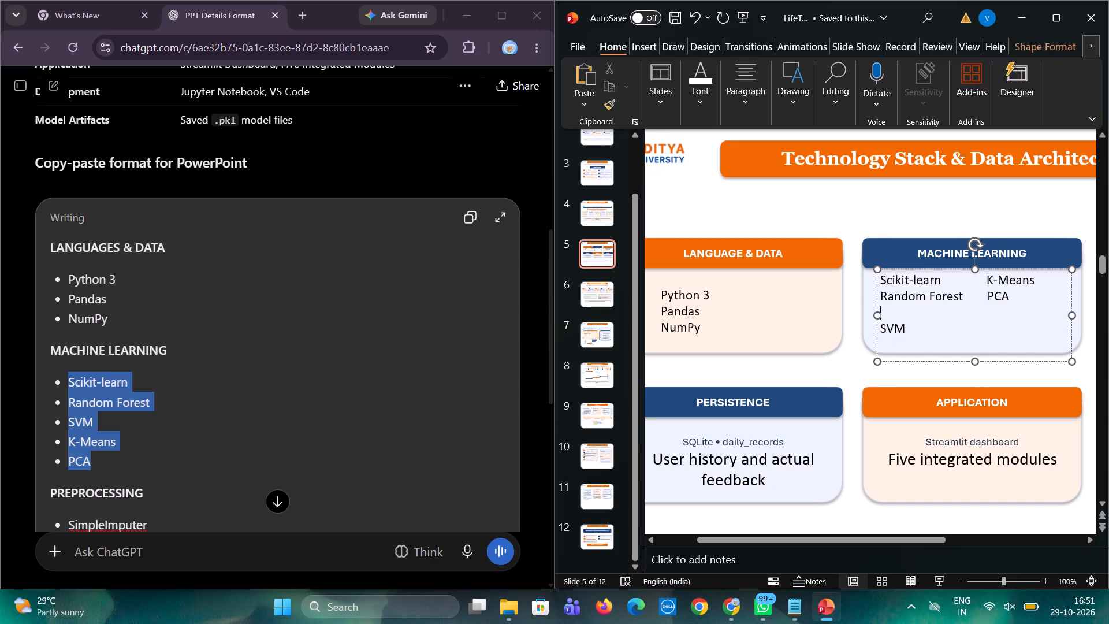
key("BackSpace")
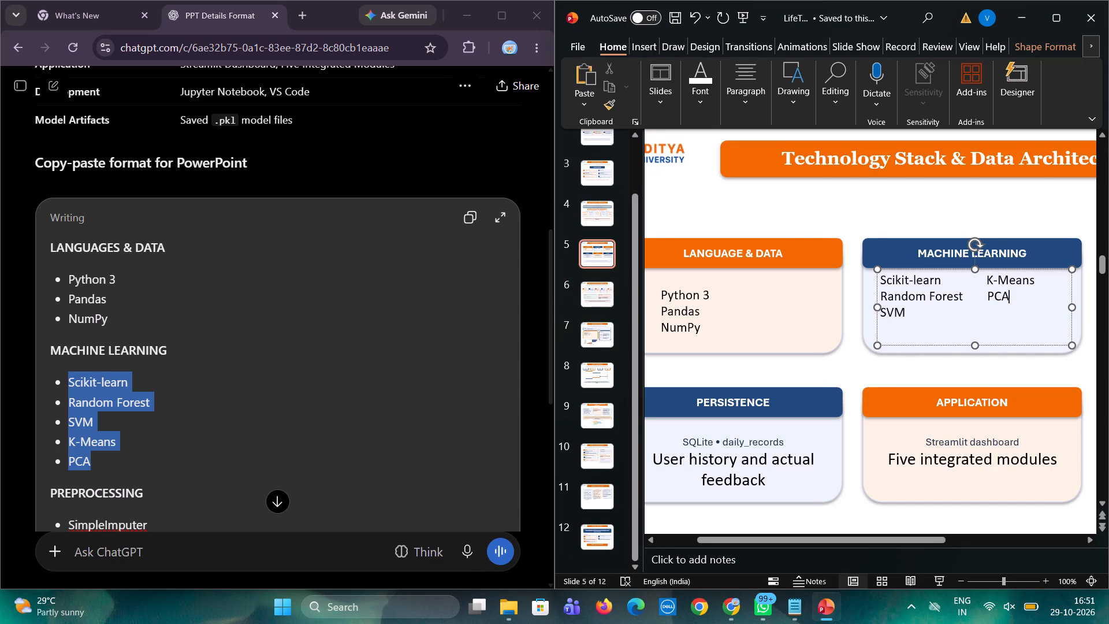
Move the Machine Learning list's text box down slightly to leave space below the card's header.
left_click_drag(947, 343, 947, 353)
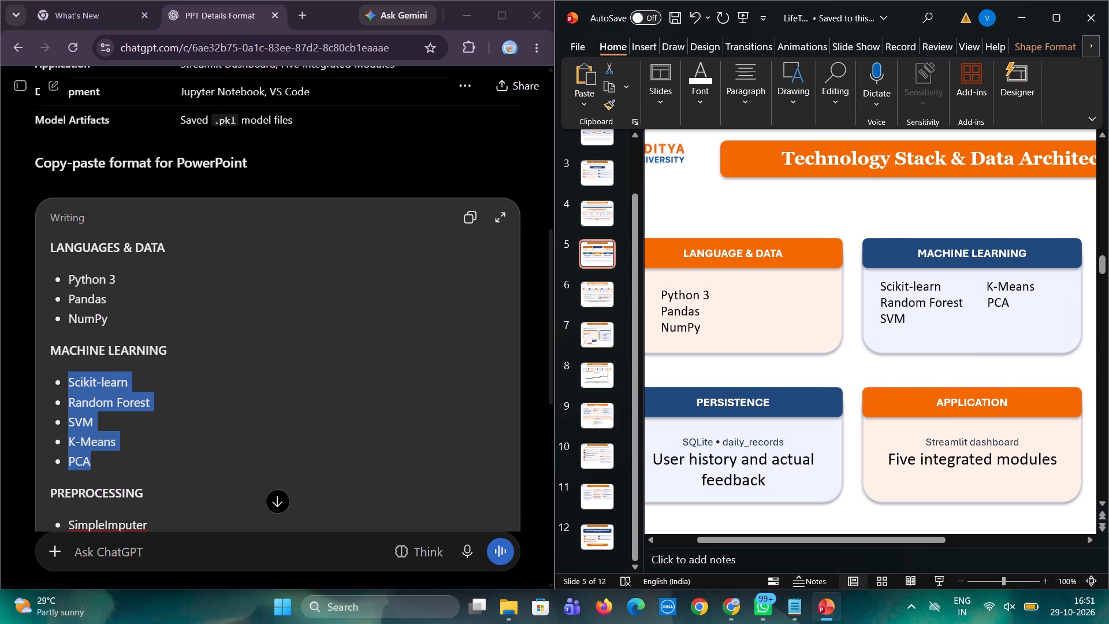
left_click_drag(947, 353, 947, 354)
left_click(791, 385)
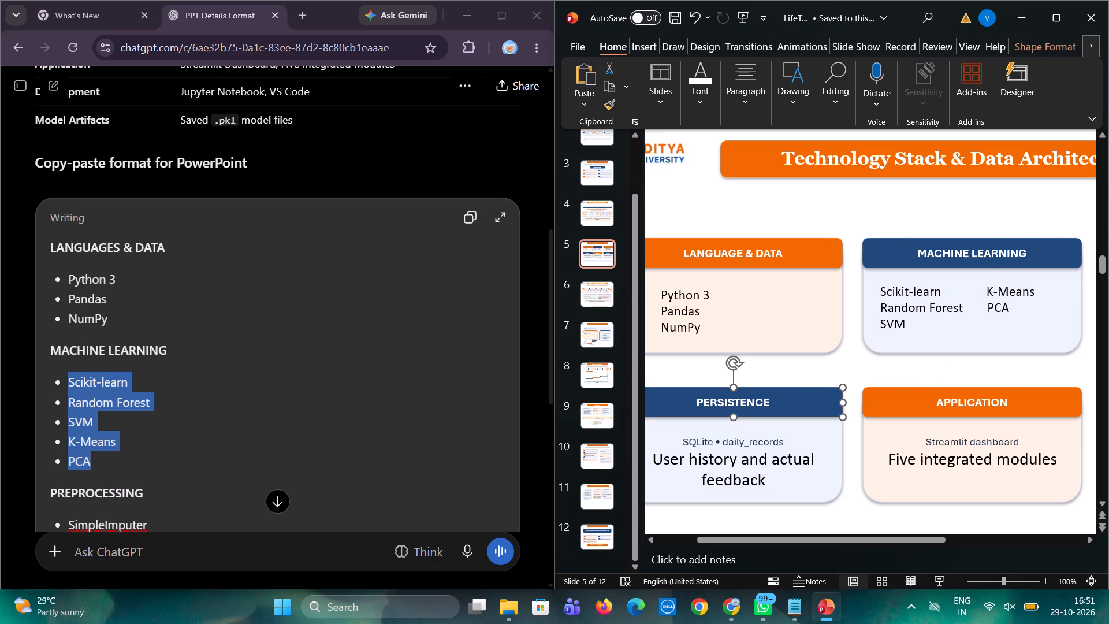
left_click(861, 220)
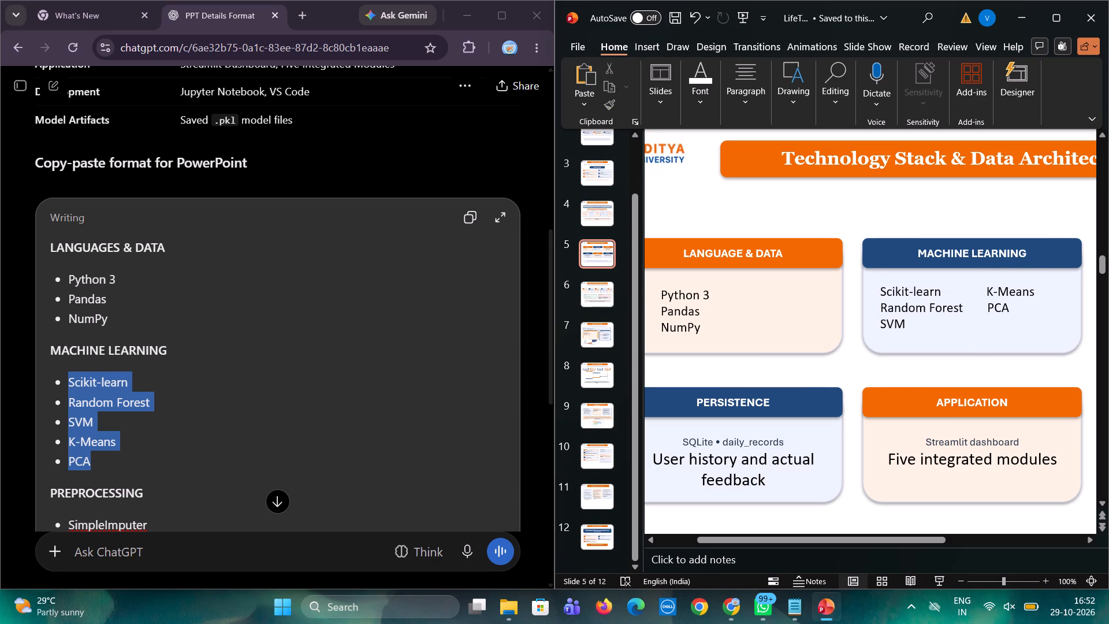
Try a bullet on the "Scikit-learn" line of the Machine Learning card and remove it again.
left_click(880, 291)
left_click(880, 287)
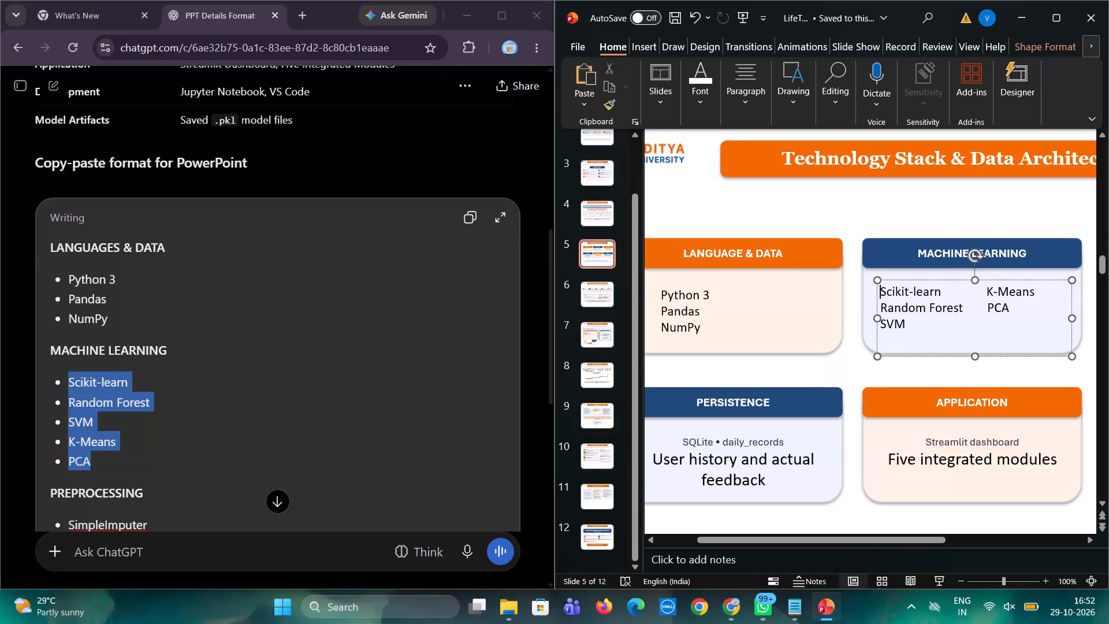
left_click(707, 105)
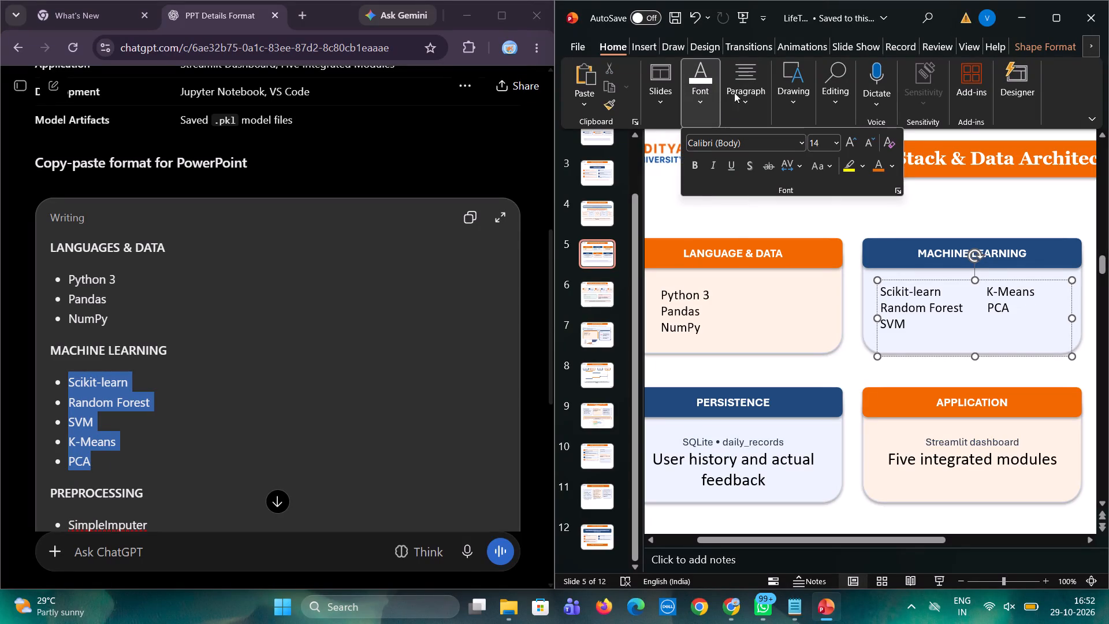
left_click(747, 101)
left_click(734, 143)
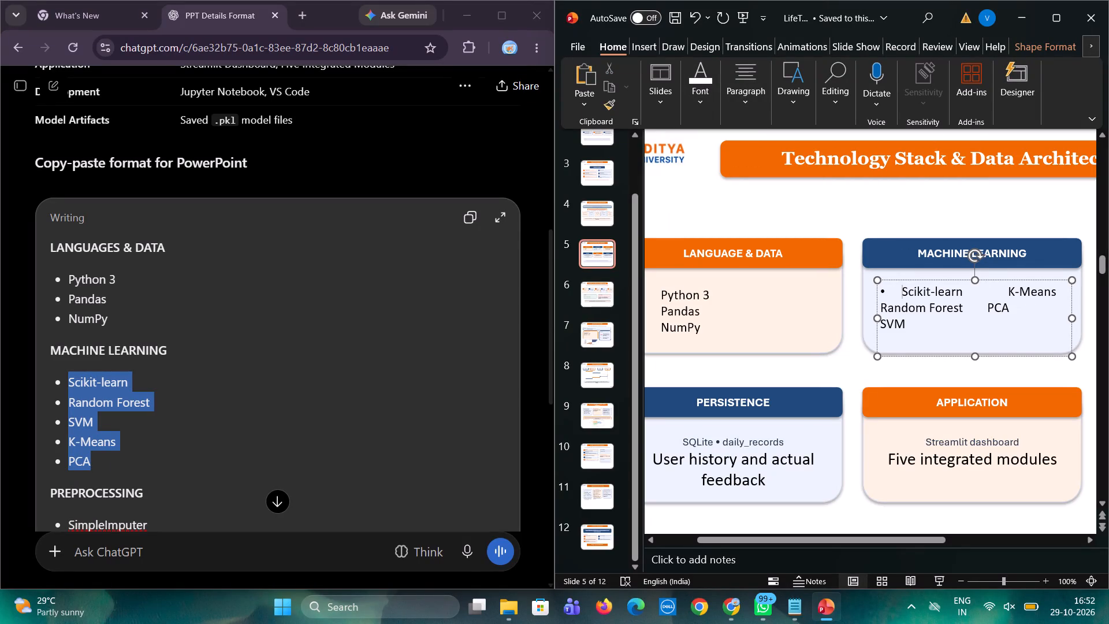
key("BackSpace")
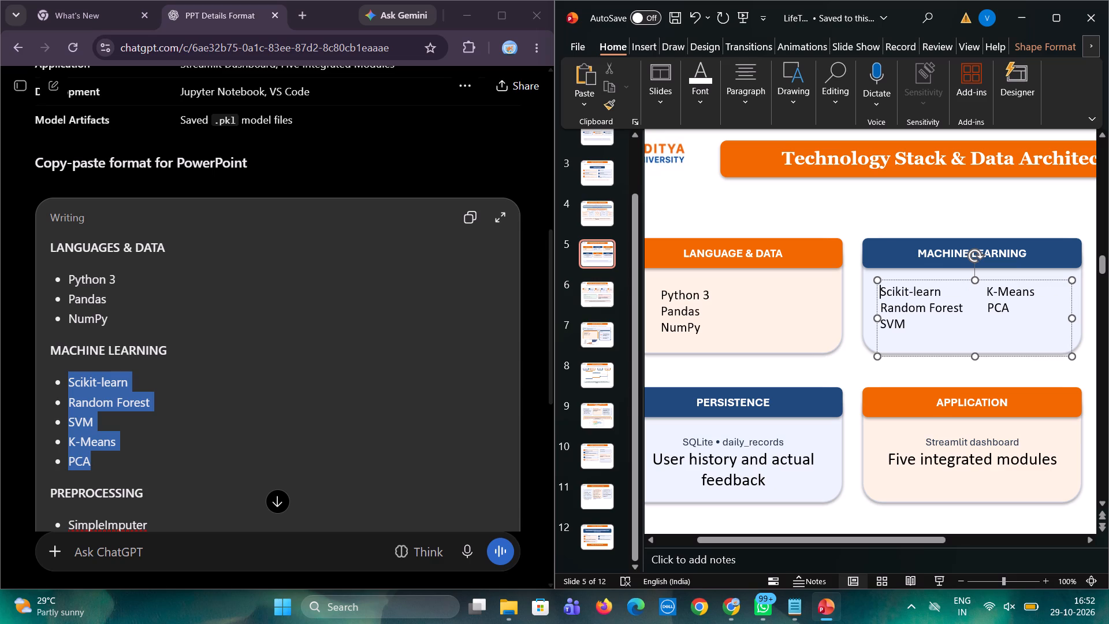
Add bullets to the "Scikit-learn", "Random Forest" and "SVM" lines in the Machine Learning card.
left_click(740, 102)
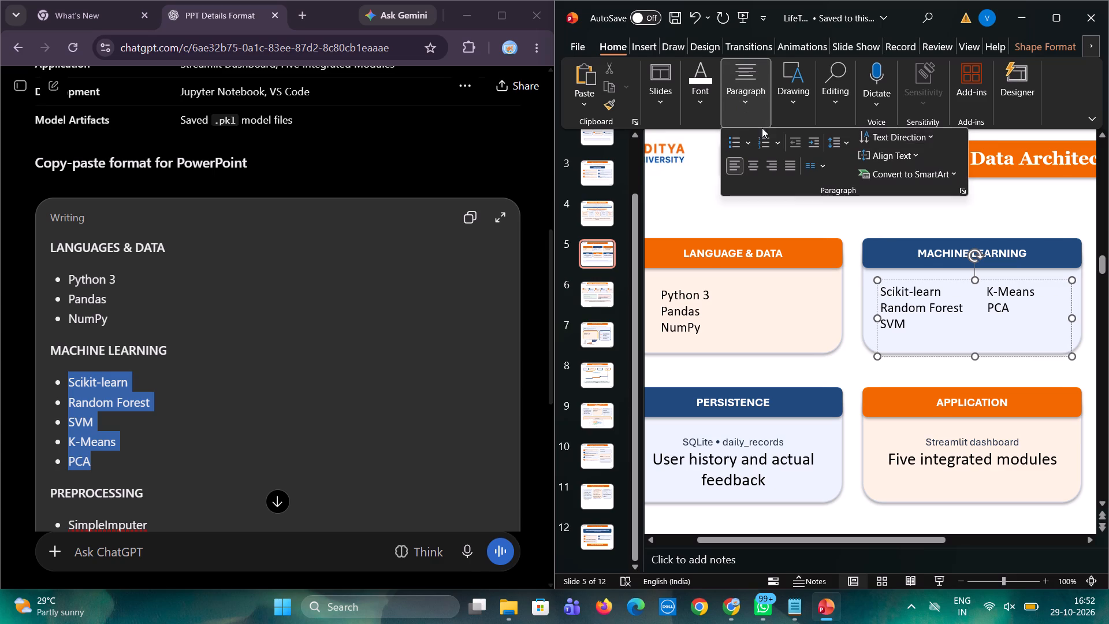
left_click(735, 143)
left_click(880, 310)
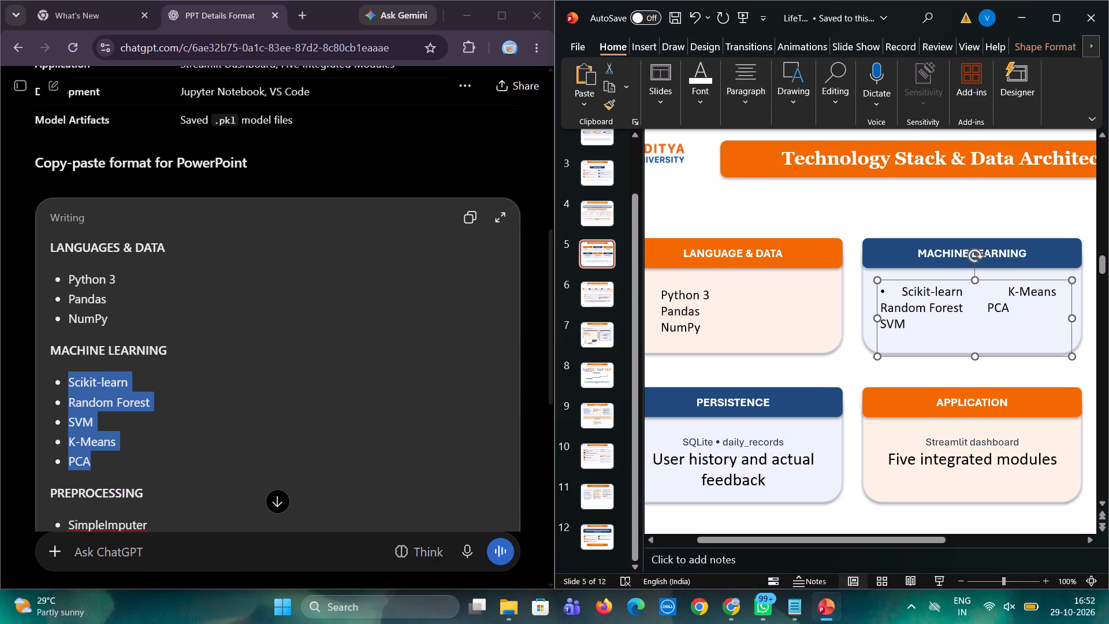
left_click(880, 306)
left_click(882, 307)
left_click(702, 111)
left_click(740, 108)
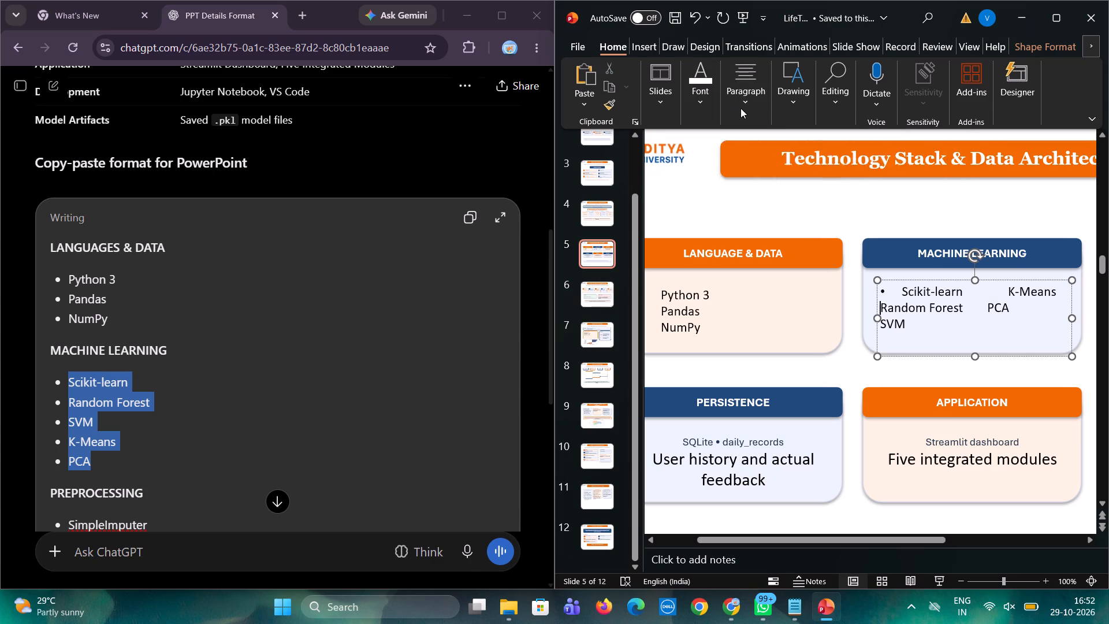
left_click(737, 140)
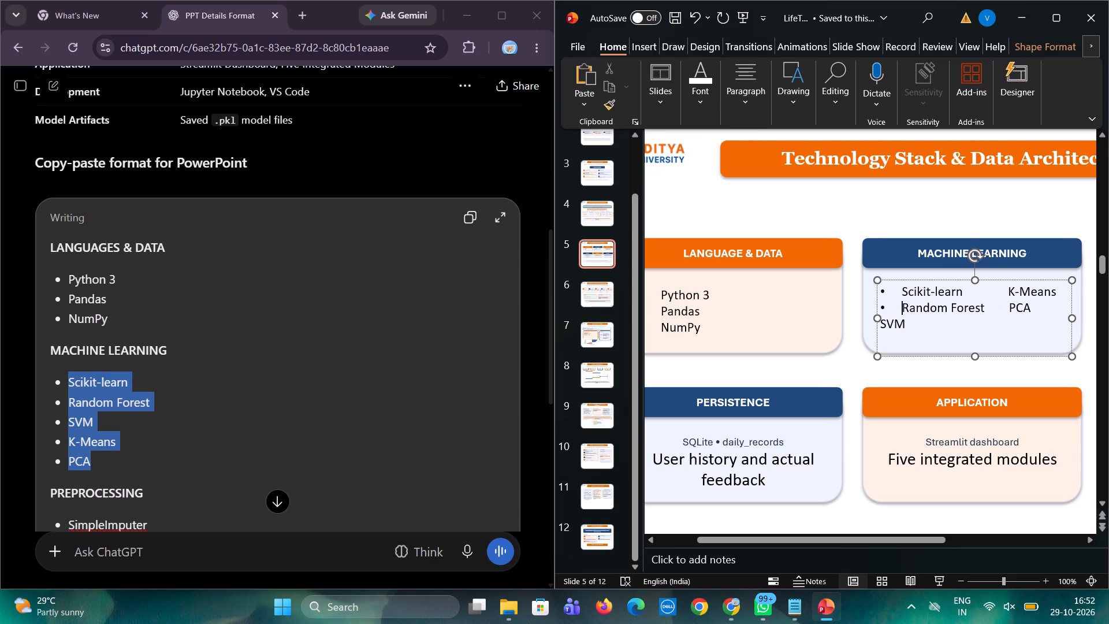
left_click(883, 324)
left_click(744, 99)
left_click(732, 146)
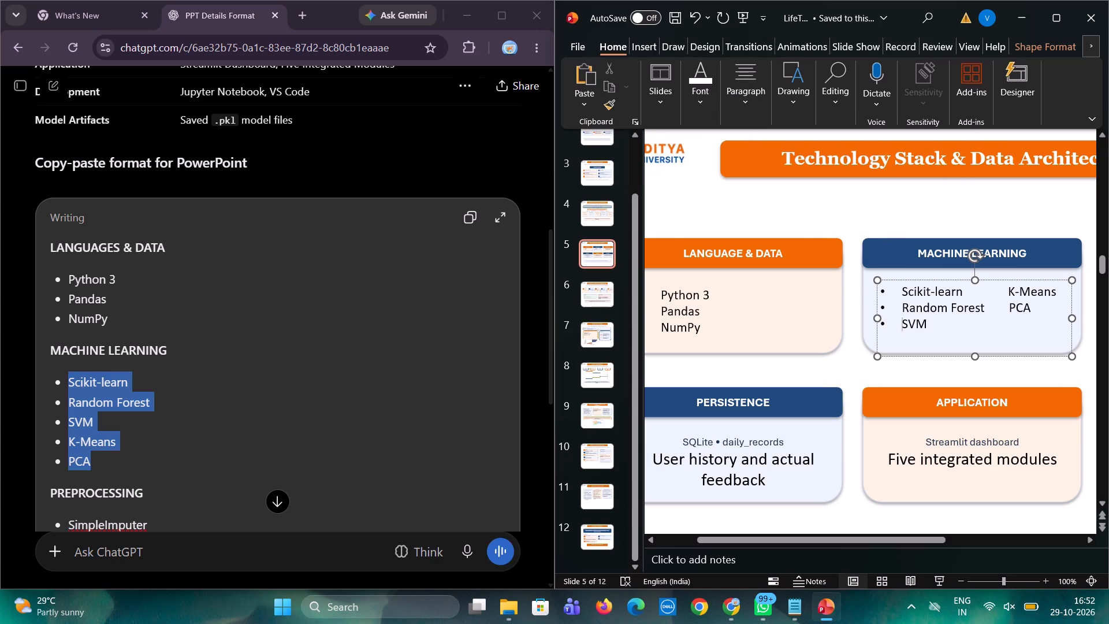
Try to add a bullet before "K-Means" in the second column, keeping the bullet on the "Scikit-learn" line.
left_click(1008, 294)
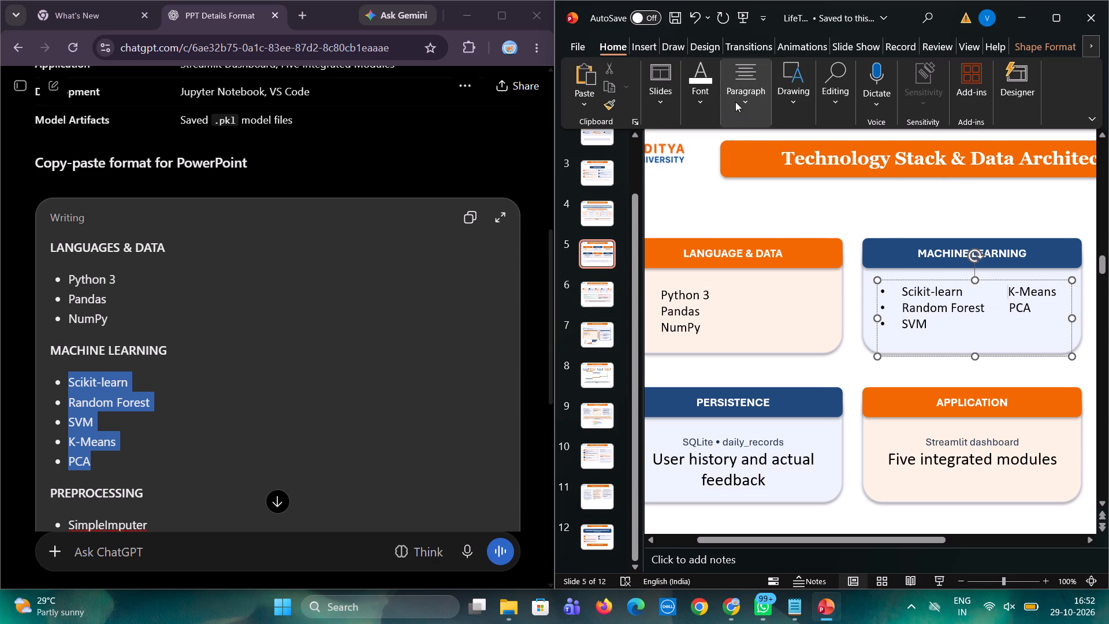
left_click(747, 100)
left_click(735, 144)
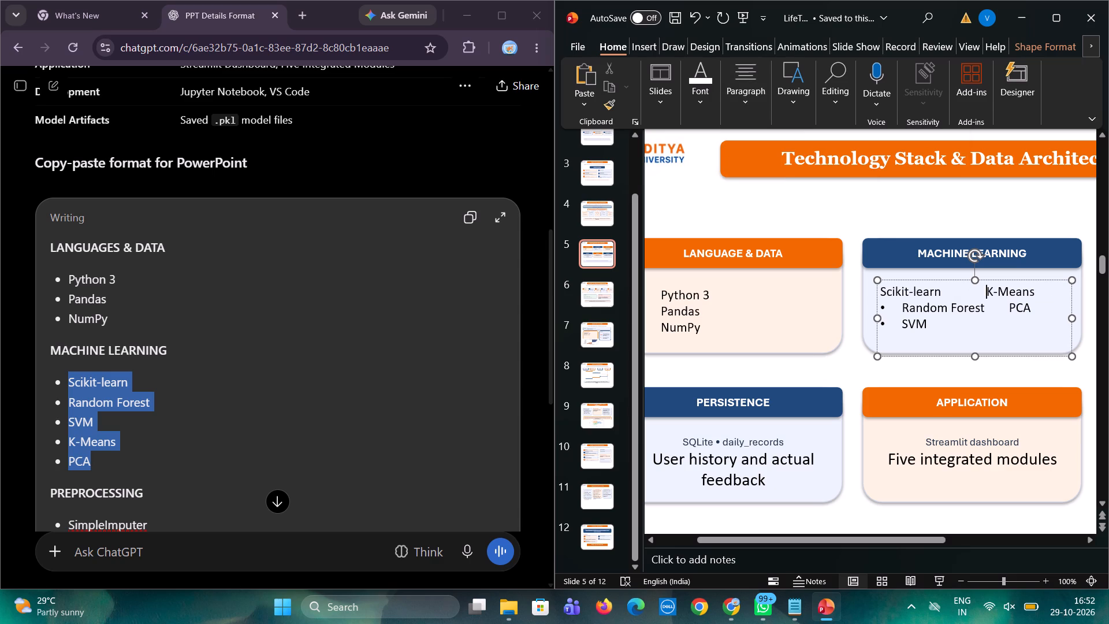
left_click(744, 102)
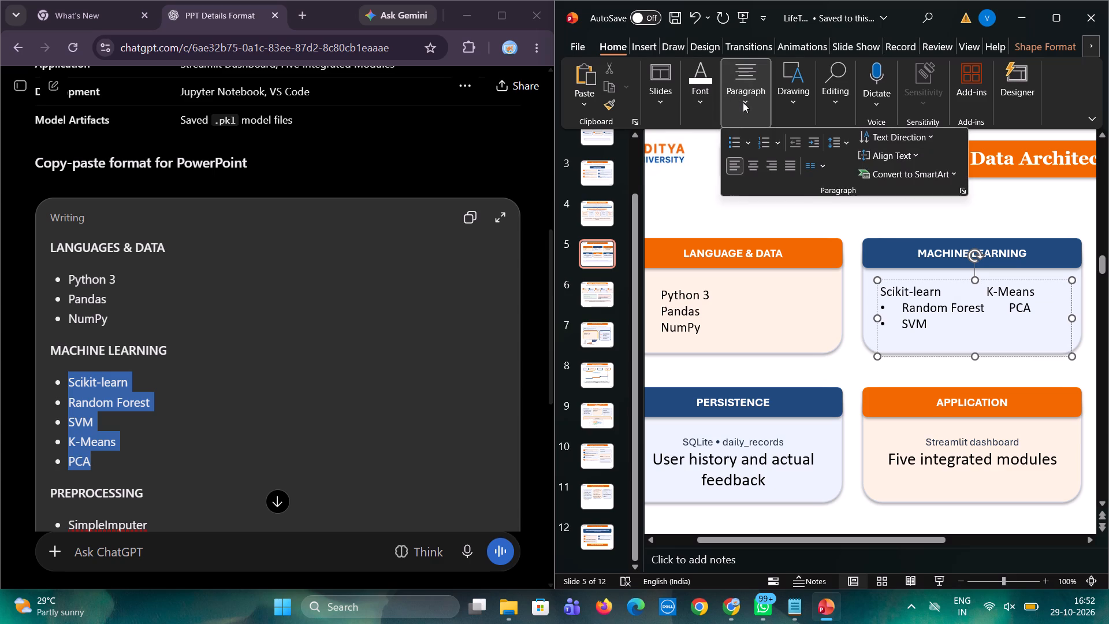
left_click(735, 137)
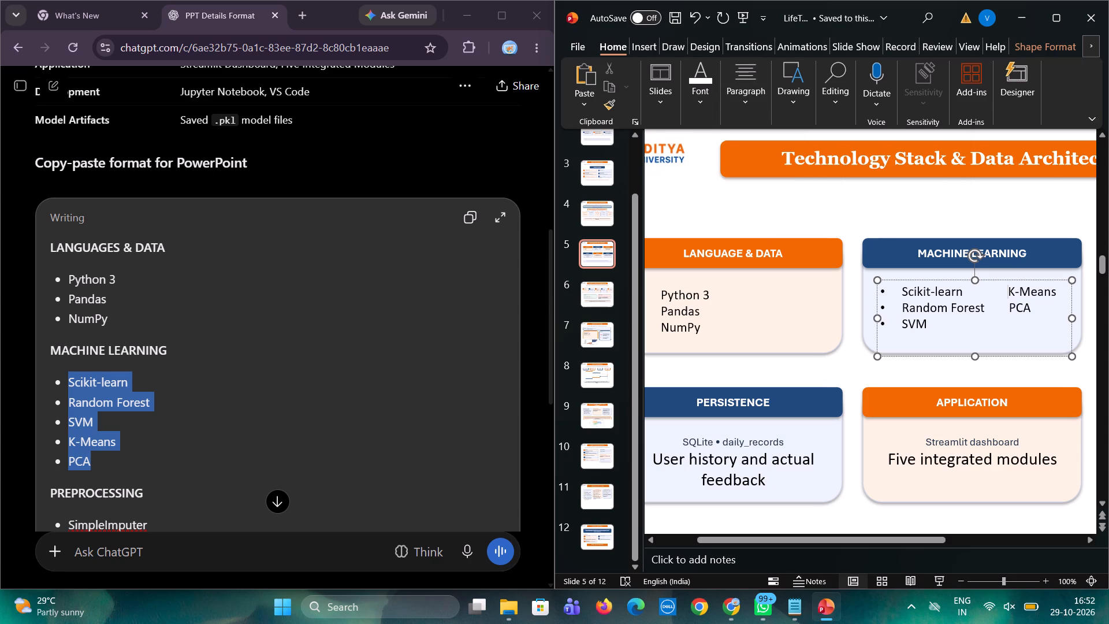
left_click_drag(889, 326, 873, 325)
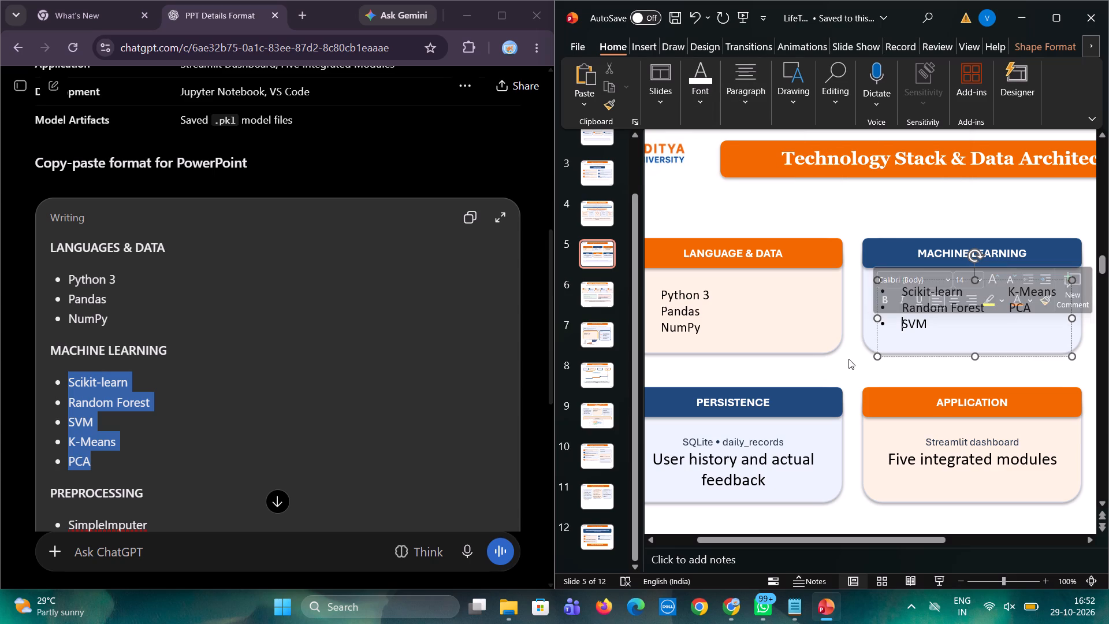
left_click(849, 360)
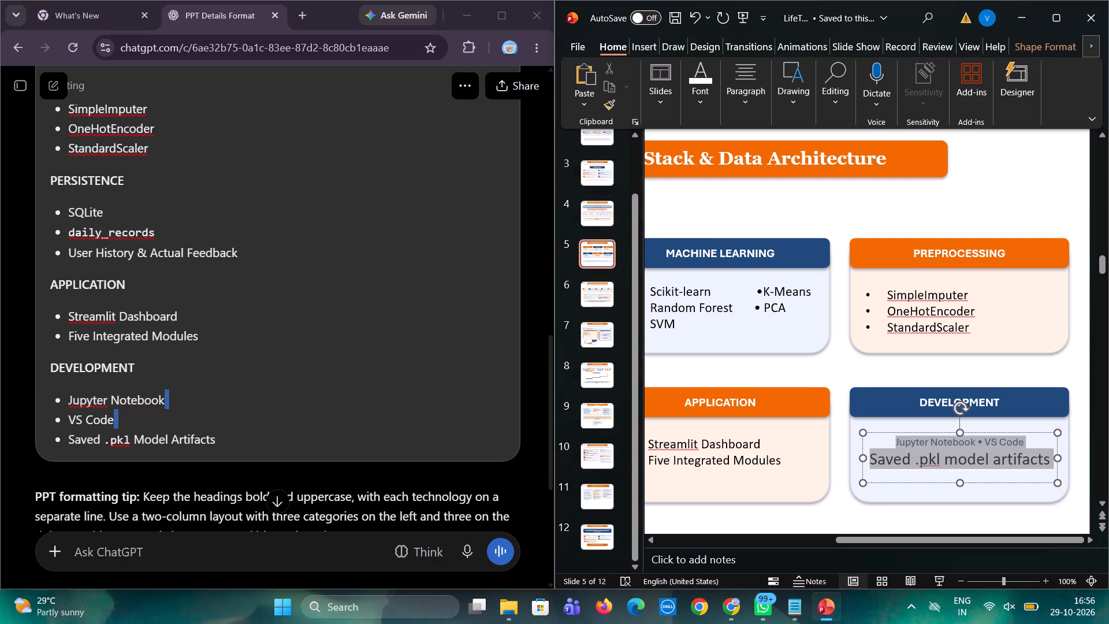
key("ctrl+v")
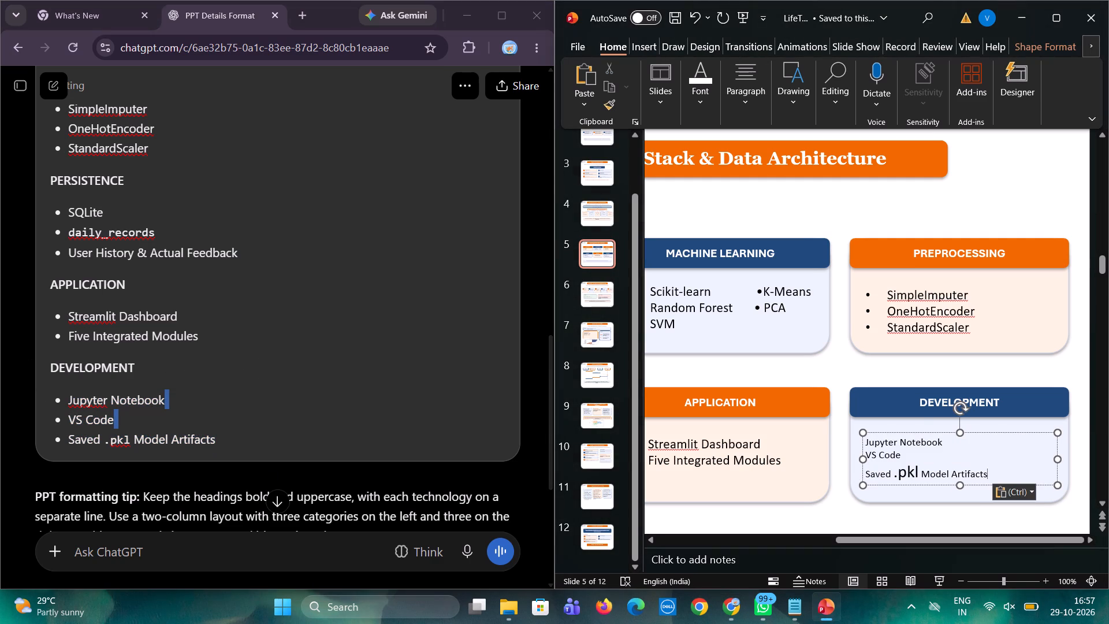
Set all three lines of text in the Development card to font size 14.
left_click(963, 458)
key("ctrl+a")
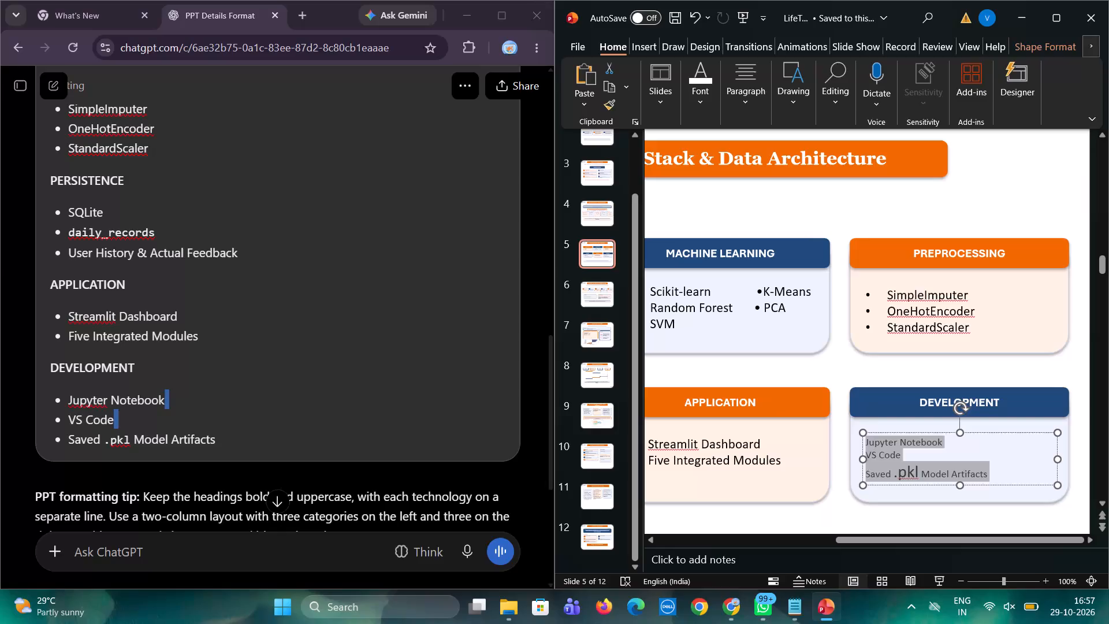
left_click(695, 99)
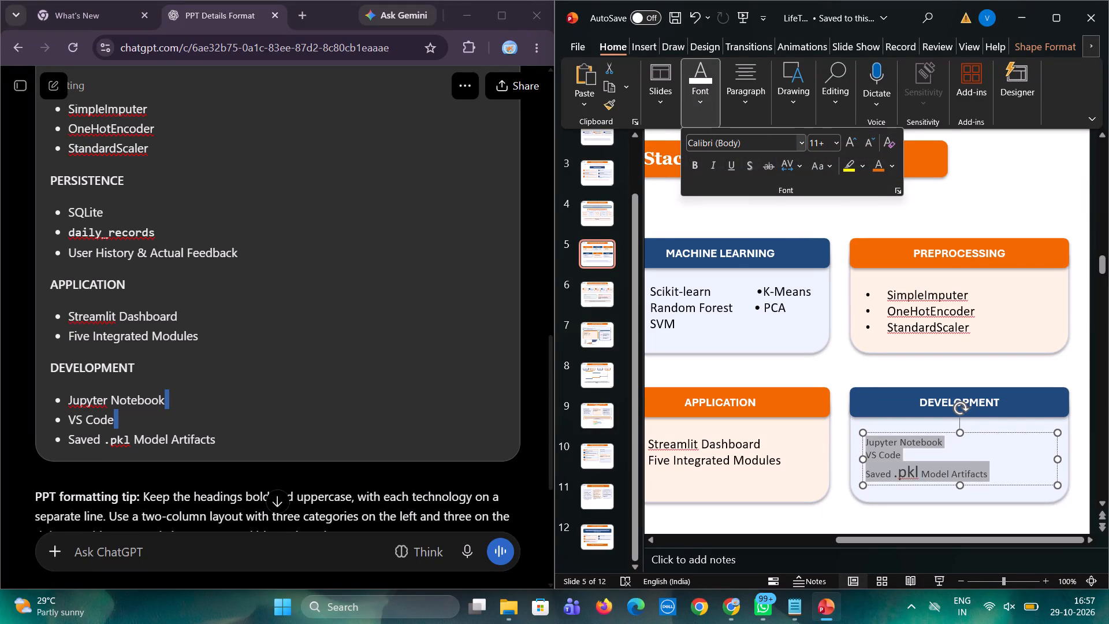
left_click(827, 139)
type("14")
key("Return")
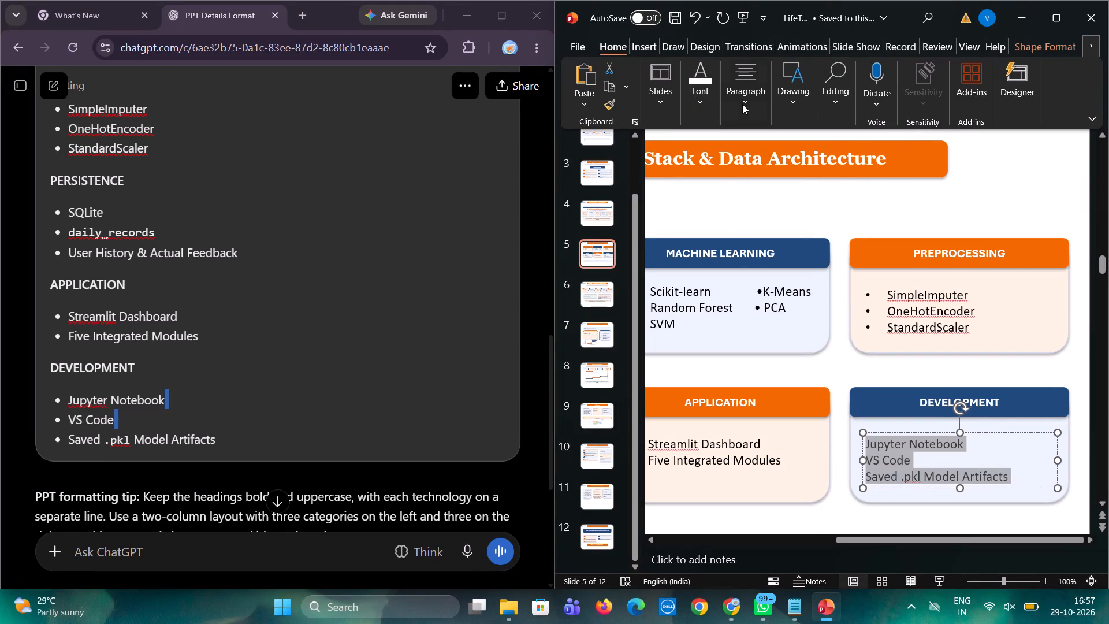
Apply bullets to the Jupyter Notebook, VS Code and Saved .pkl Model Artifacts lines in the Development card.
left_click(742, 104)
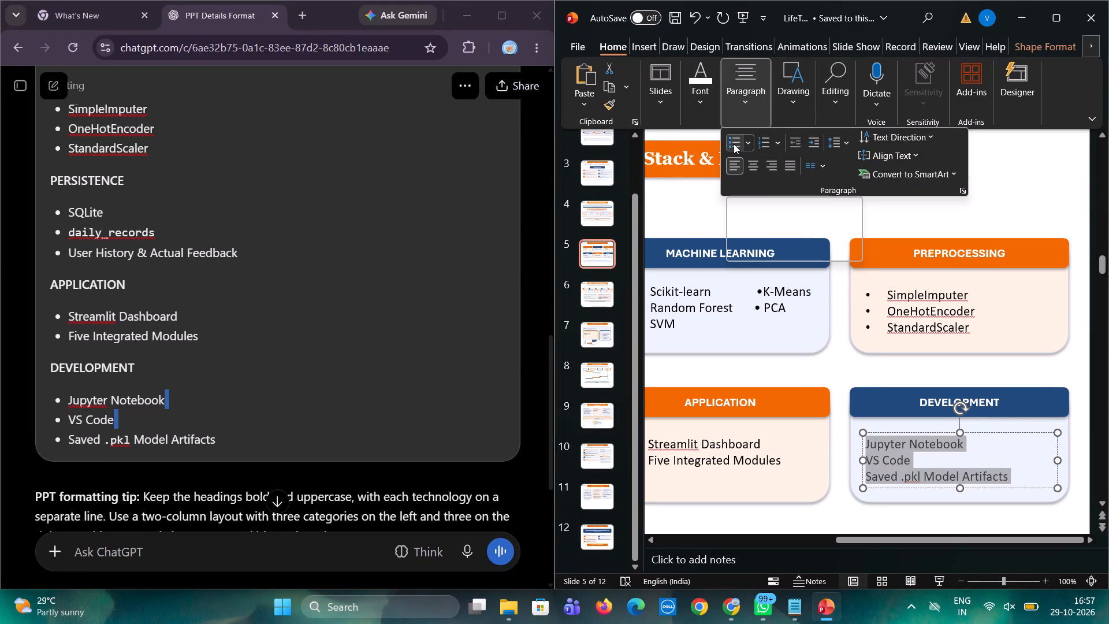
left_click(734, 144)
left_click(817, 507)
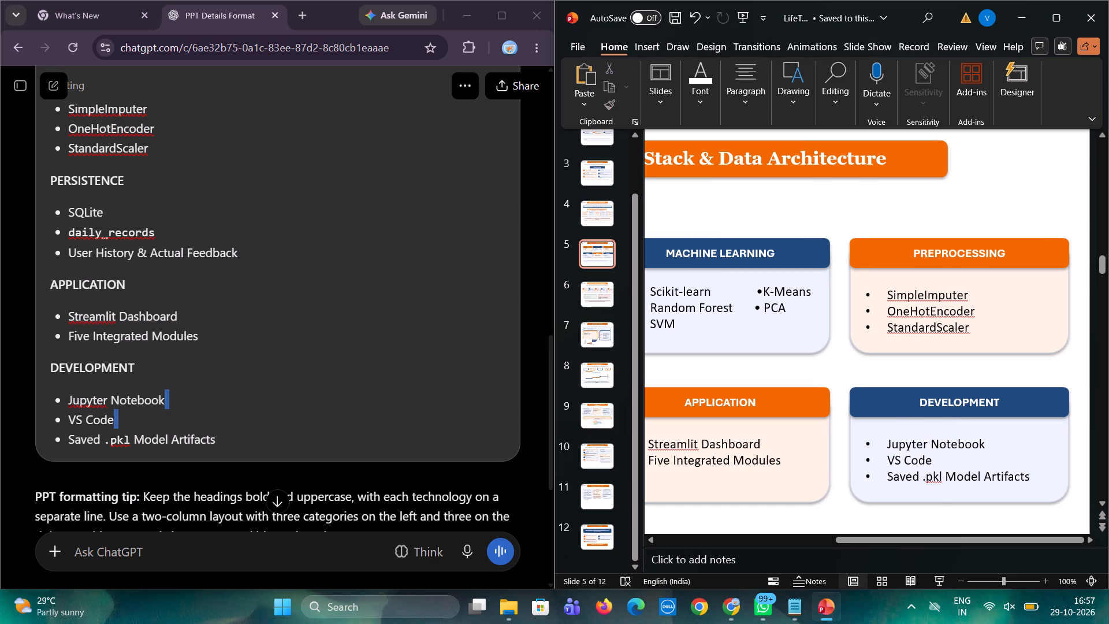
Maximize the presentation window to fill the screen.
left_click(1051, 10)
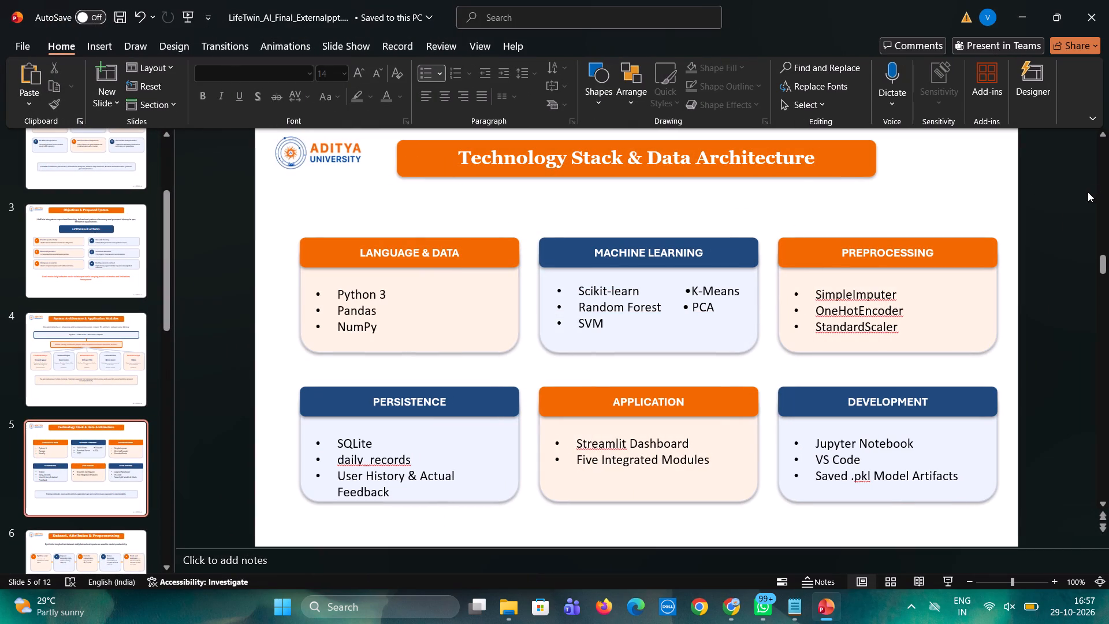
left_click(1079, 196)
On slide 6, set the Split by user card's description text to font size 12.
key("Down")
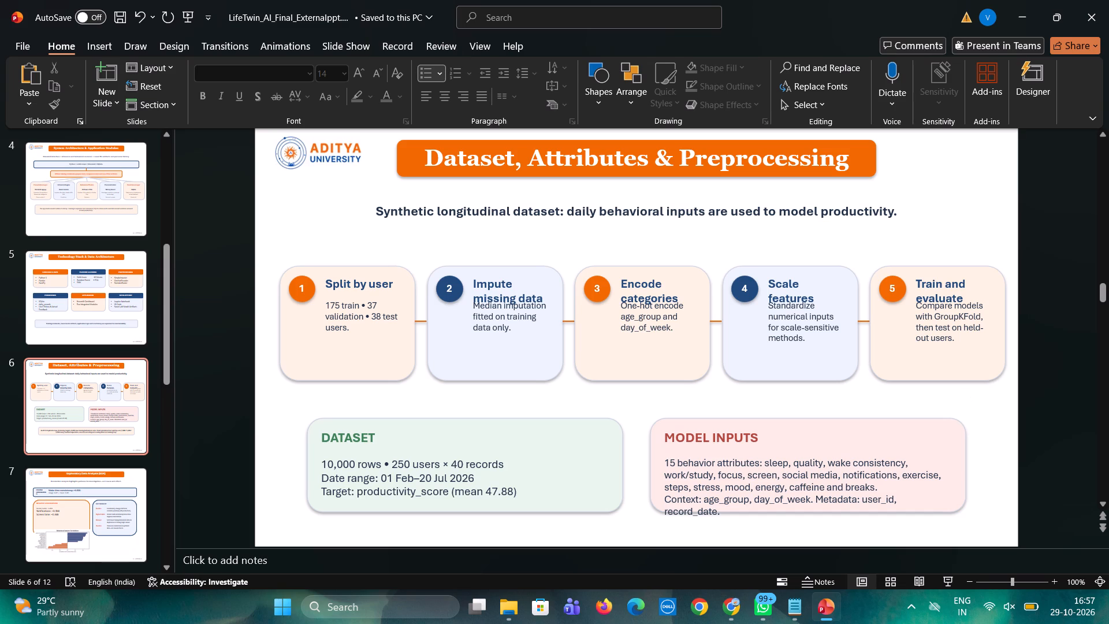
left_click(349, 328)
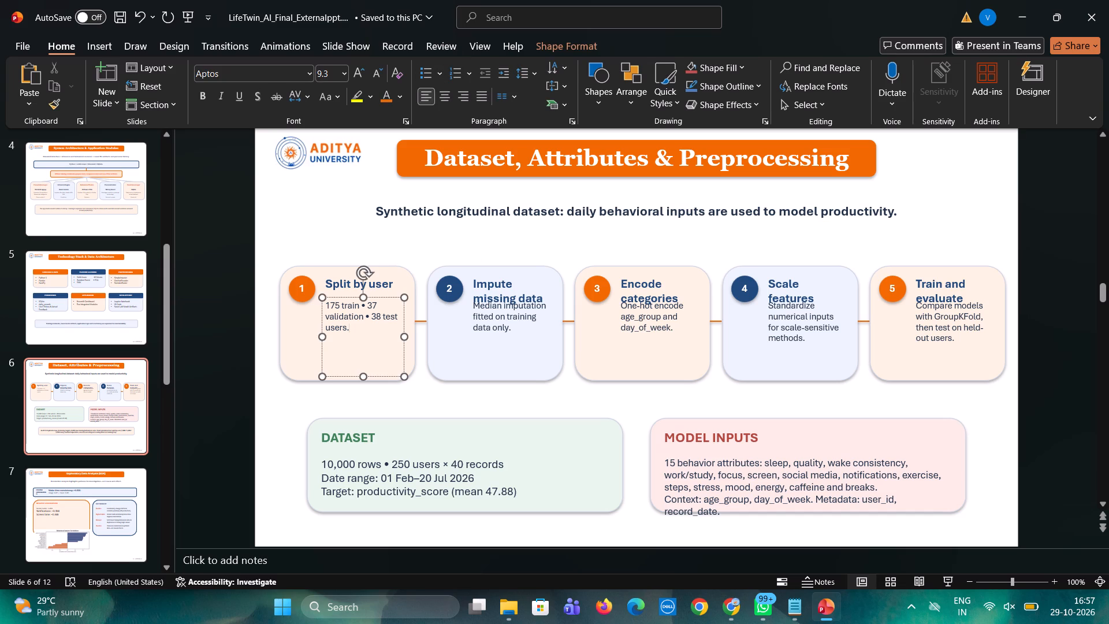
key("ctrl+a")
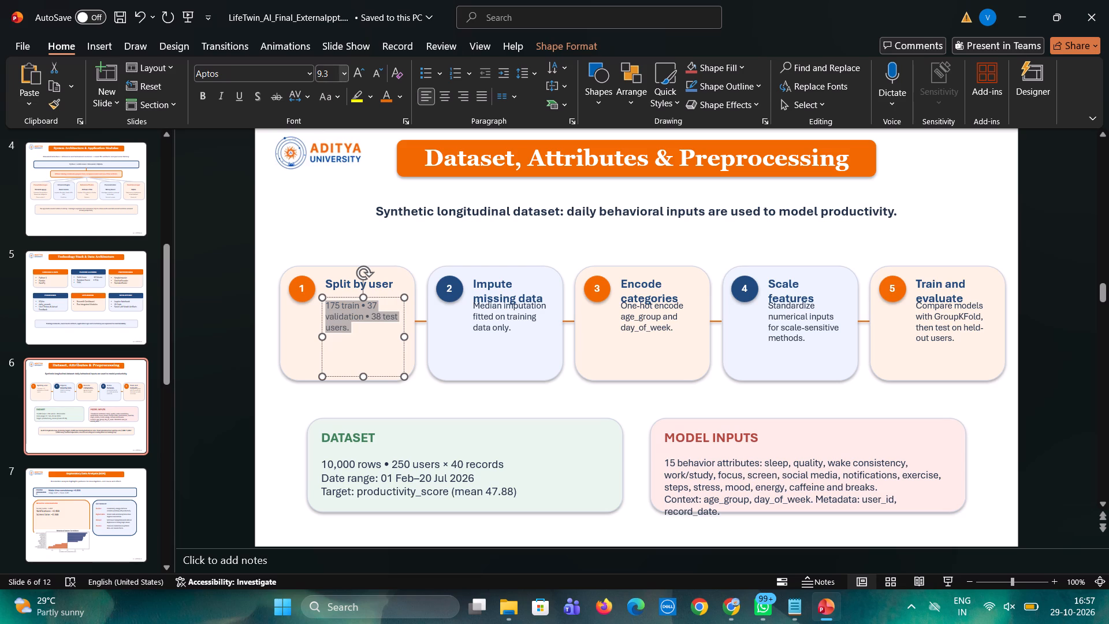
left_click(329, 72)
type("10")
key("Return")
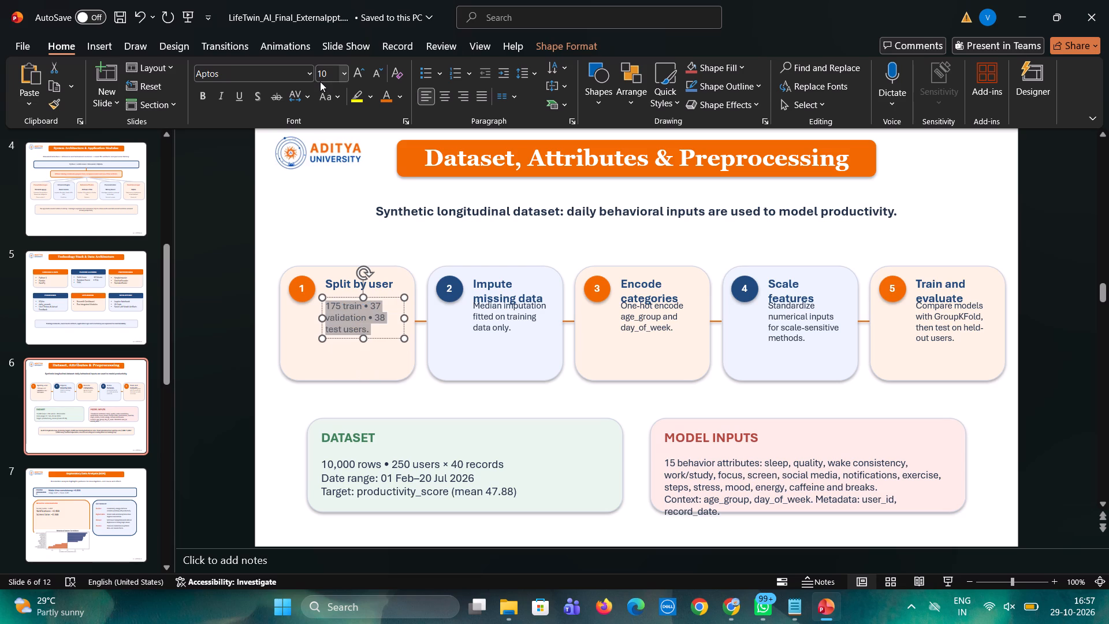
left_click(328, 76)
type("12")
key("Return")
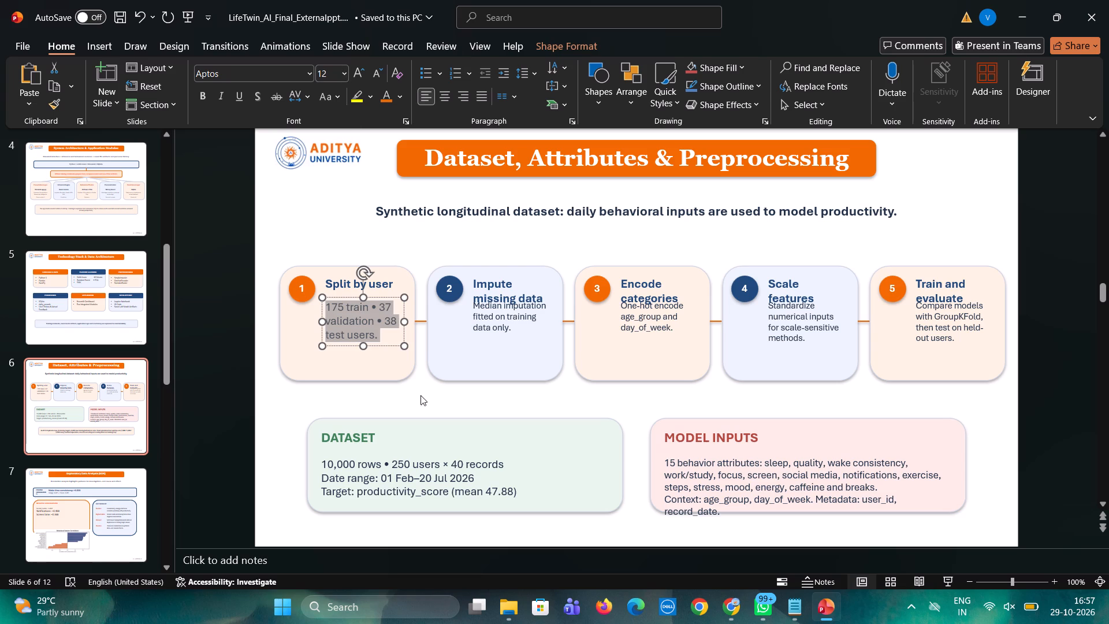
left_click(431, 400)
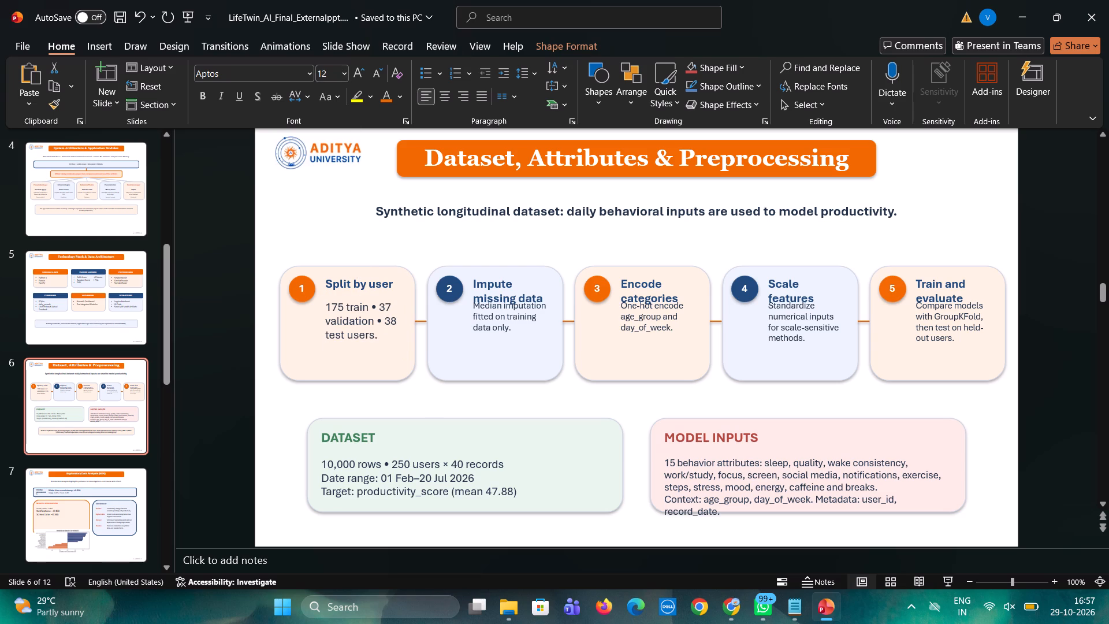
Break the Split by user description after "175 train" and apply a bullet to that first line.
left_click(373, 306)
key("Return")
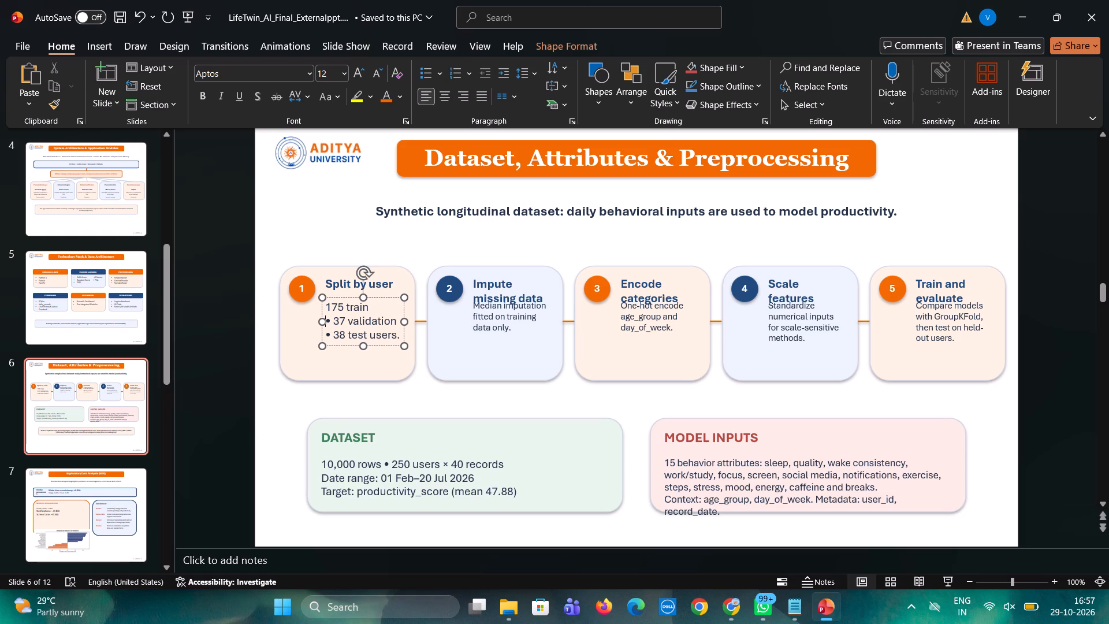
left_click(430, 407)
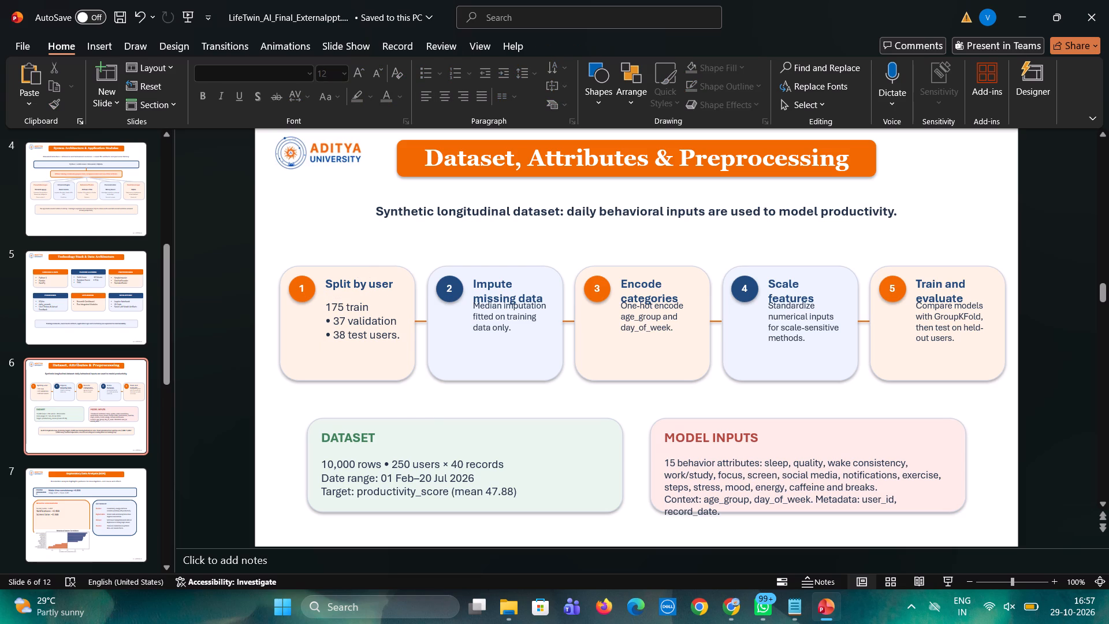
left_click(325, 306)
left_click(327, 306)
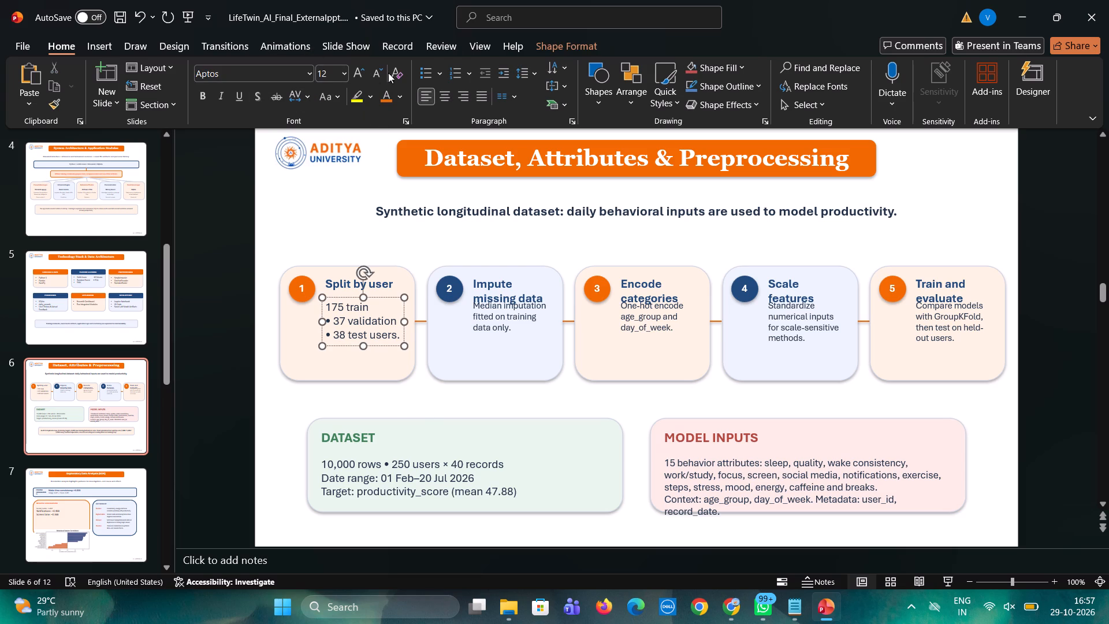
left_click(421, 73)
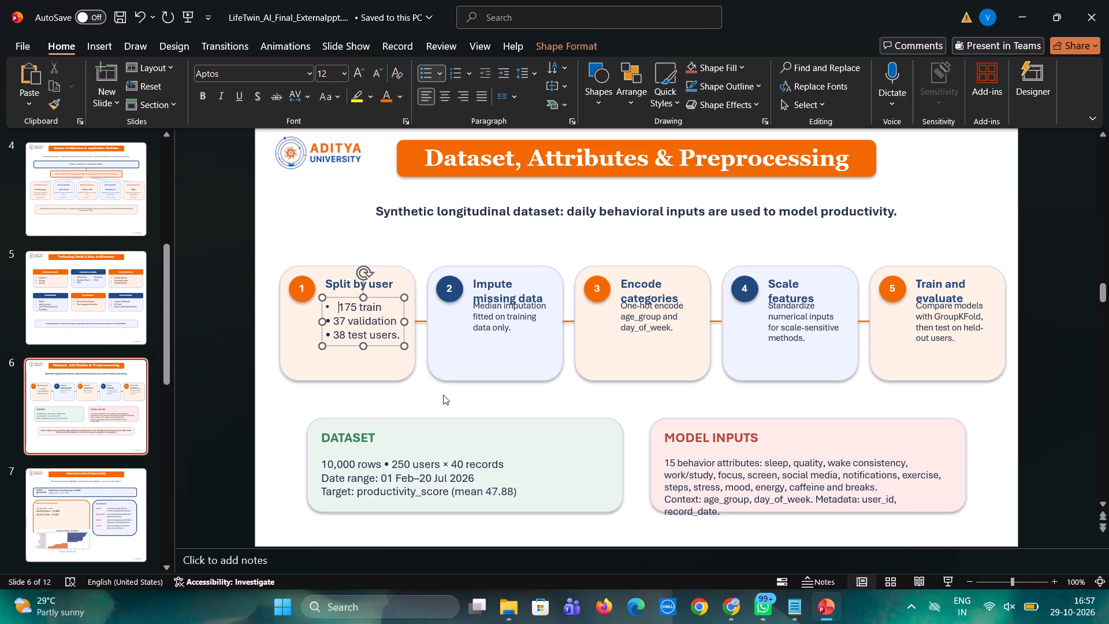
left_click(443, 395)
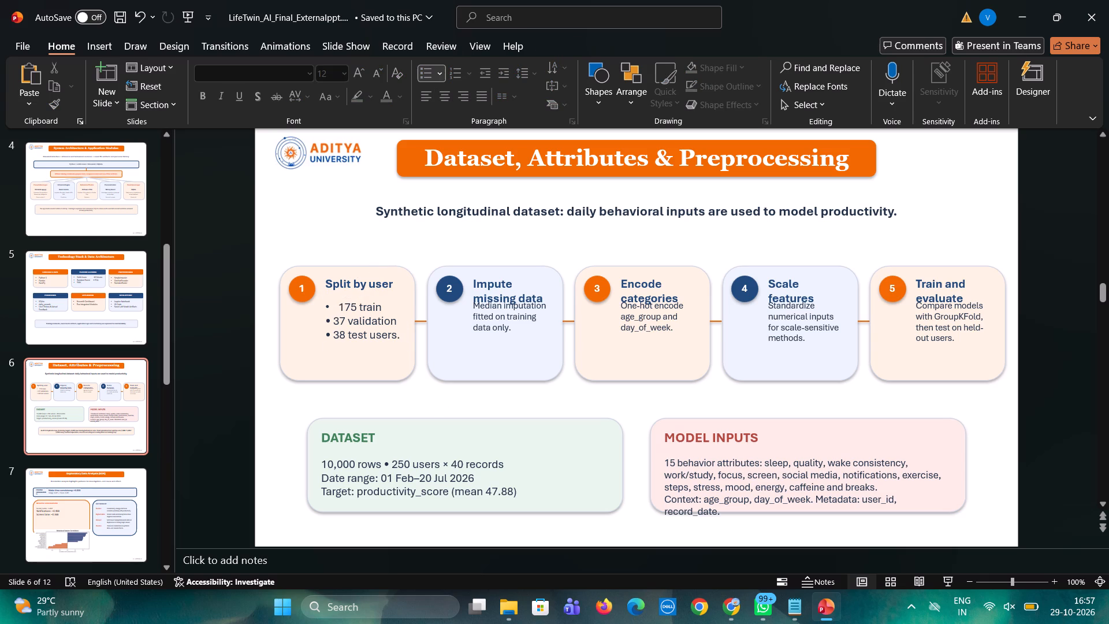
Increase the Impute missing data card's description text to font size 12.
left_click(509, 324)
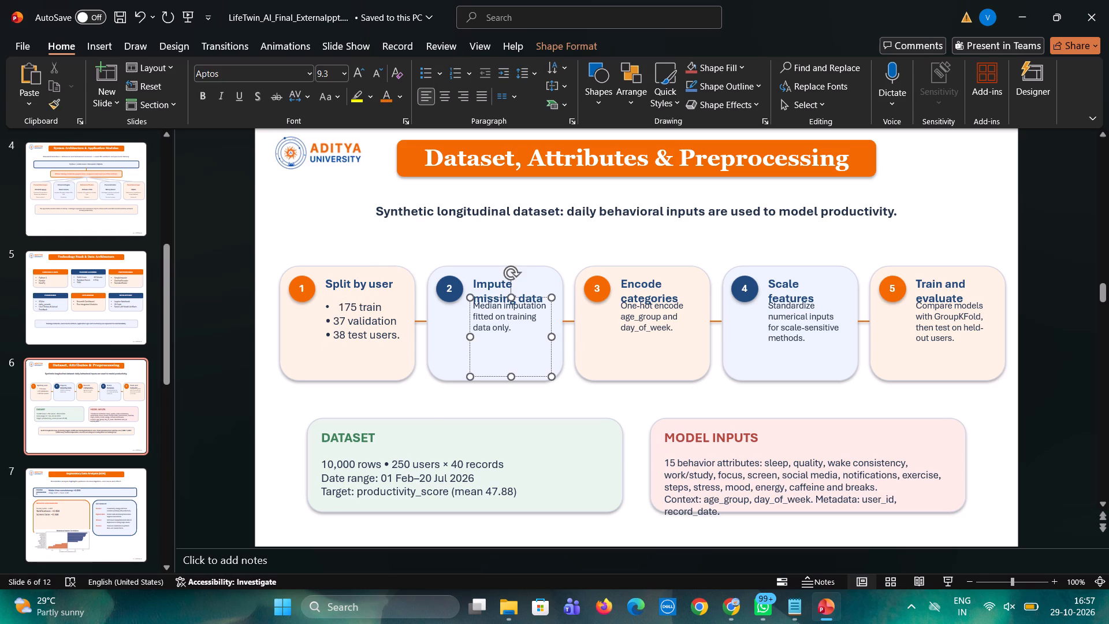
key("ctrl+a")
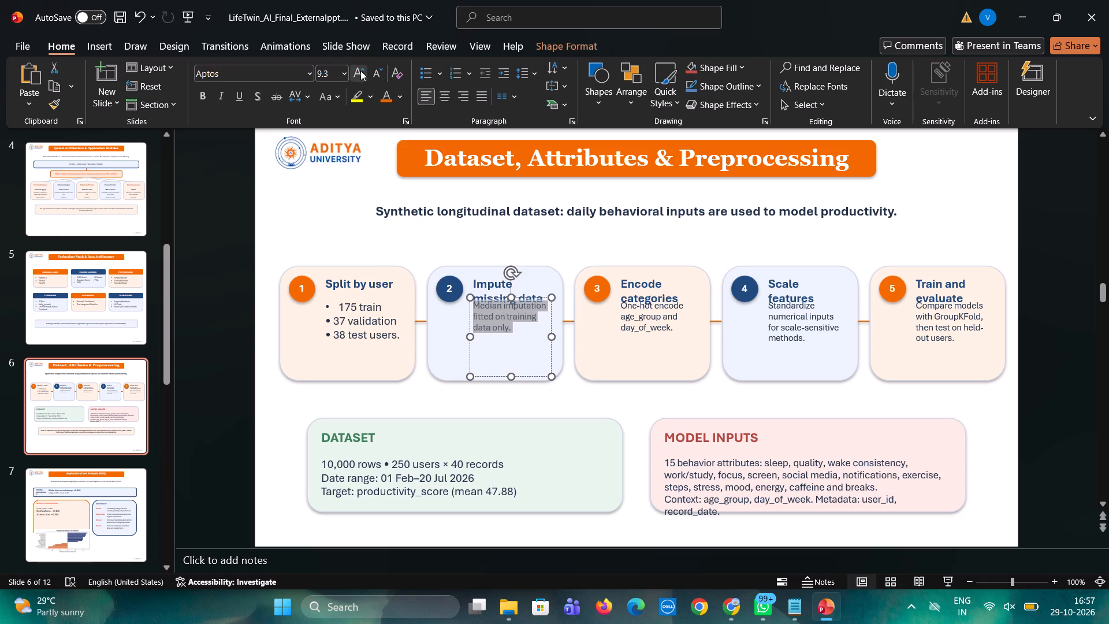
left_click(358, 73)
left_click(358, 73)
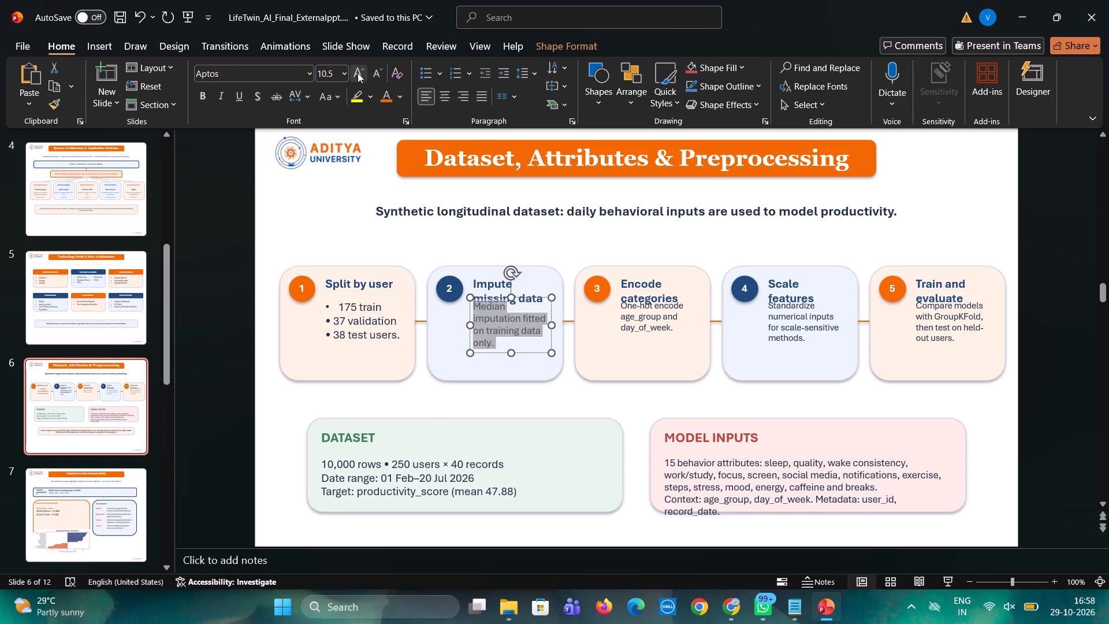
left_click(358, 73)
left_click(358, 73)
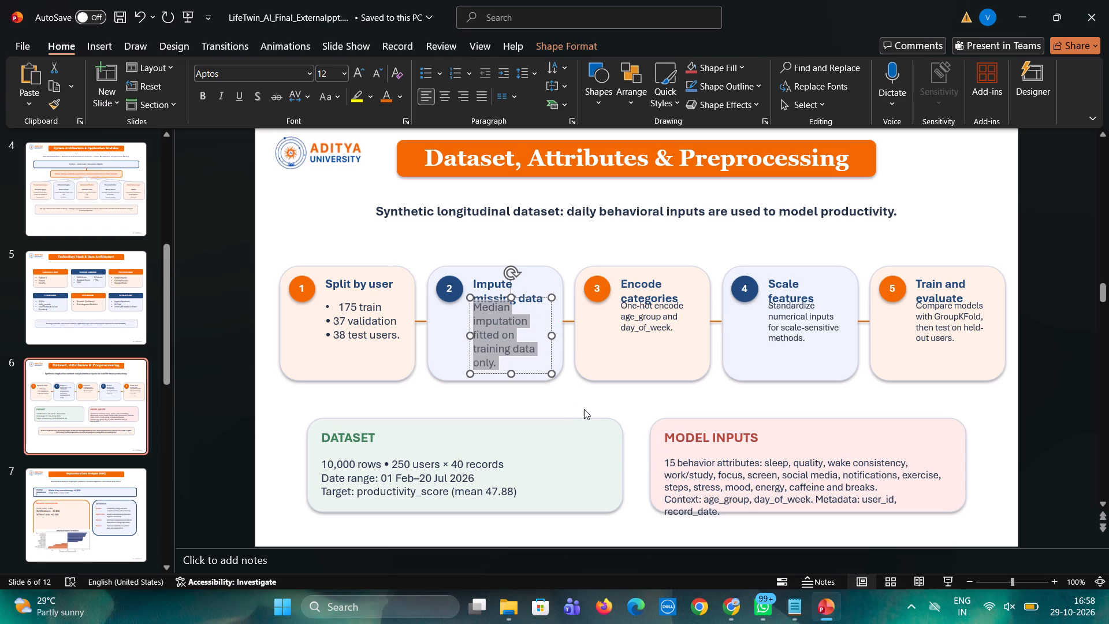
left_click(586, 411)
Widen the Impute missing data description box so the text wraps to three lines, and move it down below the heading.
left_click(482, 322)
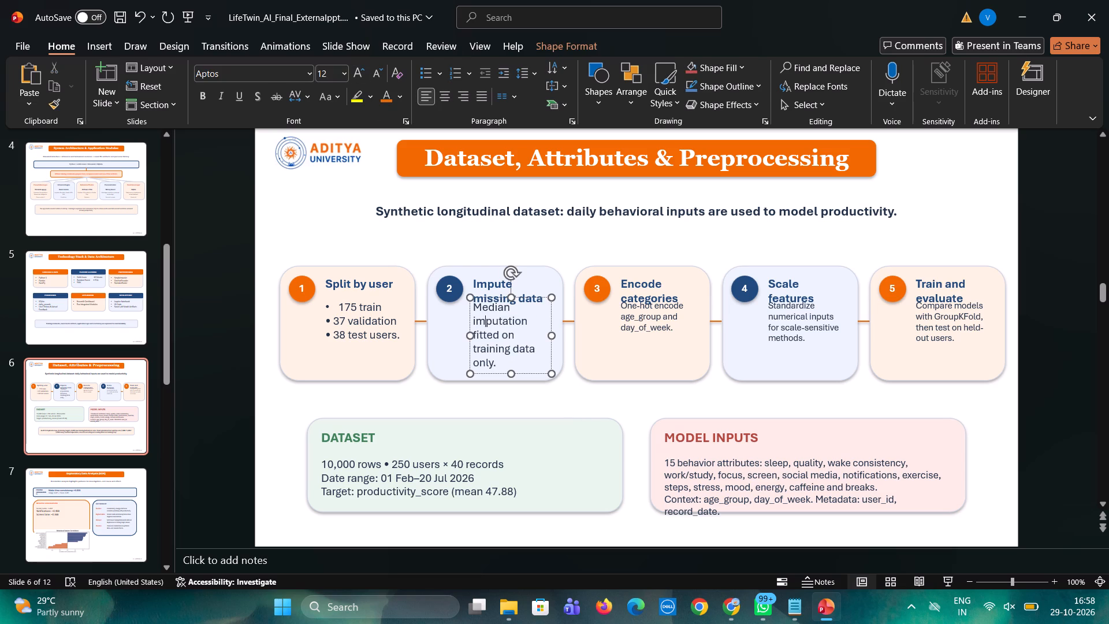
left_click_drag(468, 333, 451, 340)
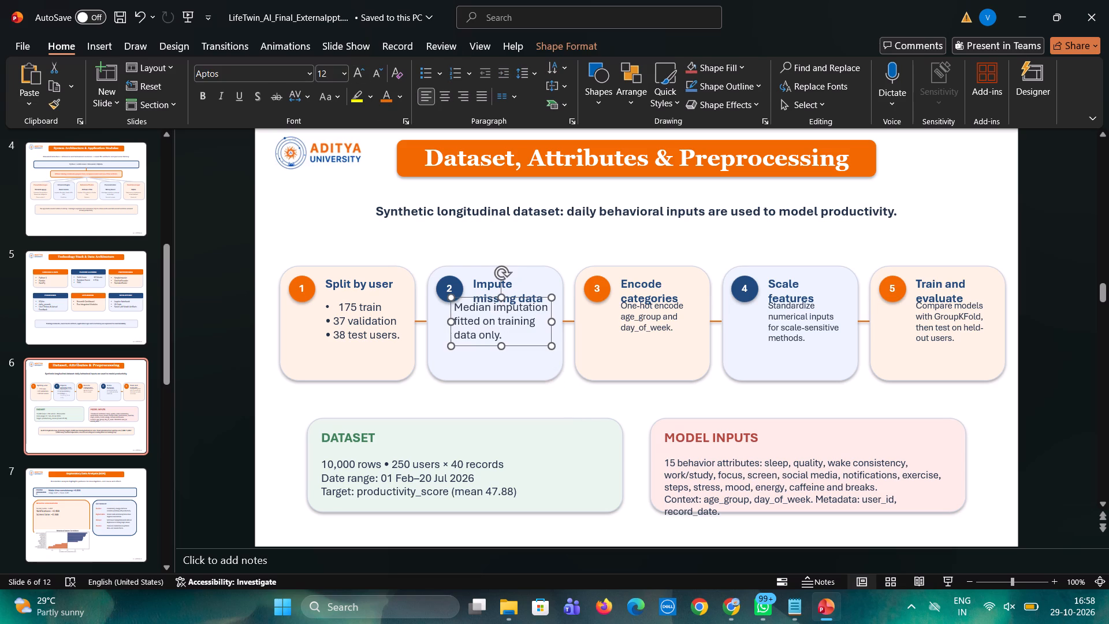
left_click_drag(524, 343, 524, 355)
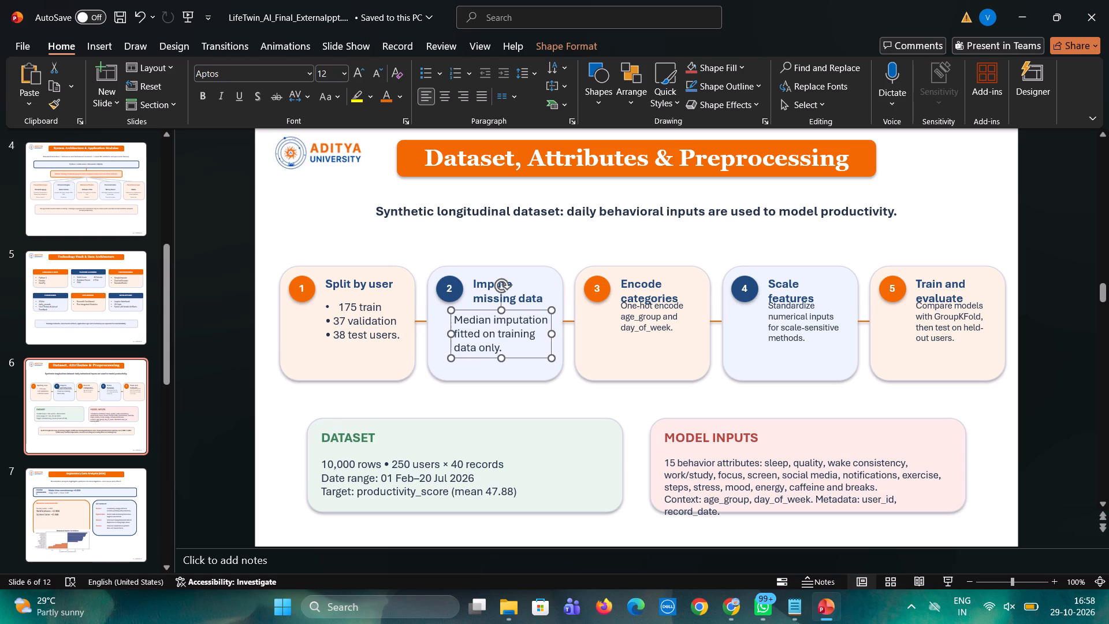
left_click(546, 400)
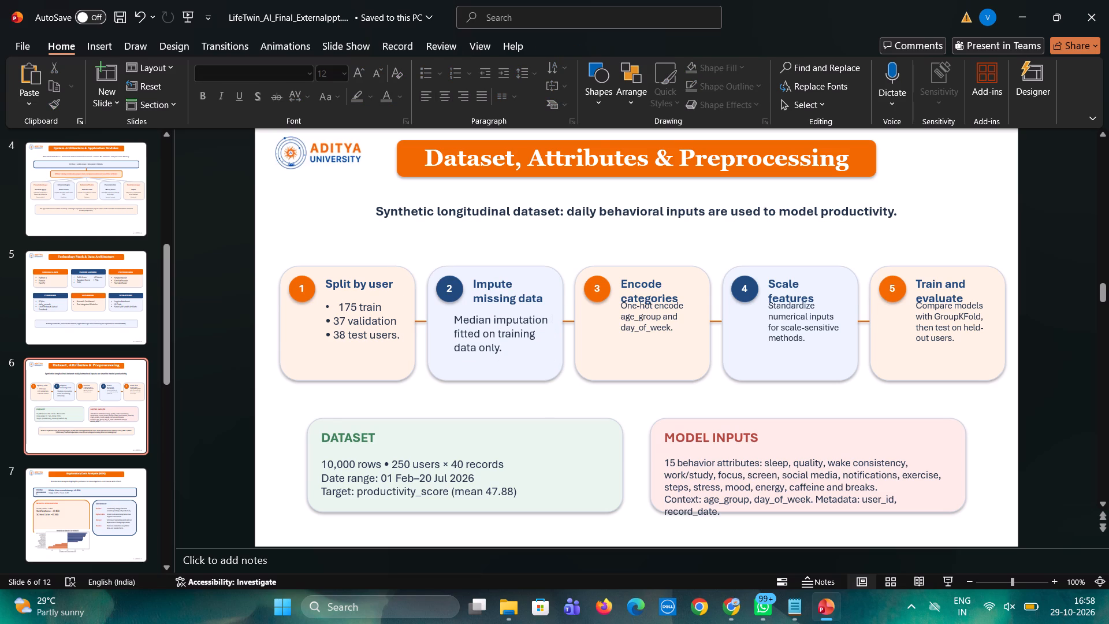
Increase the Encode categories card's description text to font size 12.
left_click(641, 328)
key("ctrl+a")
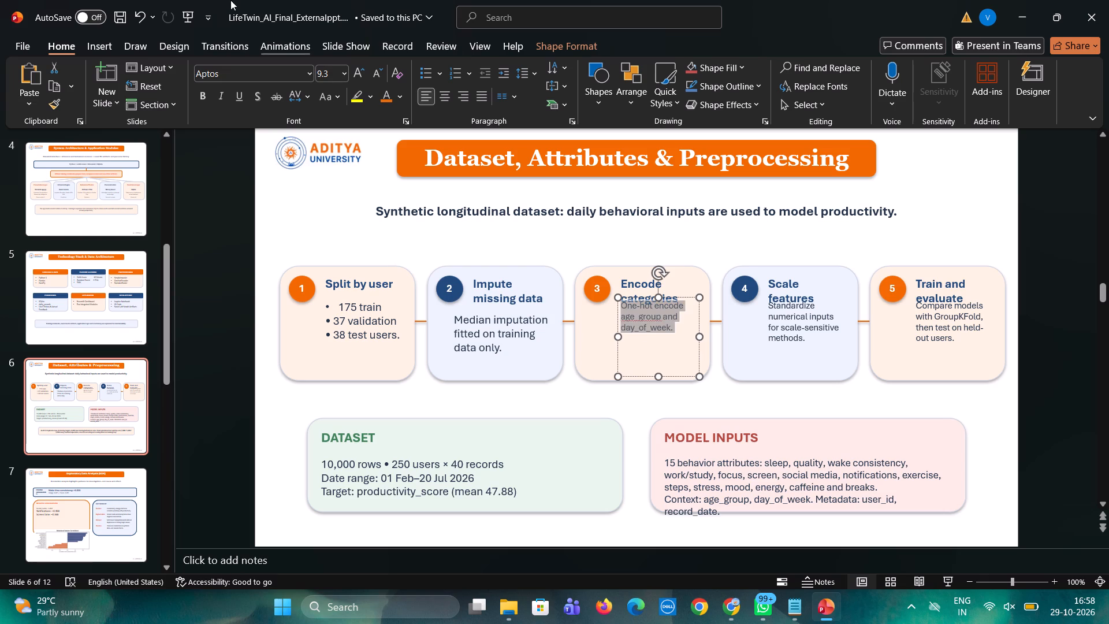
left_click(355, 76)
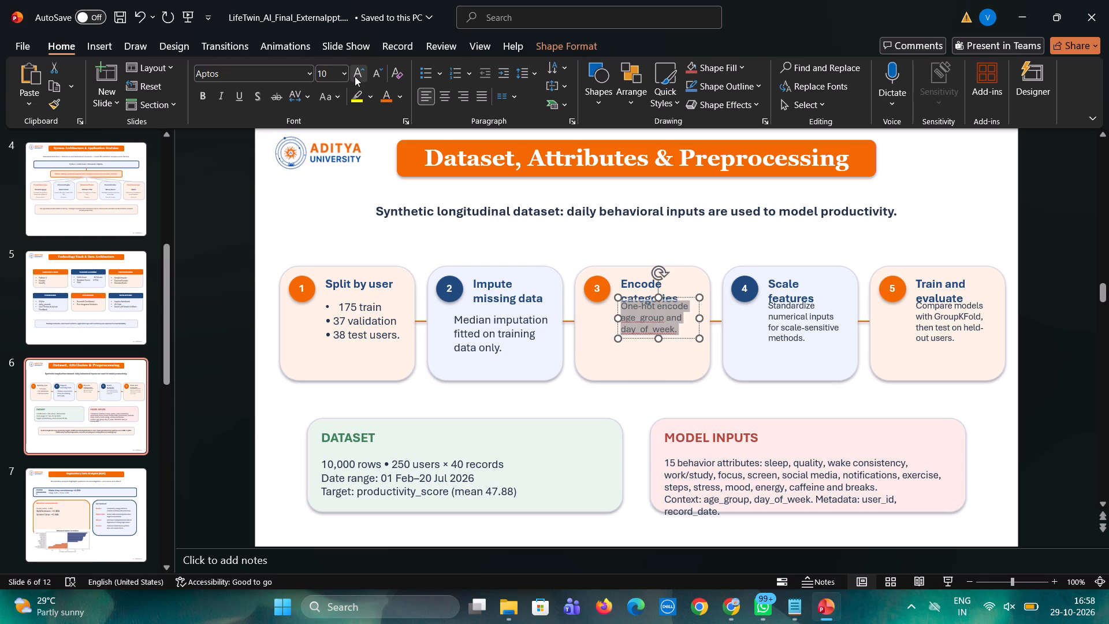
left_click(355, 76)
left_click(355, 76)
left_click(355, 76)
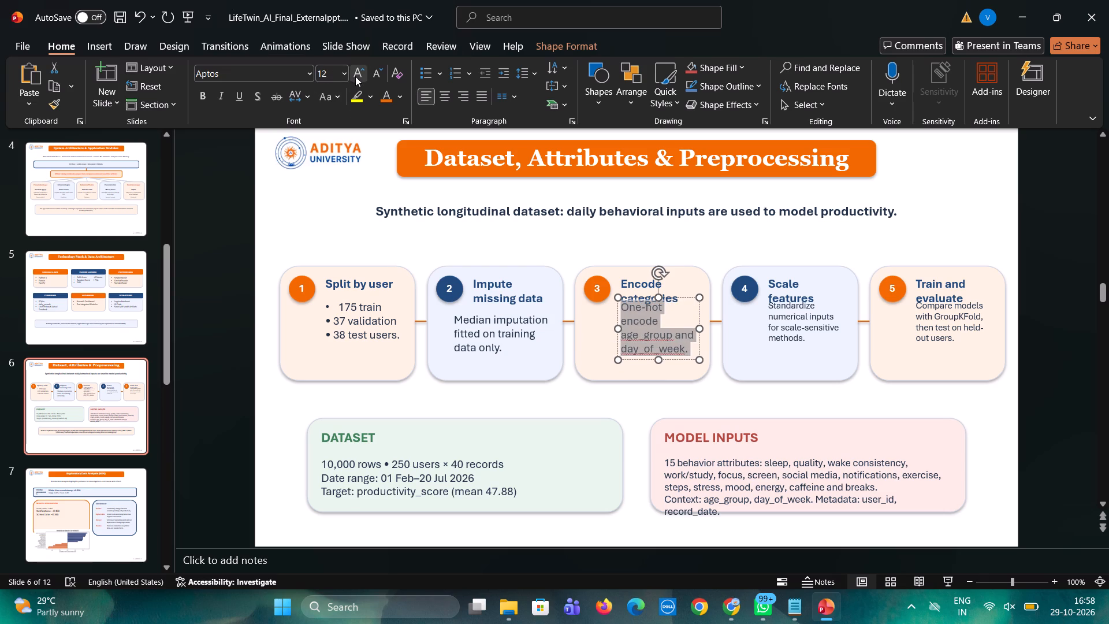
Widen the Encode categories description box so the text wraps to three lines, and move it down below the heading.
left_click_drag(615, 329, 607, 329)
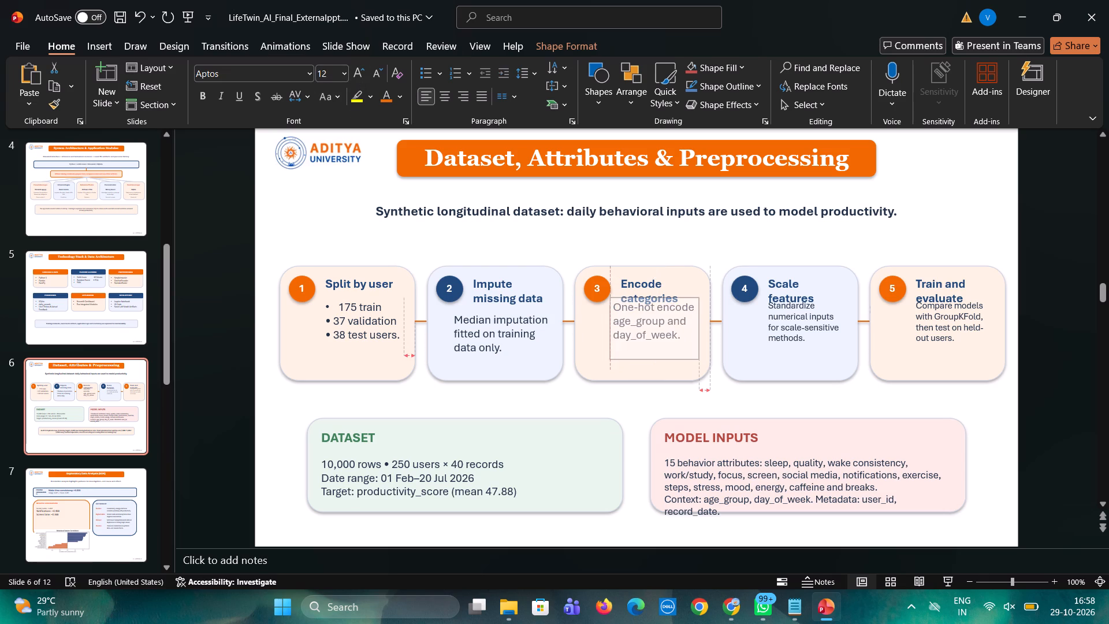
left_click_drag(607, 329, 601, 329)
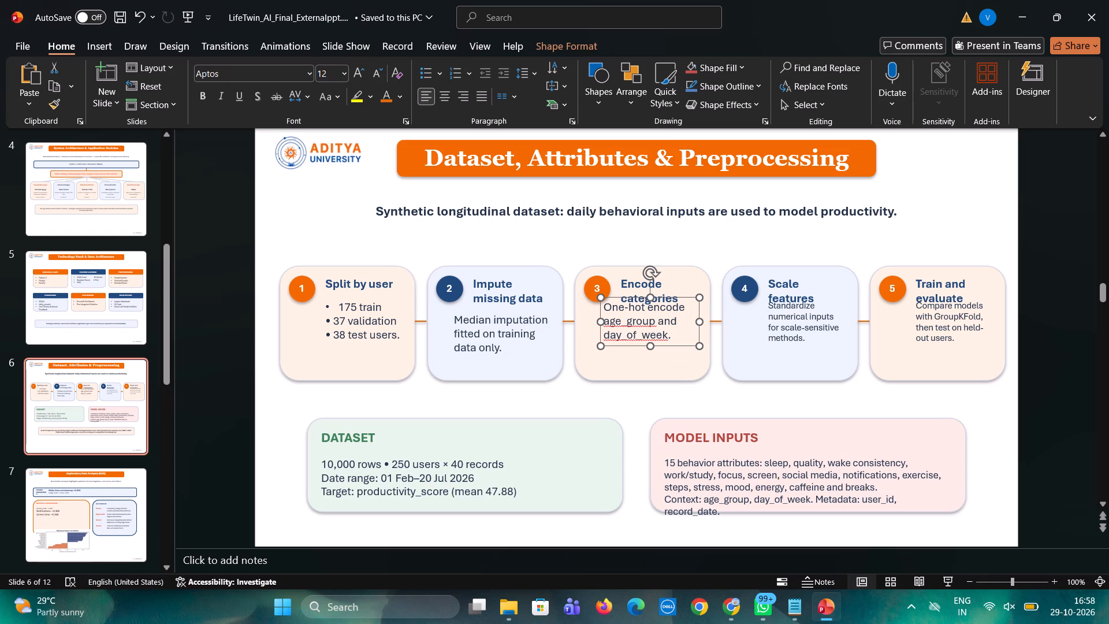
left_click_drag(687, 341, 686, 347)
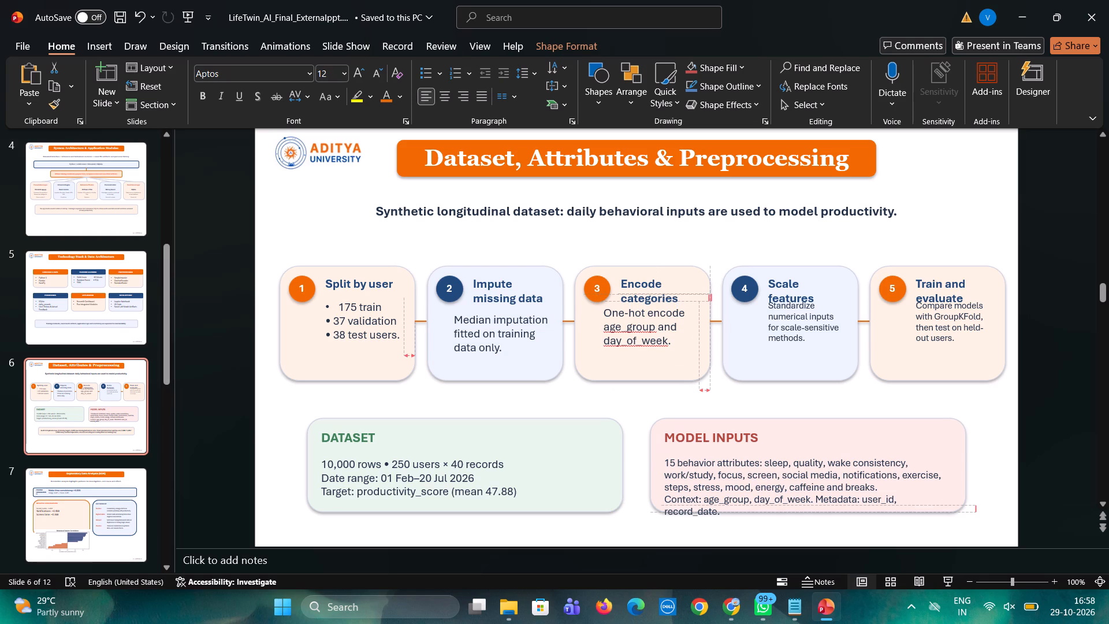
left_click_drag(686, 347, 685, 353)
left_click(708, 396)
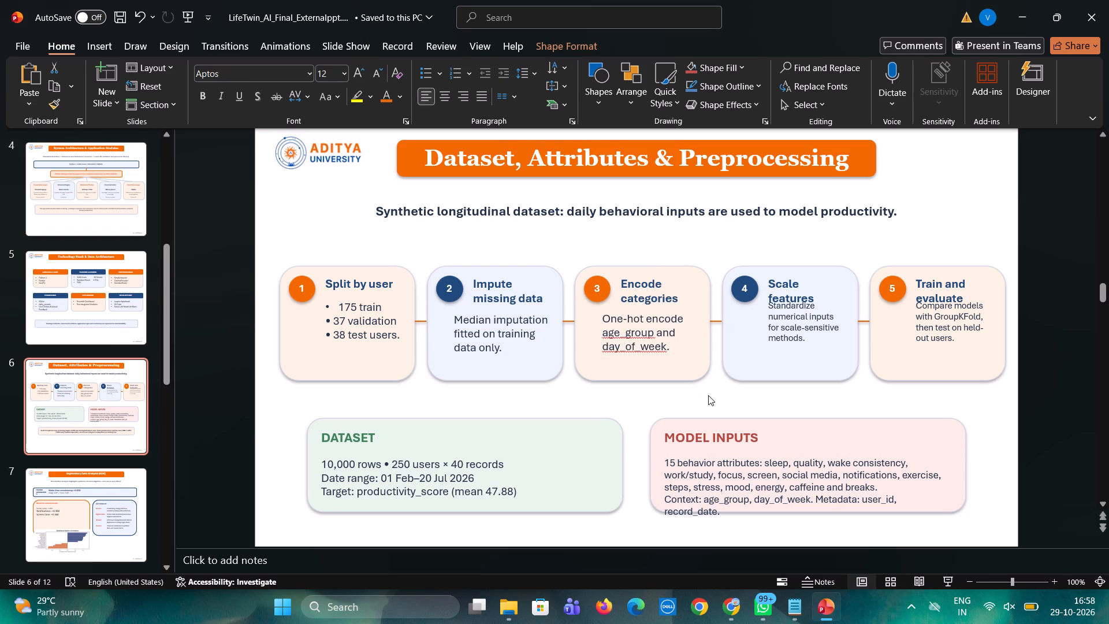
Increase the Scale features card's description text to font size 12.
left_click(780, 325)
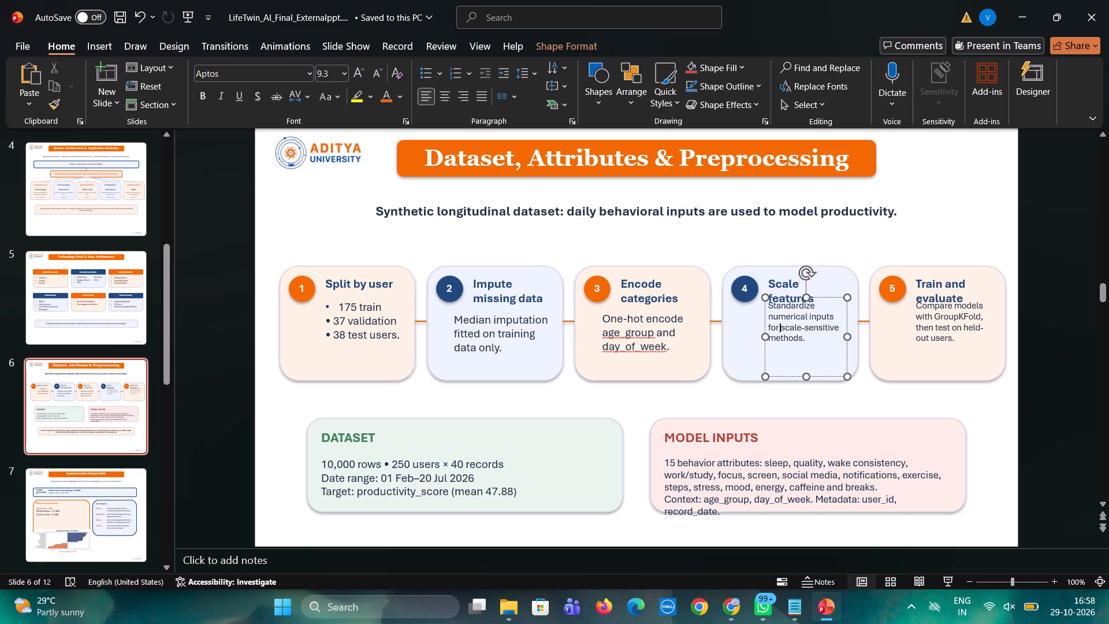
key("ctrl+a")
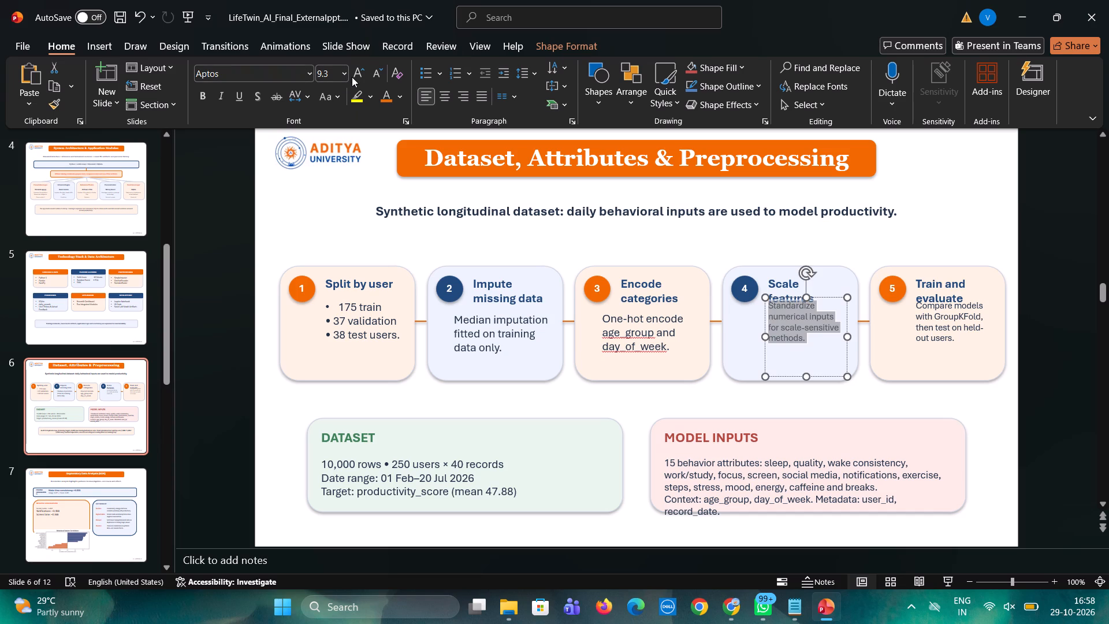
left_click(352, 76)
left_click(352, 76)
left_click(352, 76)
left_click(352, 76)
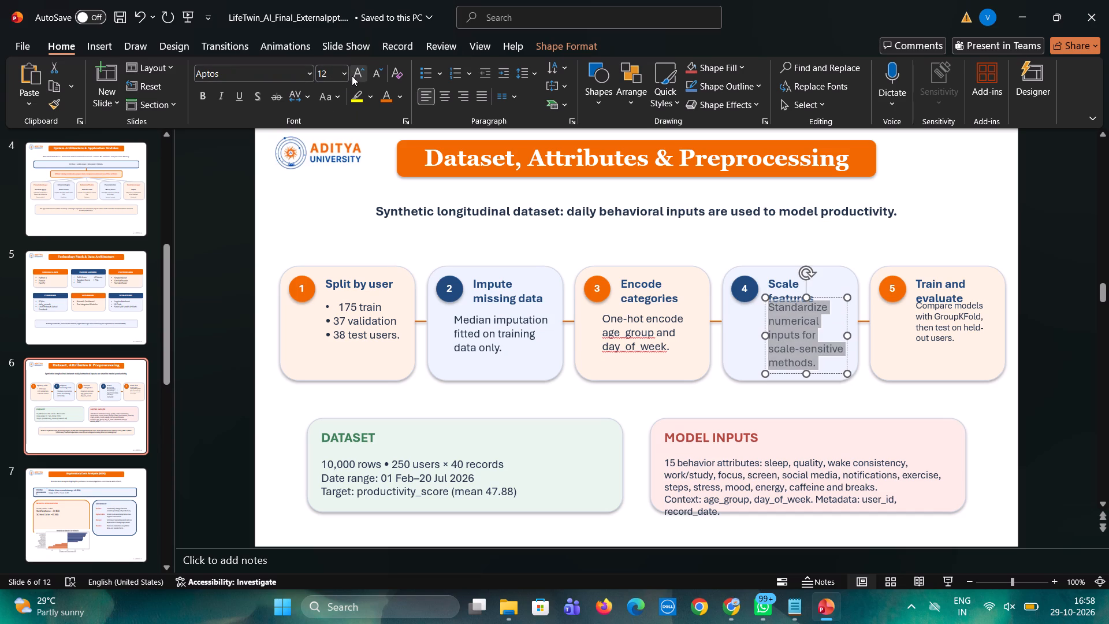
Widen the Scale features description box on both sides to about the card's width, and move it down below the heading.
left_click_drag(765, 337, 750, 337)
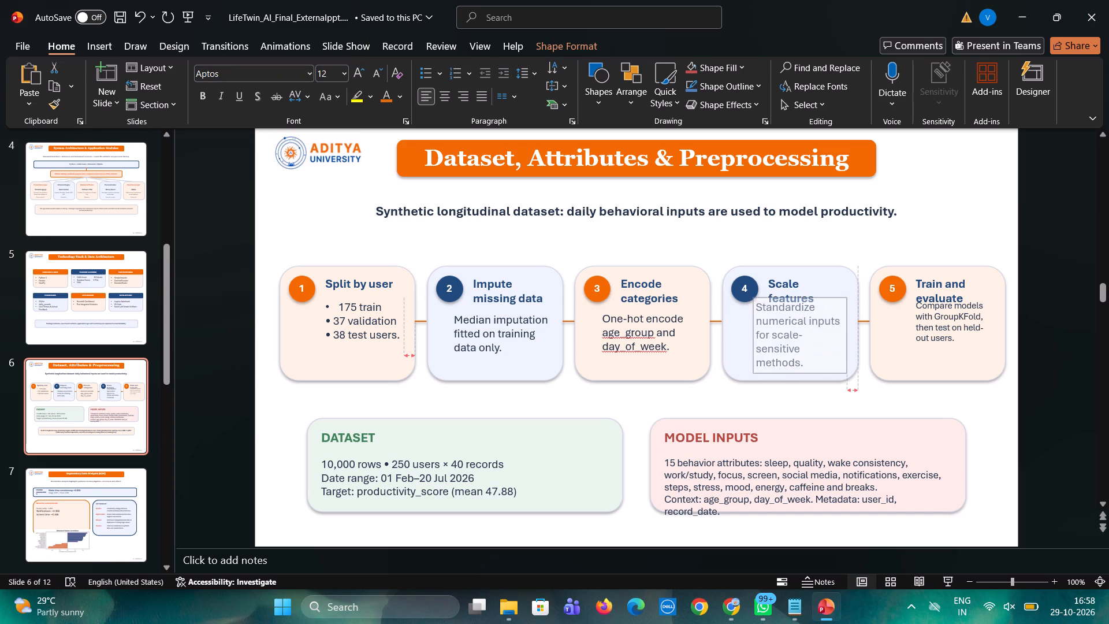
left_click_drag(750, 337, 737, 337)
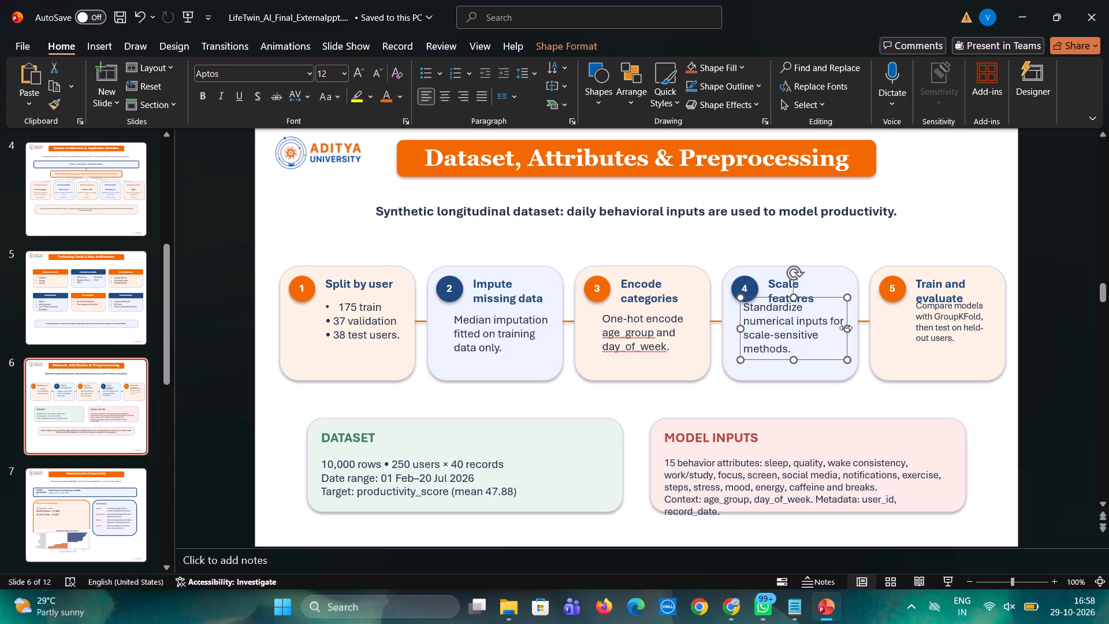
left_click_drag(846, 328, 857, 329)
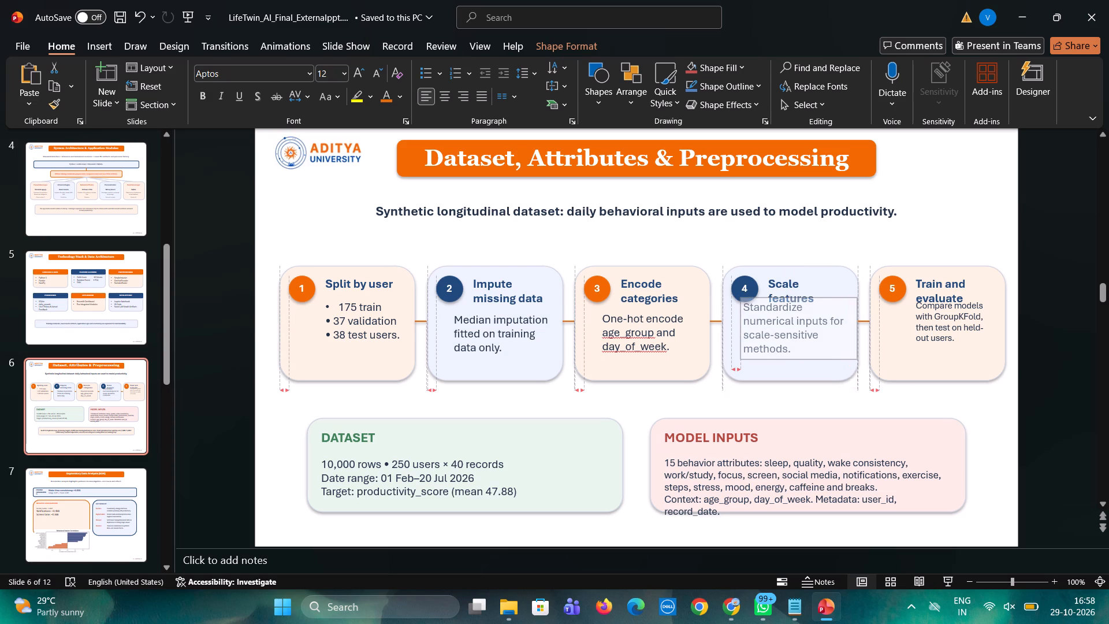
left_click_drag(857, 329, 859, 329)
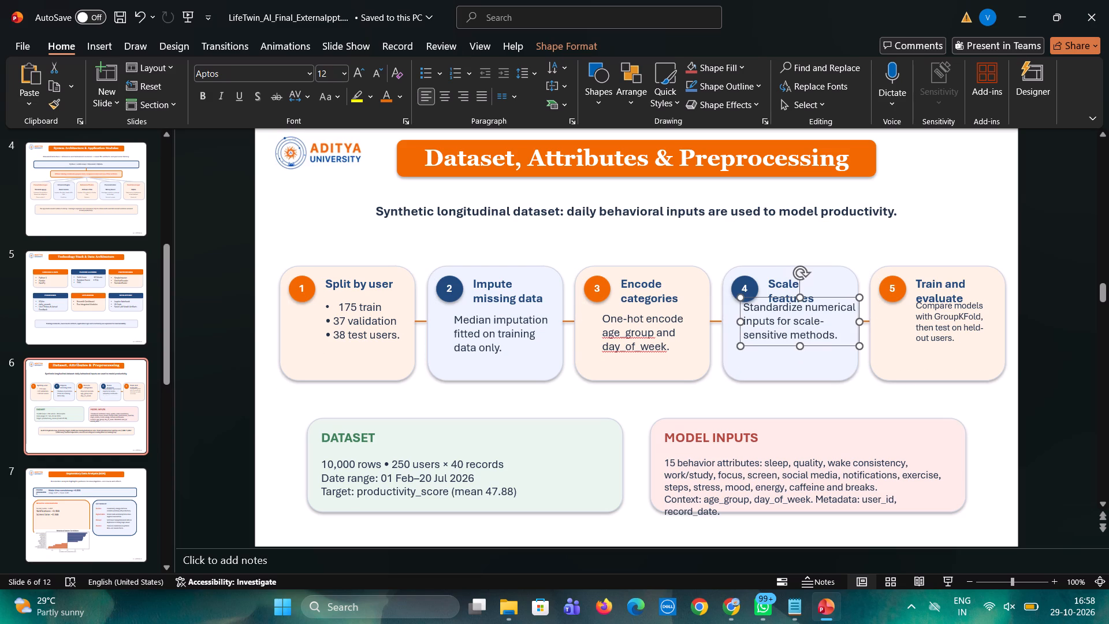
left_click_drag(819, 346, 820, 359)
left_click(757, 400)
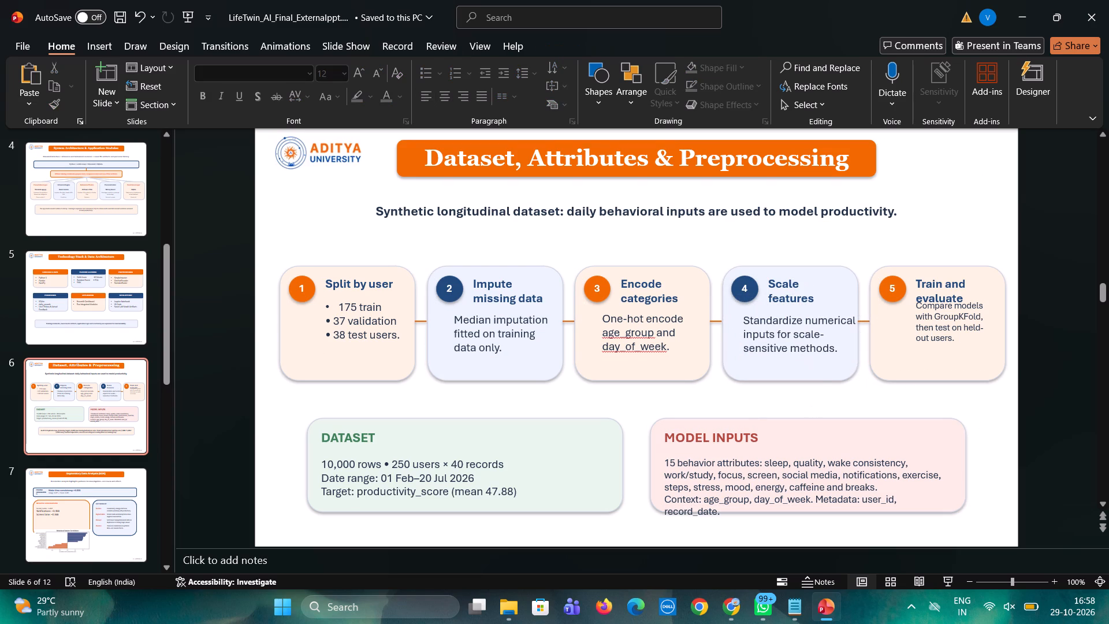
Increase the Train and evaluate card's description text to font size 12.
left_click(946, 335)
key("ctrl+a")
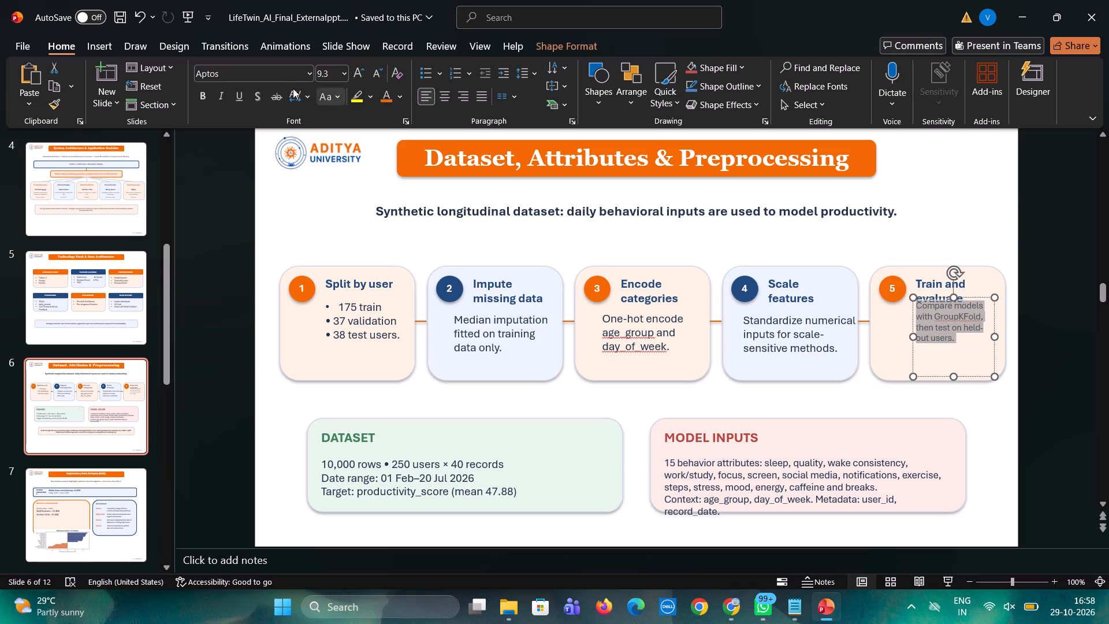
triple_click(353, 75)
left_click(353, 75)
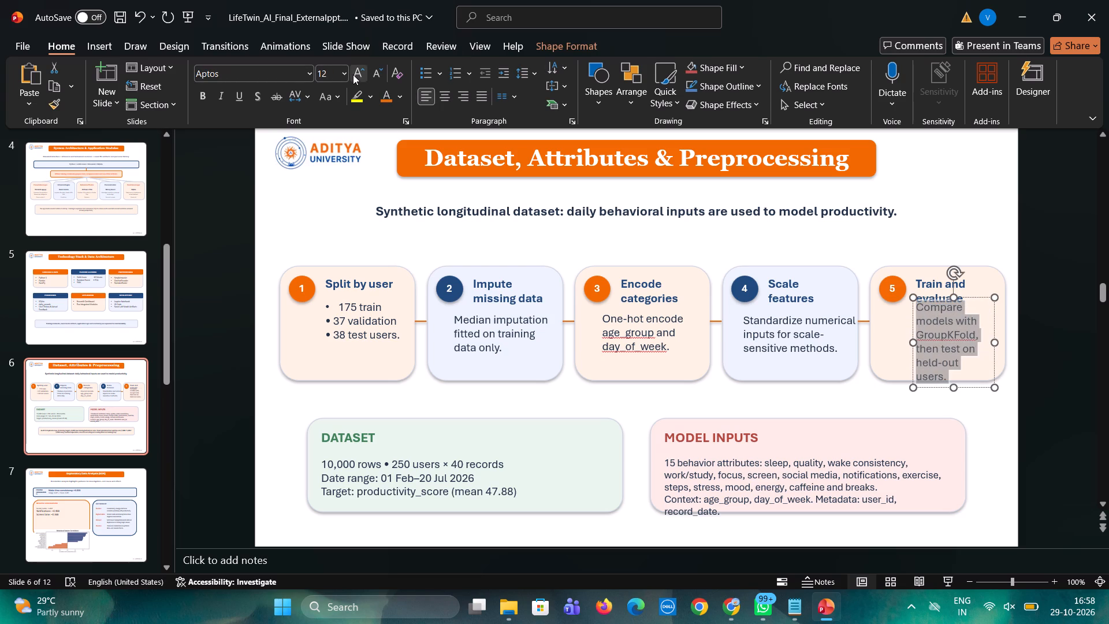
Widen the Train and evaluate description box on both sides so the text wraps to four lines, and move it down below the heading.
left_click_drag(911, 344, 902, 343)
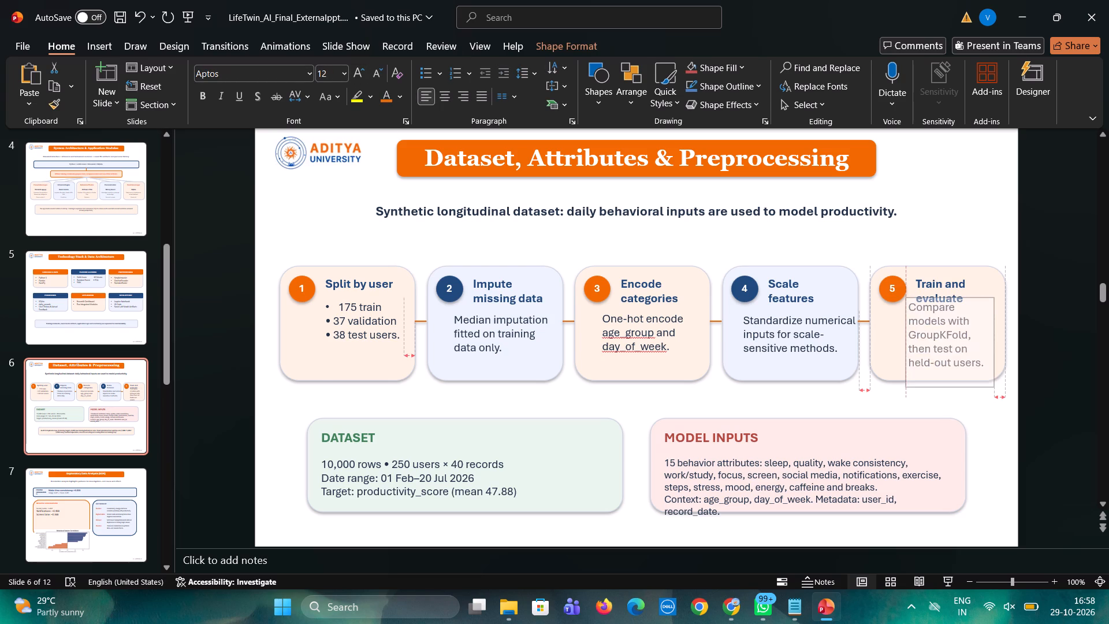
left_click_drag(902, 343, 895, 343)
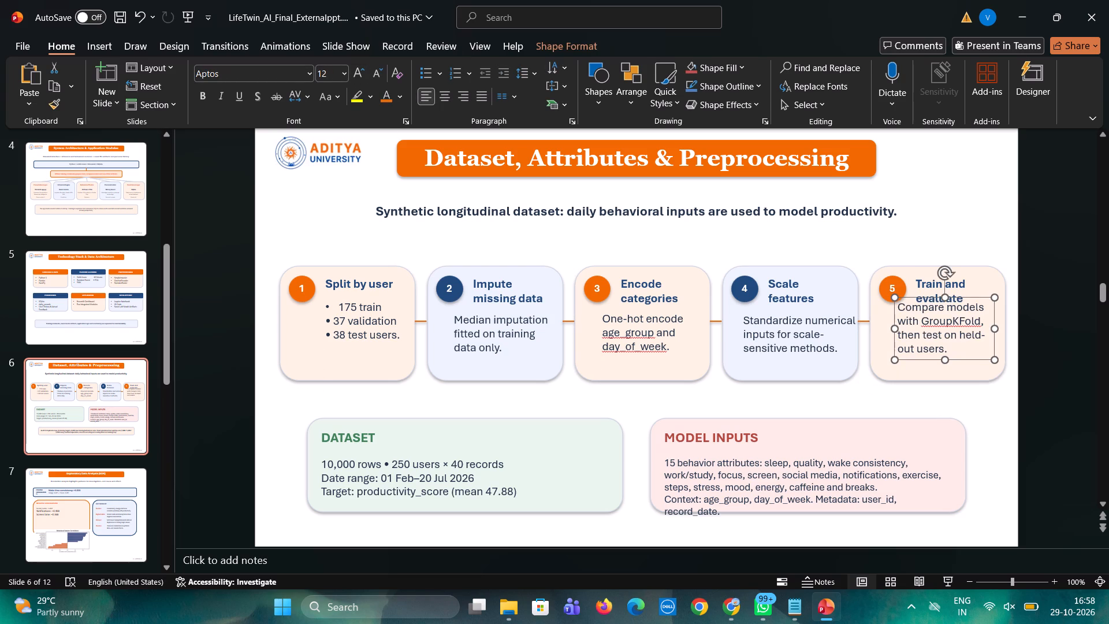
left_click(996, 327)
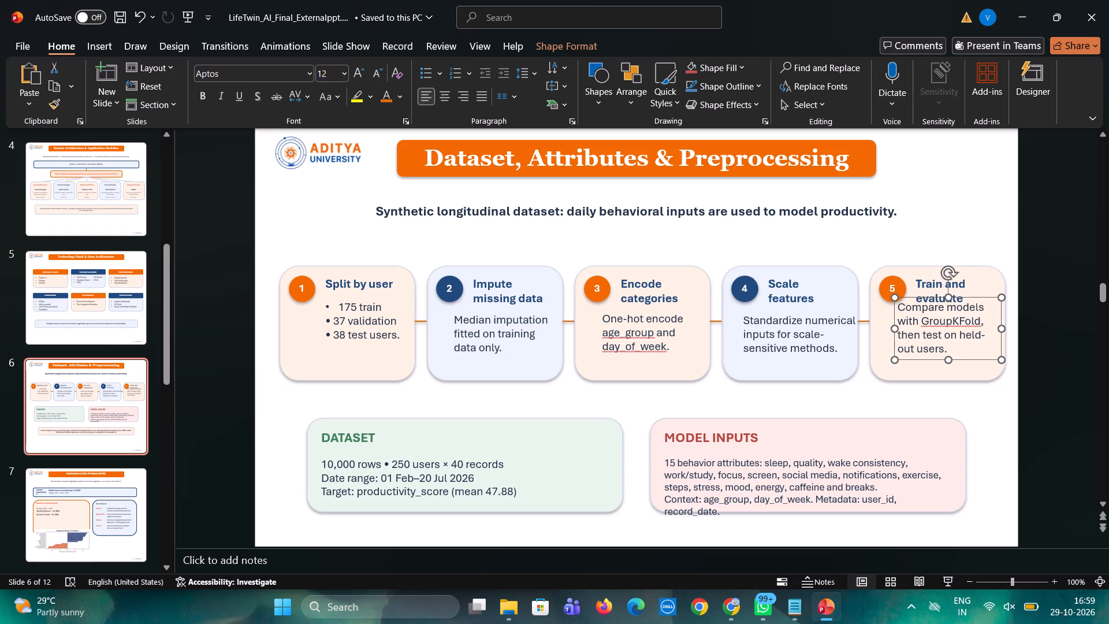
left_click_drag(956, 356, 956, 368)
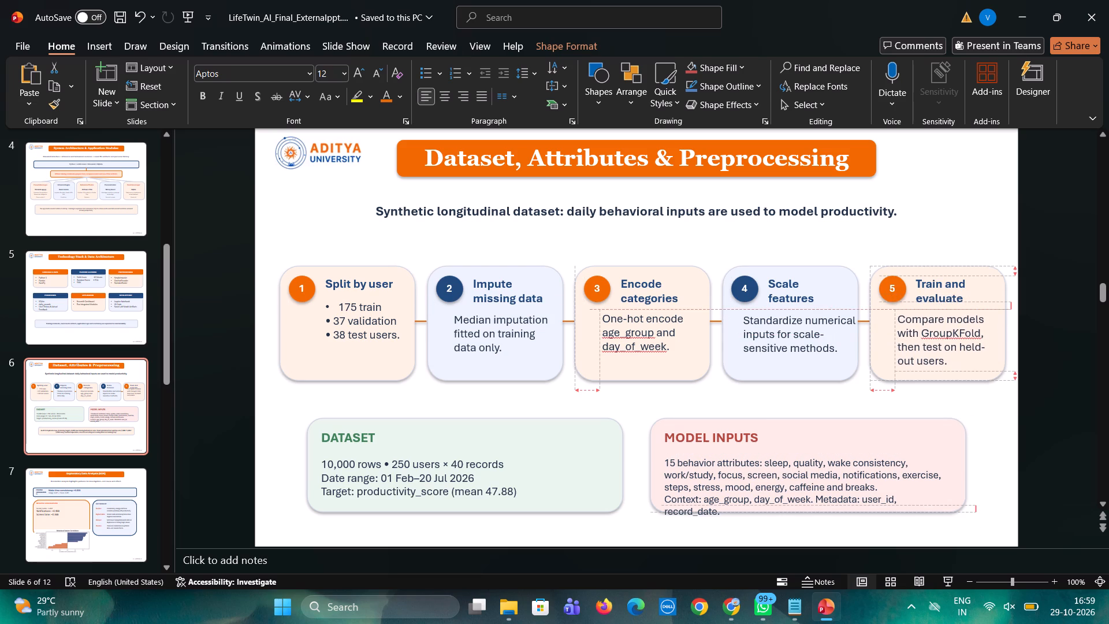
left_click_drag(956, 368, 956, 370)
left_click(850, 400)
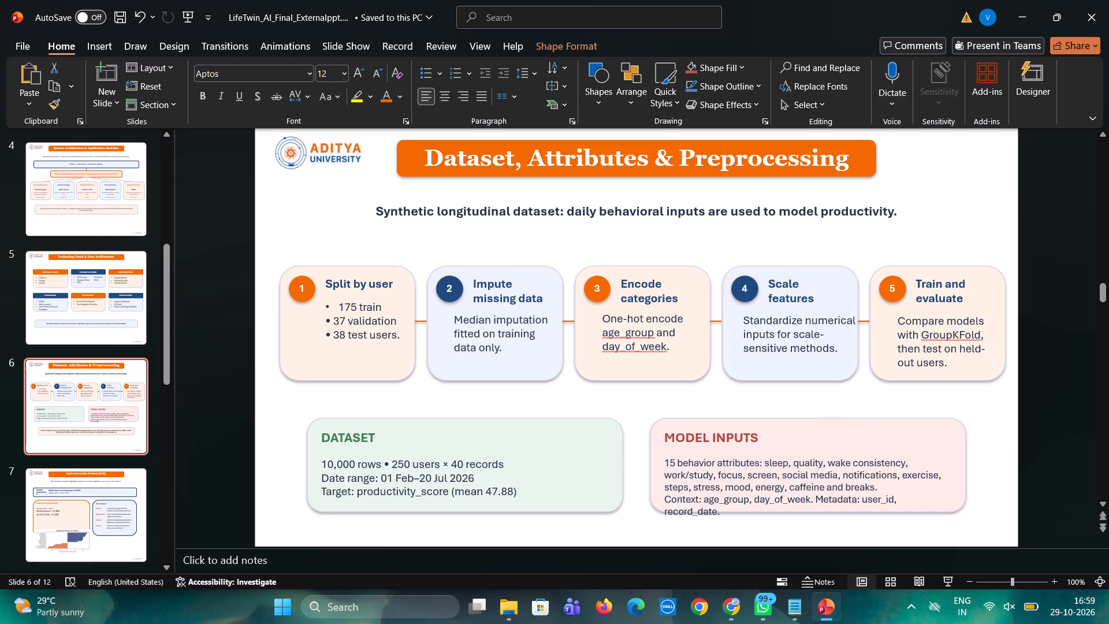
Set the Model Inputs card's body text to font size 12.
left_click(721, 495)
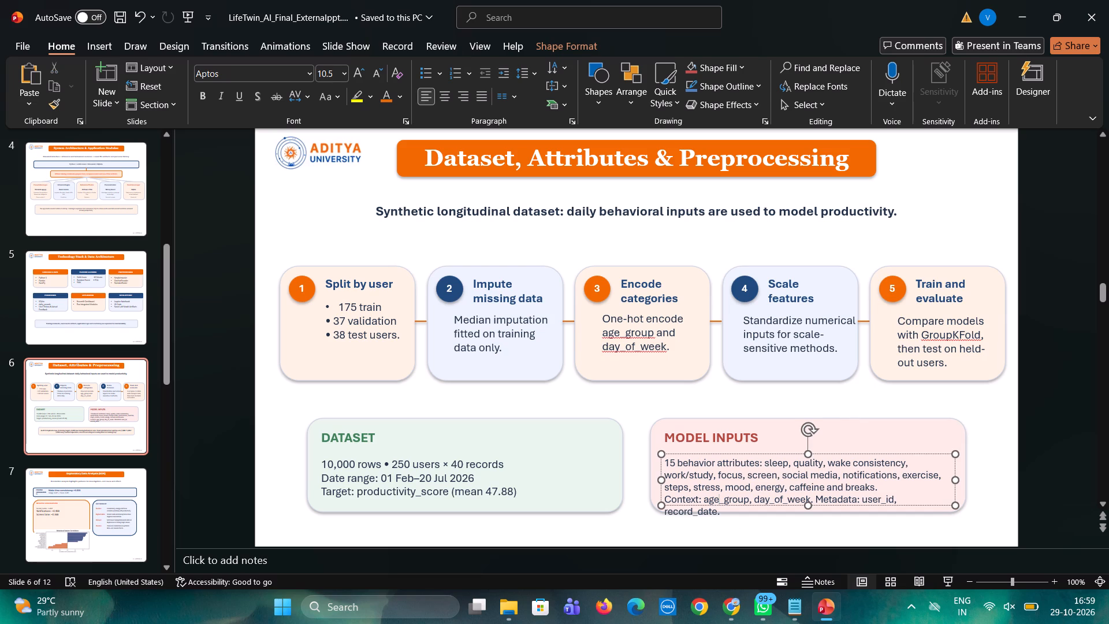
key("ctrl+a")
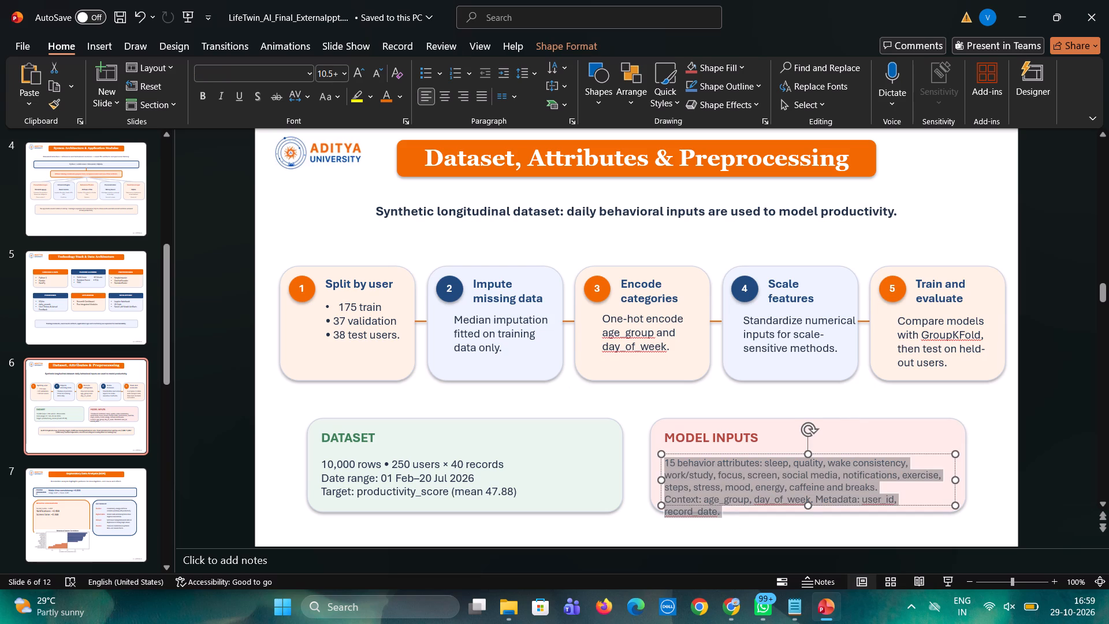
left_click(358, 74)
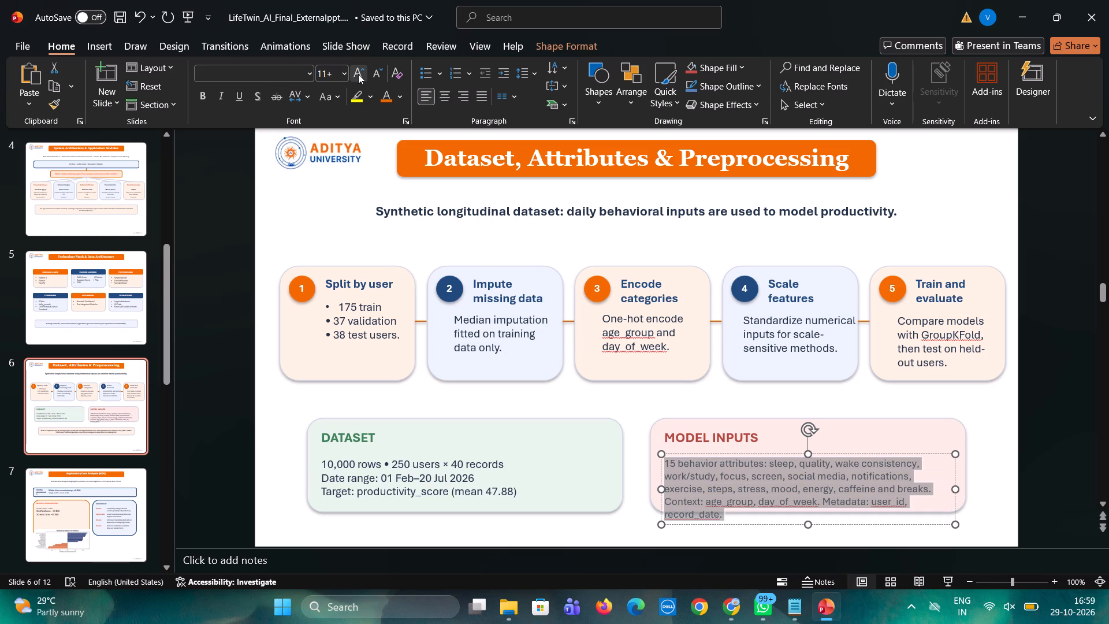
left_click(332, 70)
type("12")
key("Return")
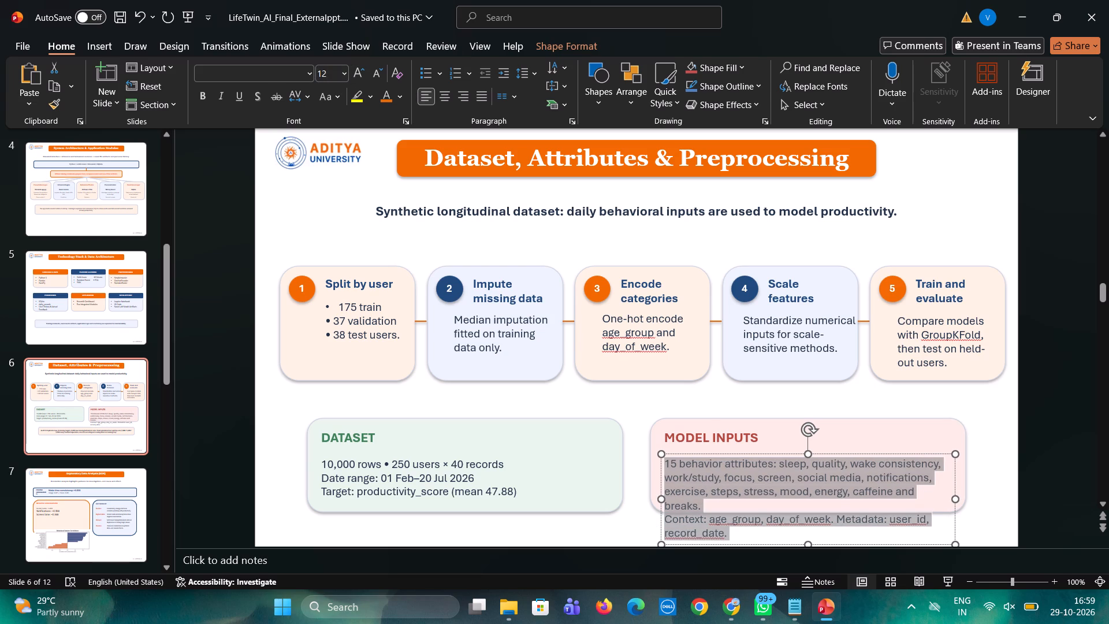
Widen the Model Inputs body text box so its text wraps to five lines, and move it up into the card.
left_click(952, 498)
left_click_drag(954, 498, 968, 499)
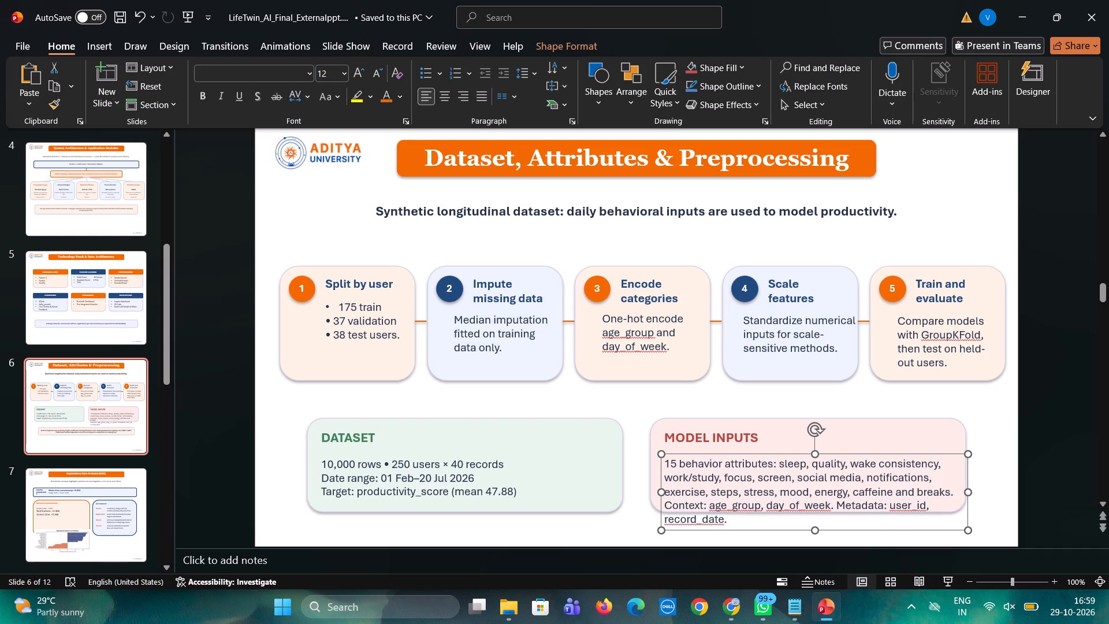
left_click_drag(875, 453, 872, 442)
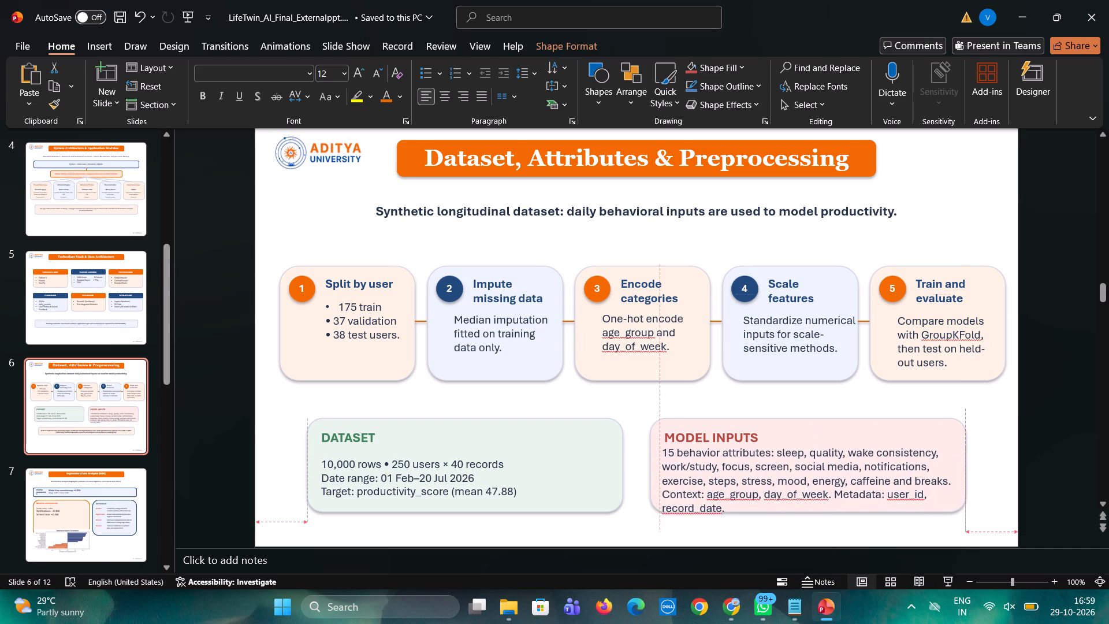
left_click_drag(872, 442, 873, 440)
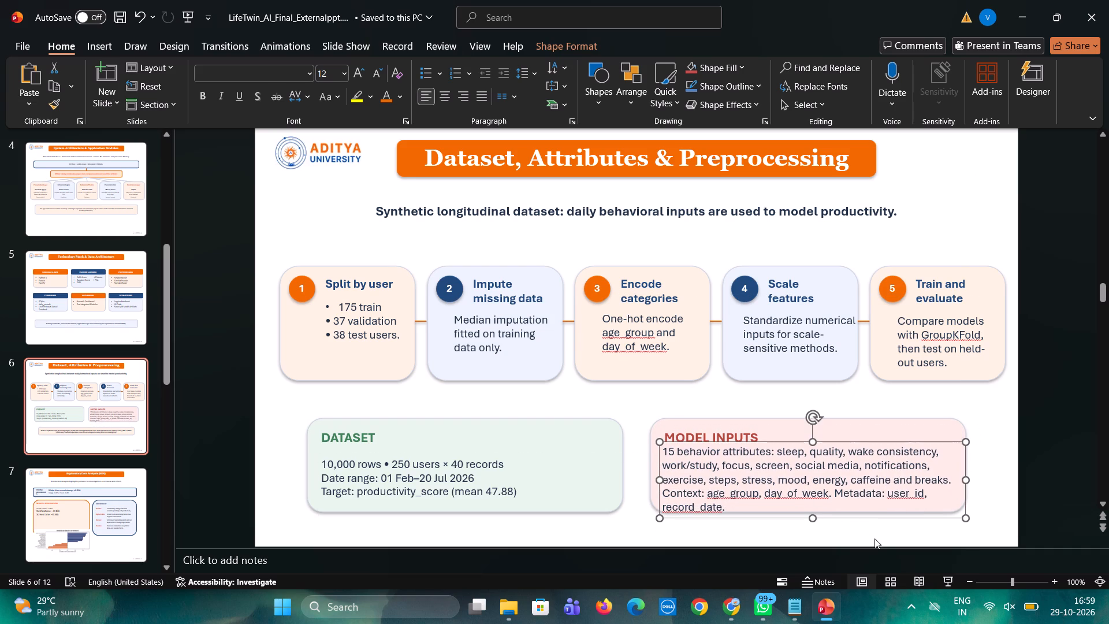
left_click(528, 533)
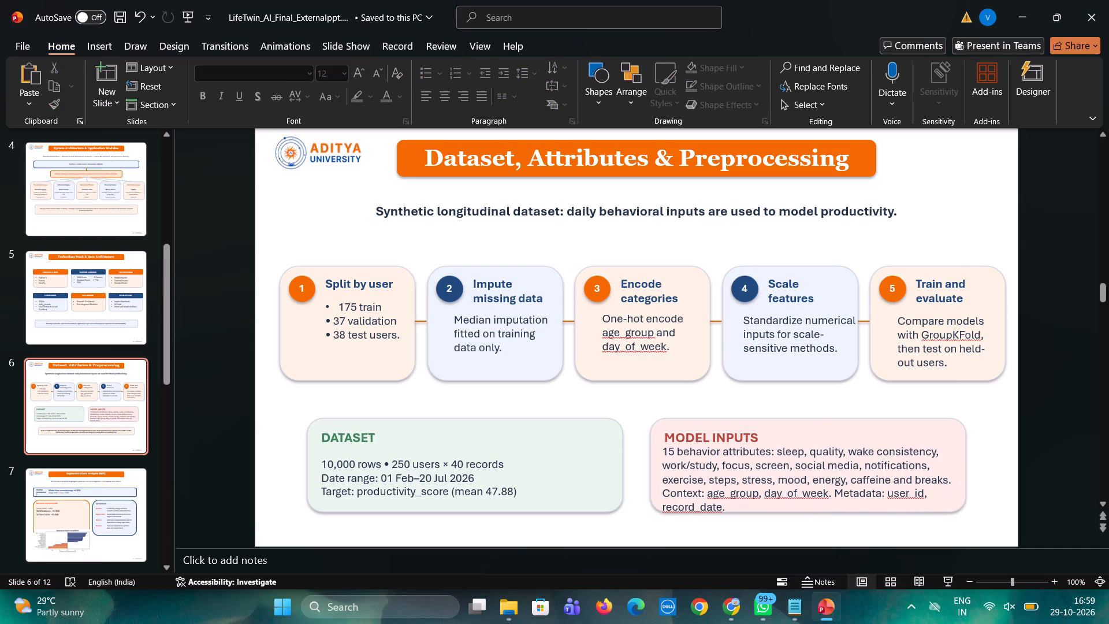
Move the MODEL INPUTS heading up slightly, clear of the body text beneath it.
left_click(715, 429)
left_click_drag(724, 425, 723, 422)
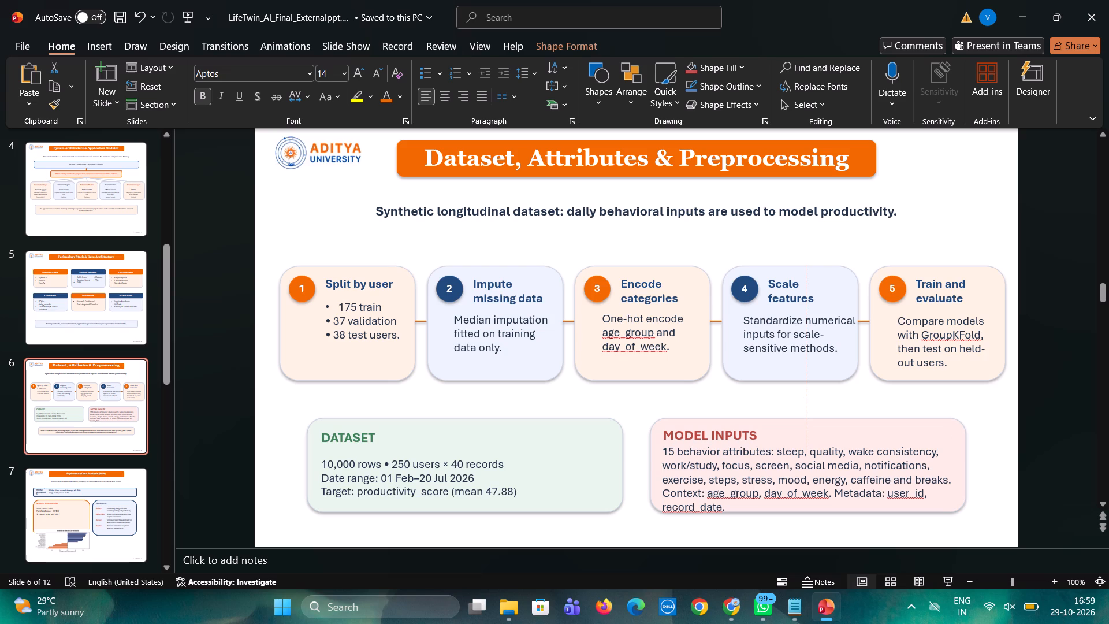
left_click_drag(723, 422, 724, 422)
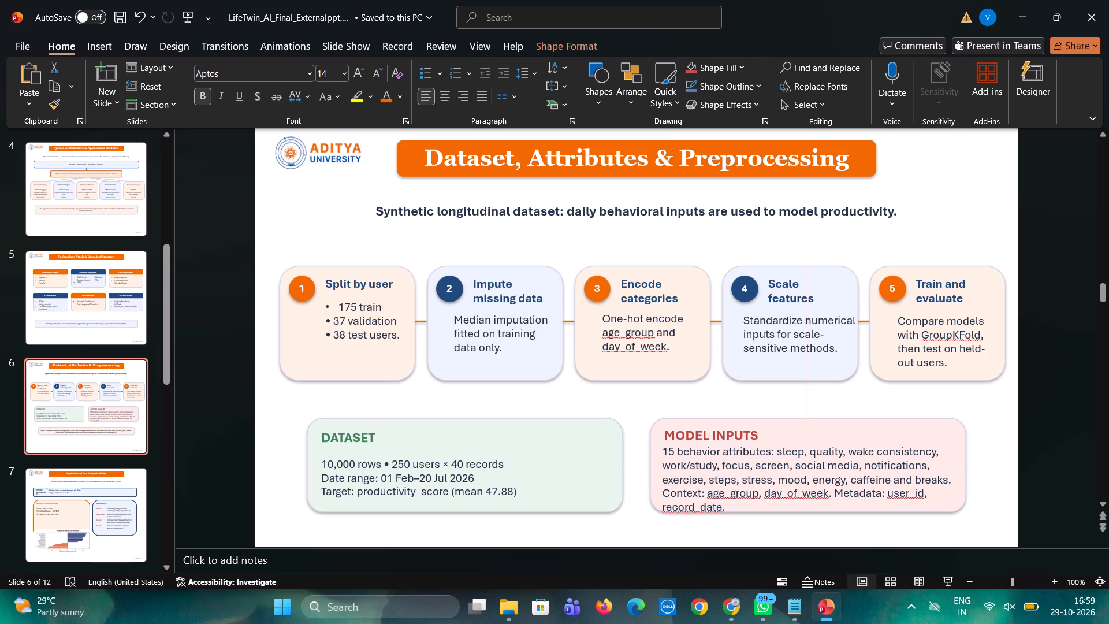
left_click_drag(724, 422, 724, 419)
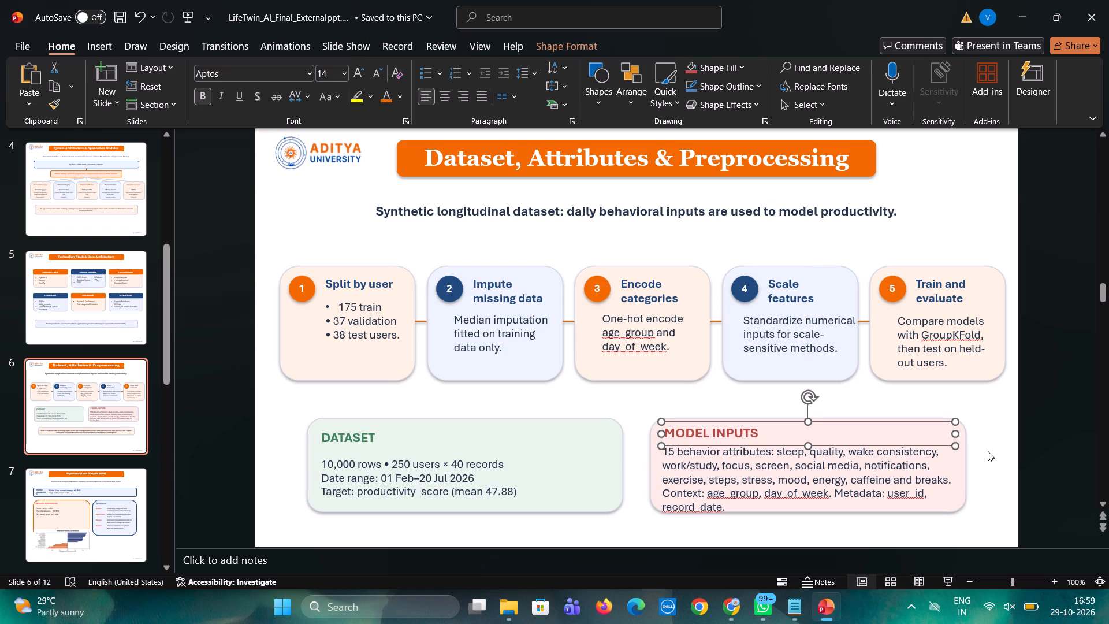
left_click(988, 451)
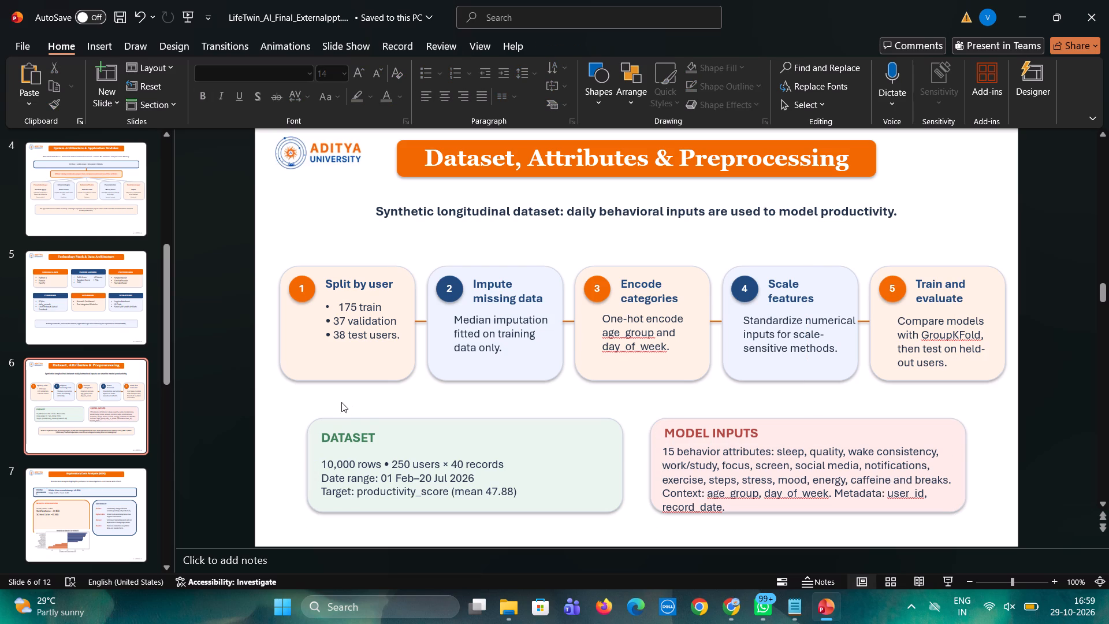
On slide 7, move the Behavioral Feature Correlations chart down so it covers less of the Negative Associations card.
key("Down")
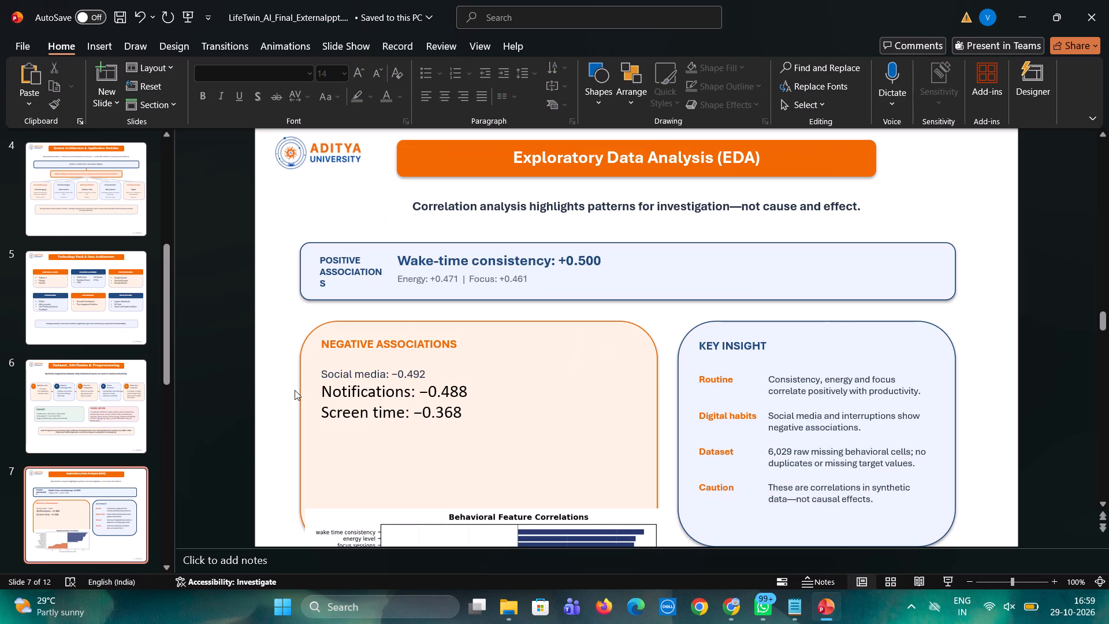
scroll(472, 336, "down", 1)
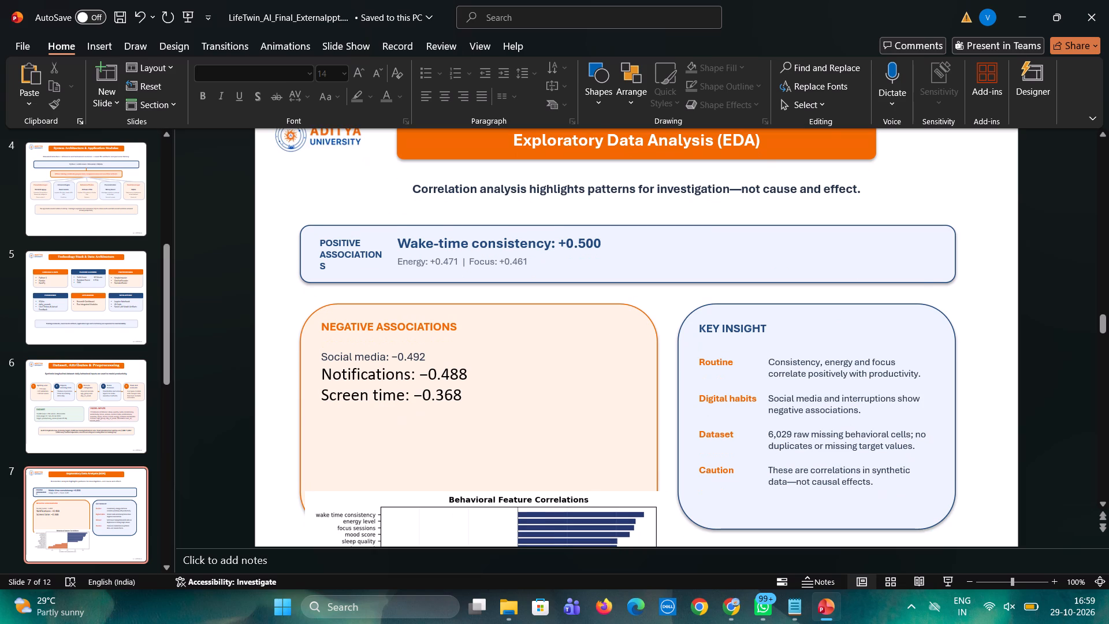
scroll(472, 336, "down", 8)
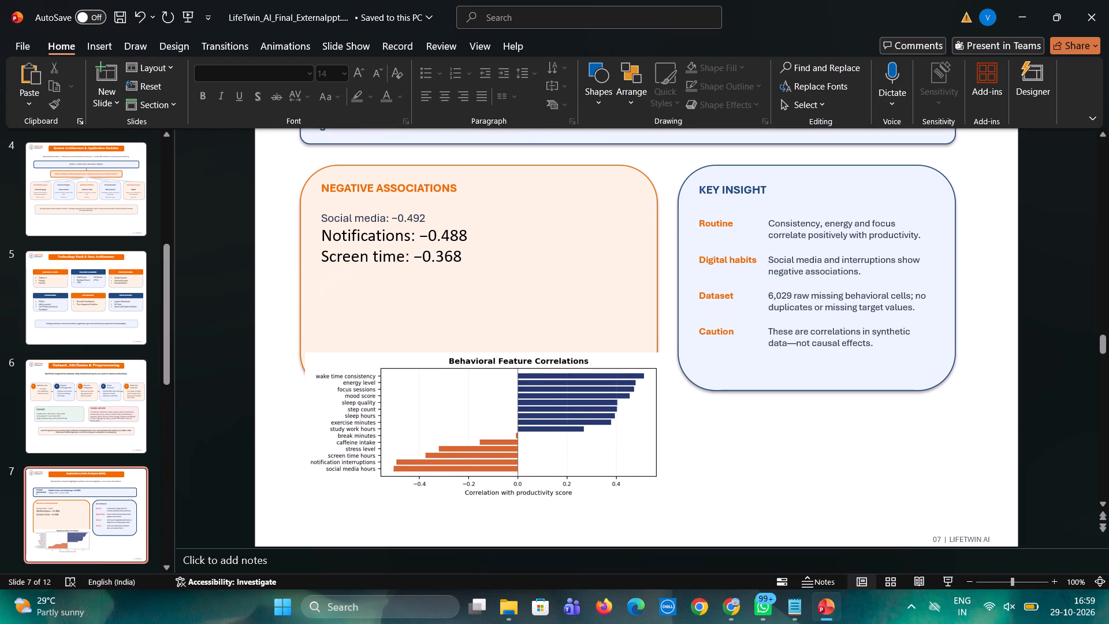
scroll(460, 364, "down", 2)
scroll(458, 364, "up", 2)
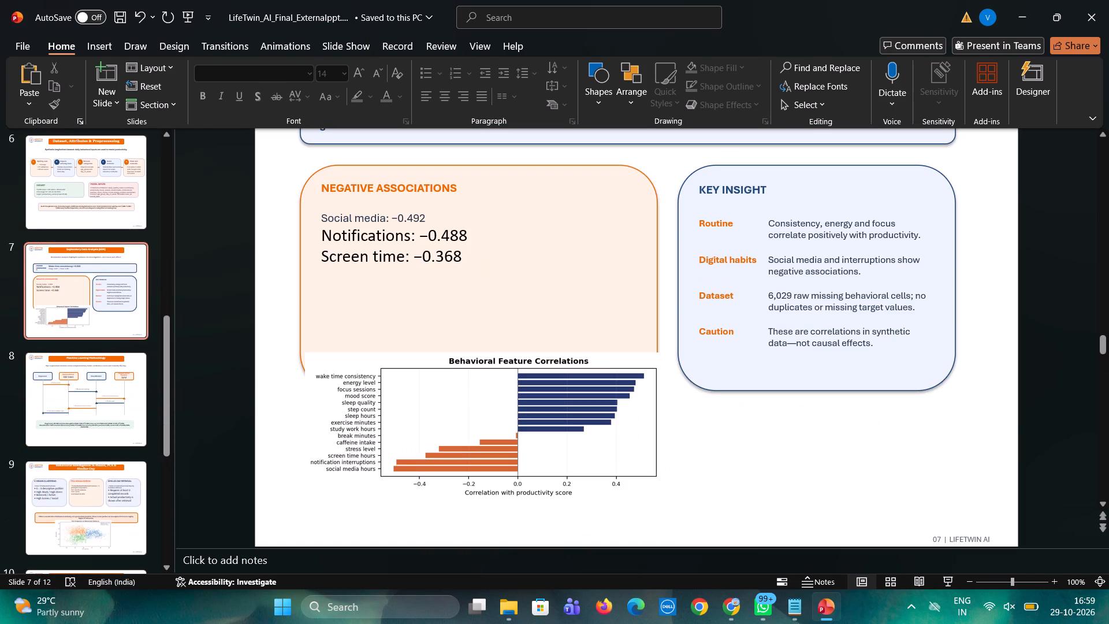
left_click(426, 398)
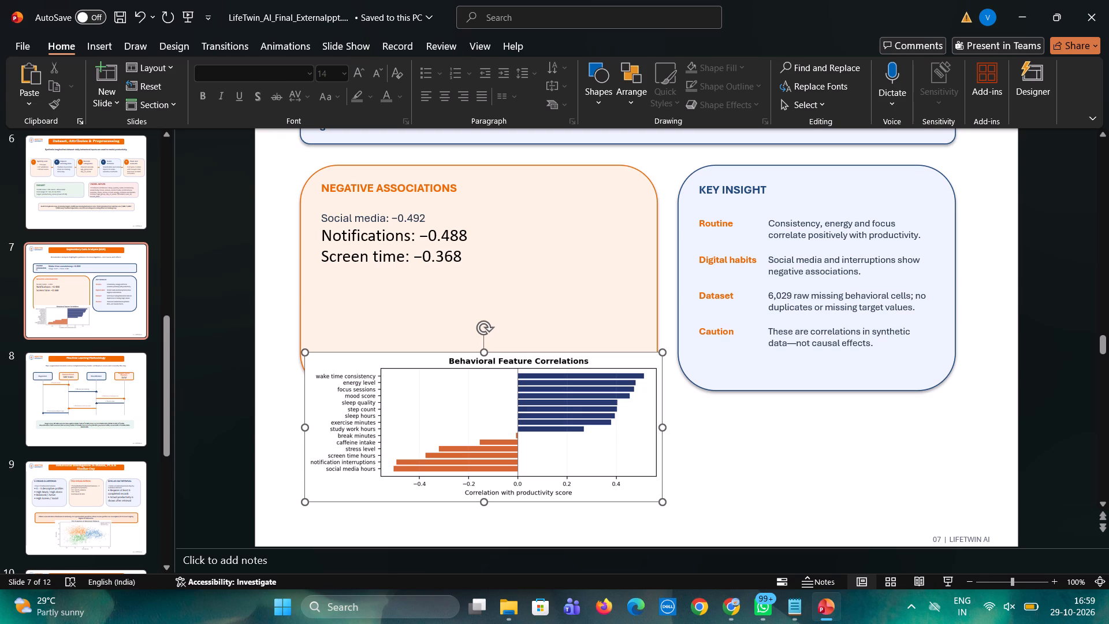
left_click_drag(441, 360, 437, 380)
left_click(1000, 468)
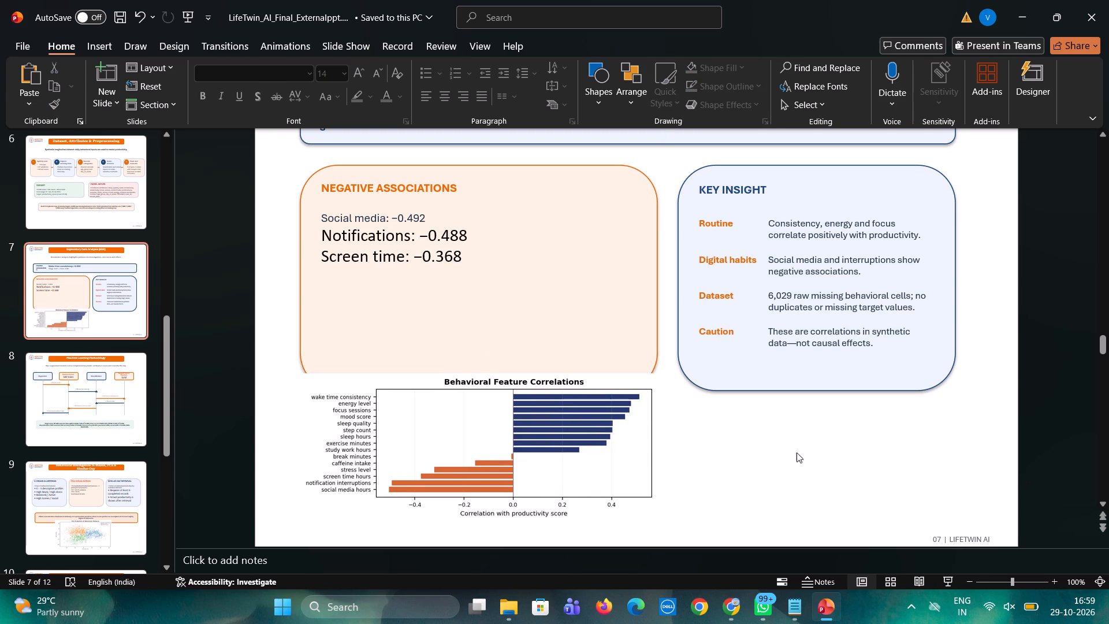
Check the layout of slide 7 and slide 8's Machine Learning Methodology diagram, and go on to slide 9.
scroll(780, 450, "up", 2)
scroll(780, 450, "down", 1)
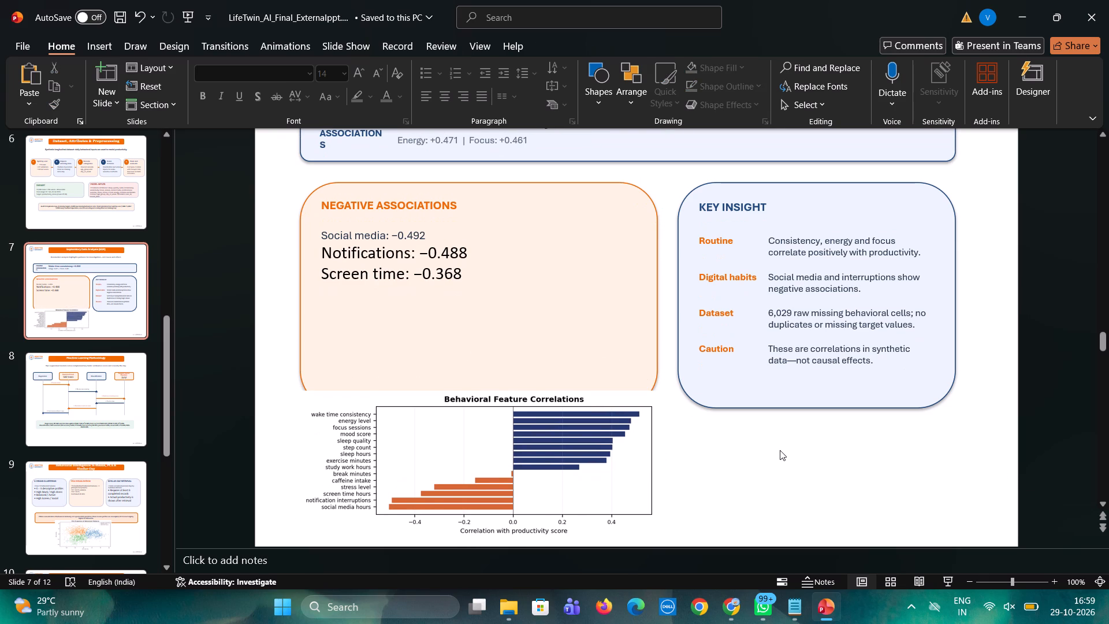
key("Down")
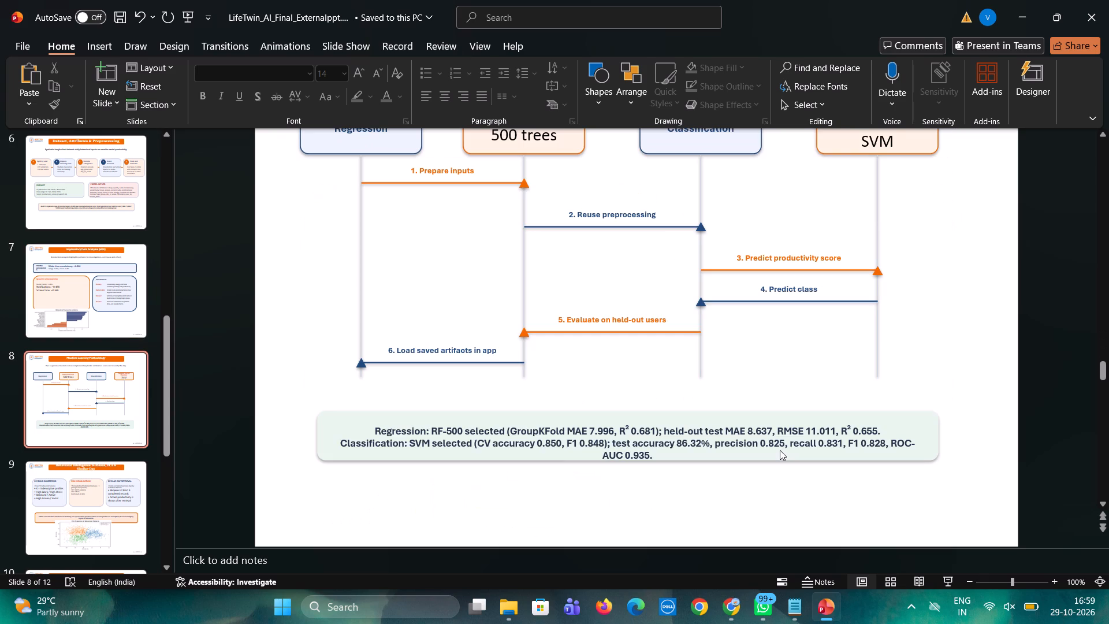
scroll(687, 415, "up", 2)
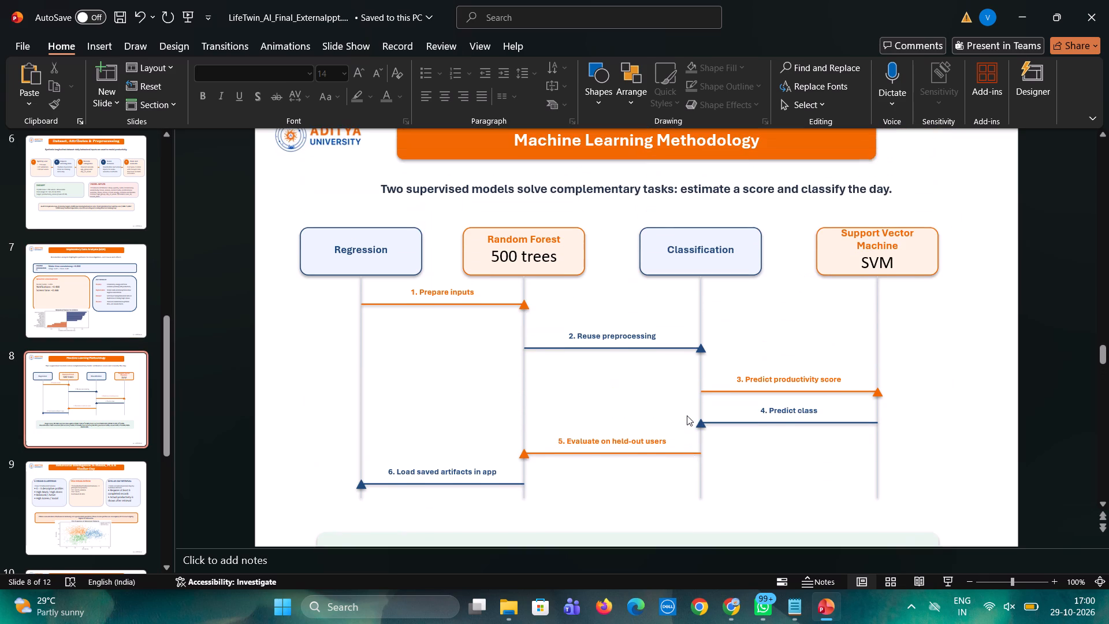
scroll(687, 415, "up", 1)
scroll(687, 415, "down", 1, "ctrl")
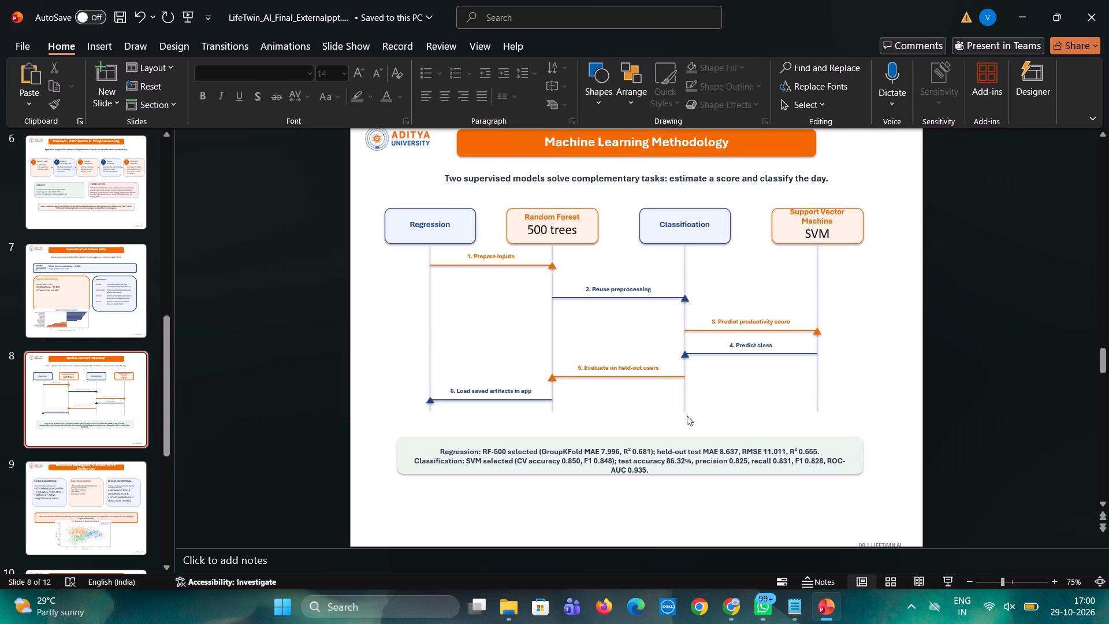
scroll(687, 415, "down", 1)
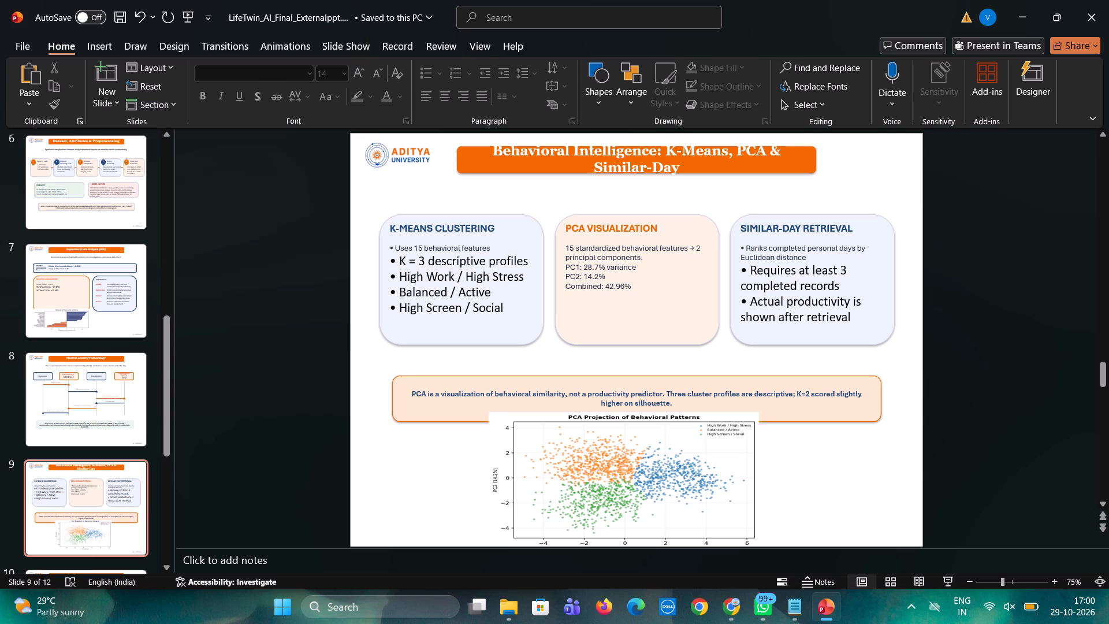
Set all the bullet text in slide 9's K-Means Clustering card to font size 14.
left_click_drag(516, 310, 385, 249)
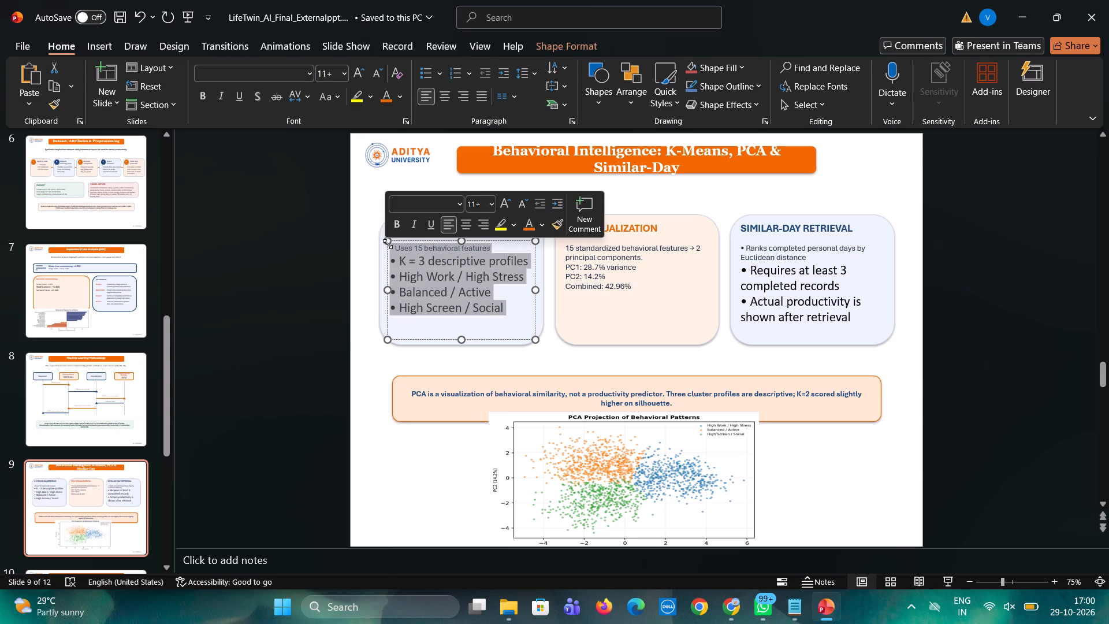
left_click(328, 70)
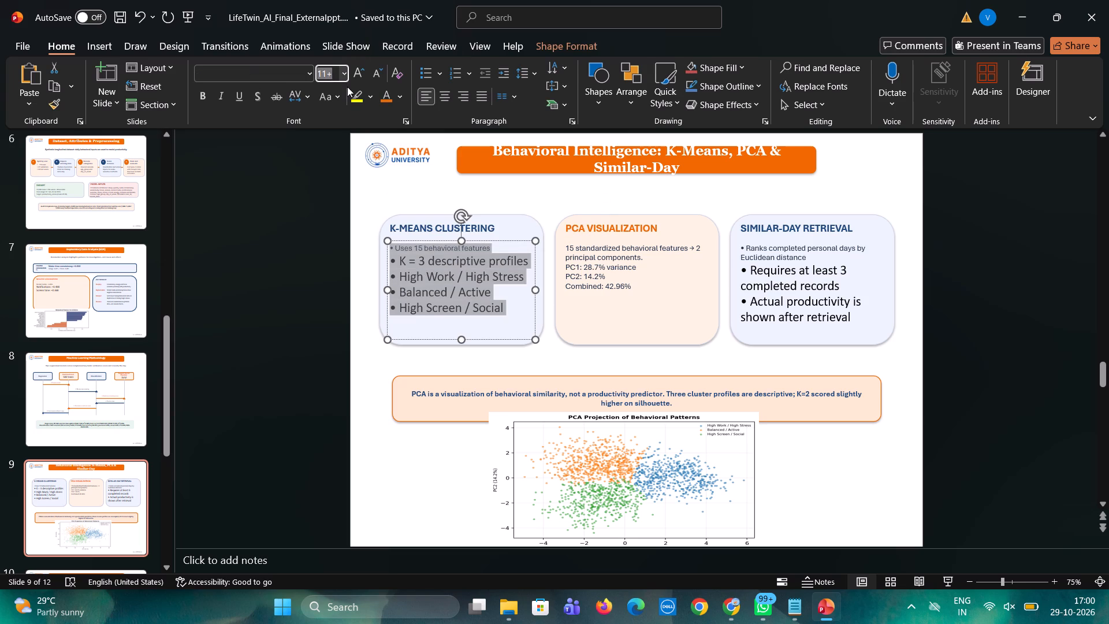
type("12")
key("Return")
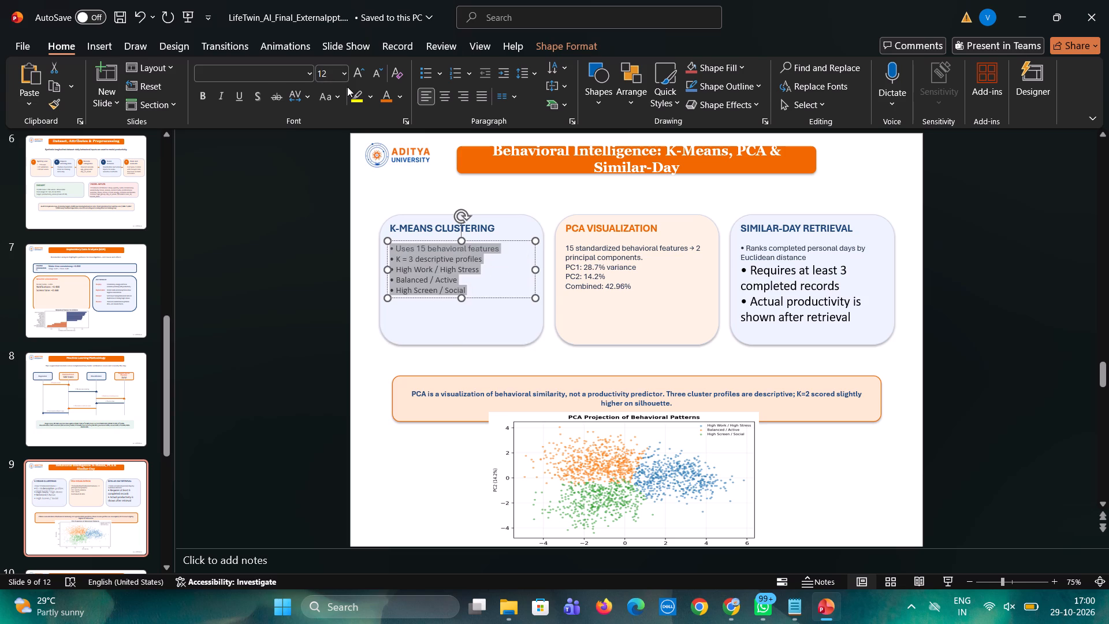
type("14")
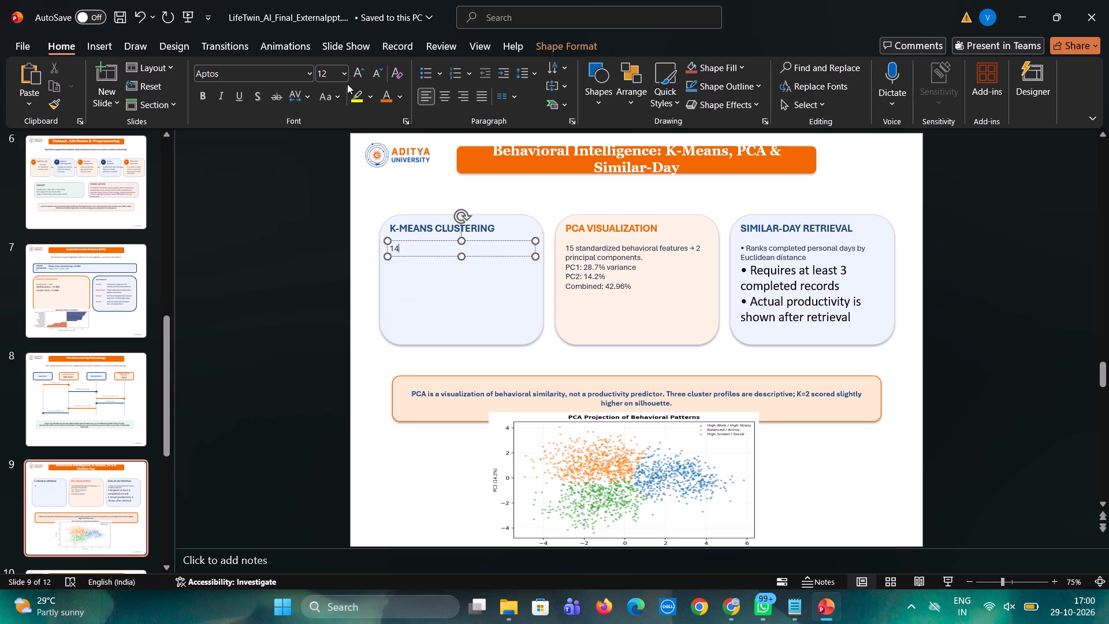
key("ctrl+z")
left_click(327, 69)
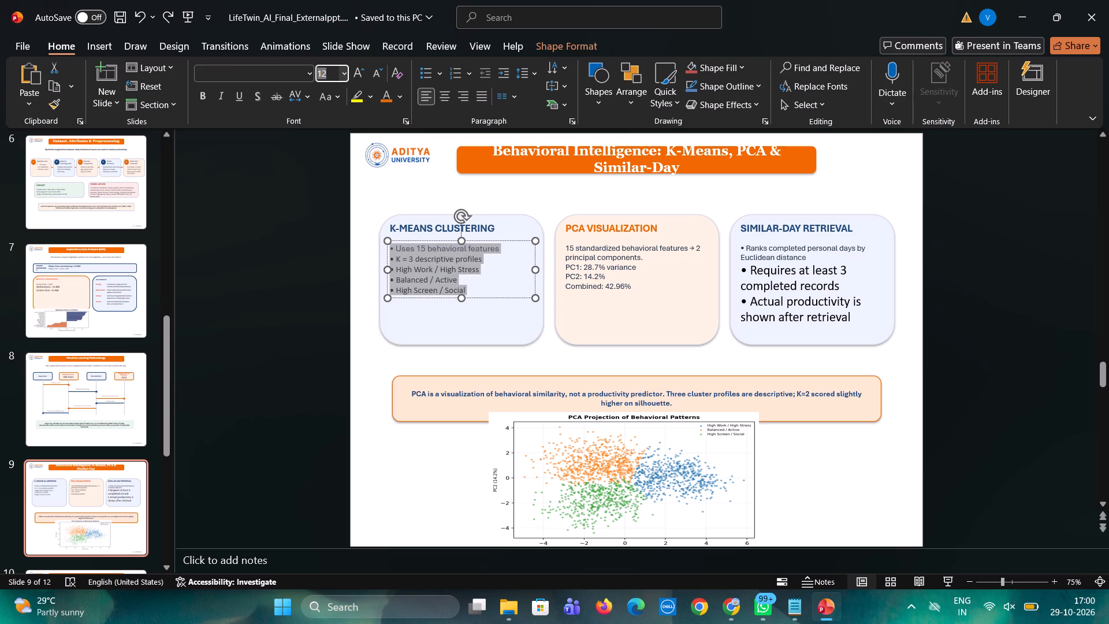
type("14")
key("Return")
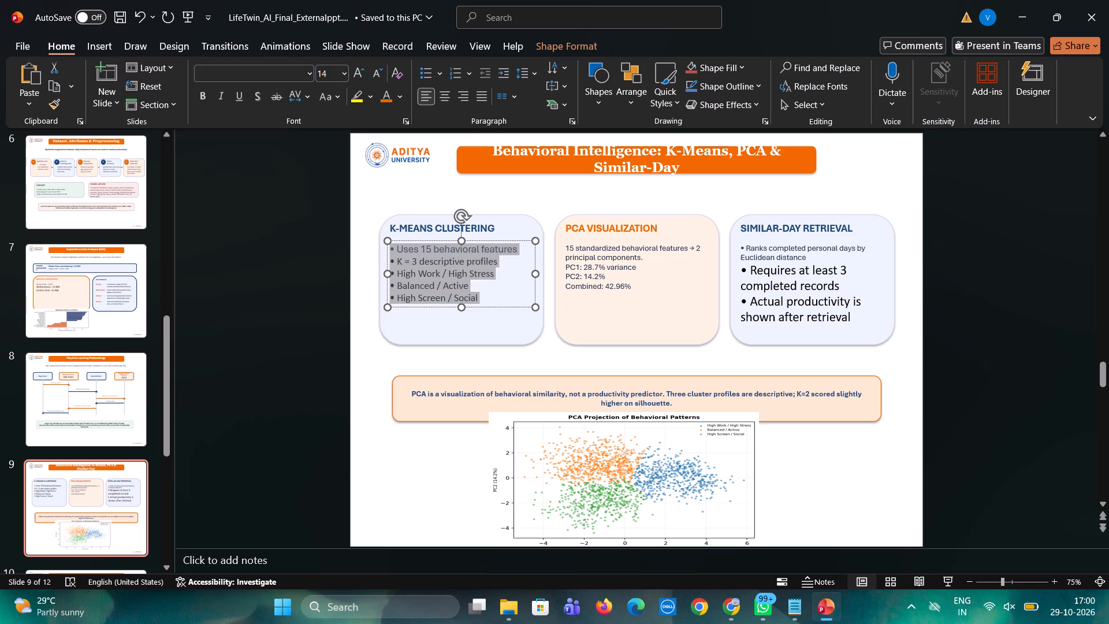
Move the bullet text in the K-Means Clustering card down slightly, further from its heading.
left_click(372, 311)
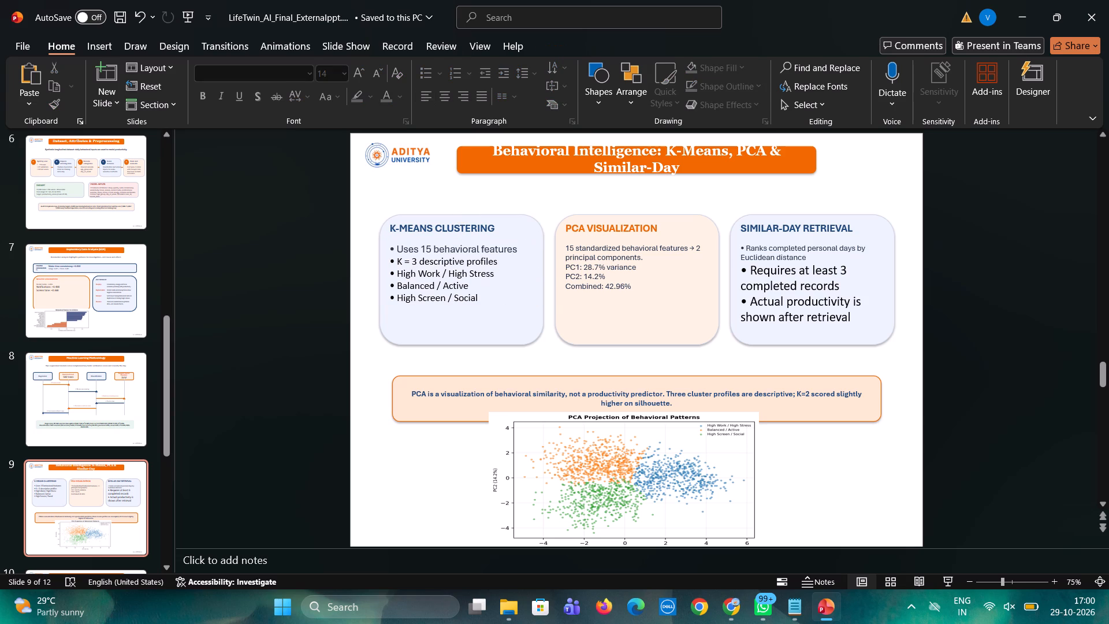
left_click(451, 276)
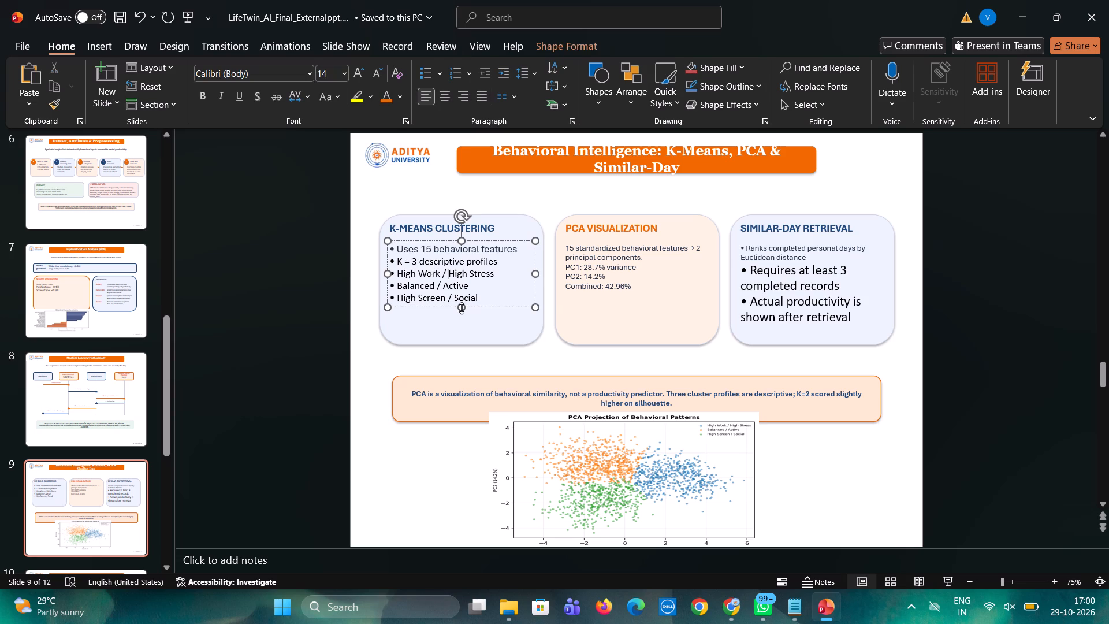
left_click_drag(462, 307, 463, 316)
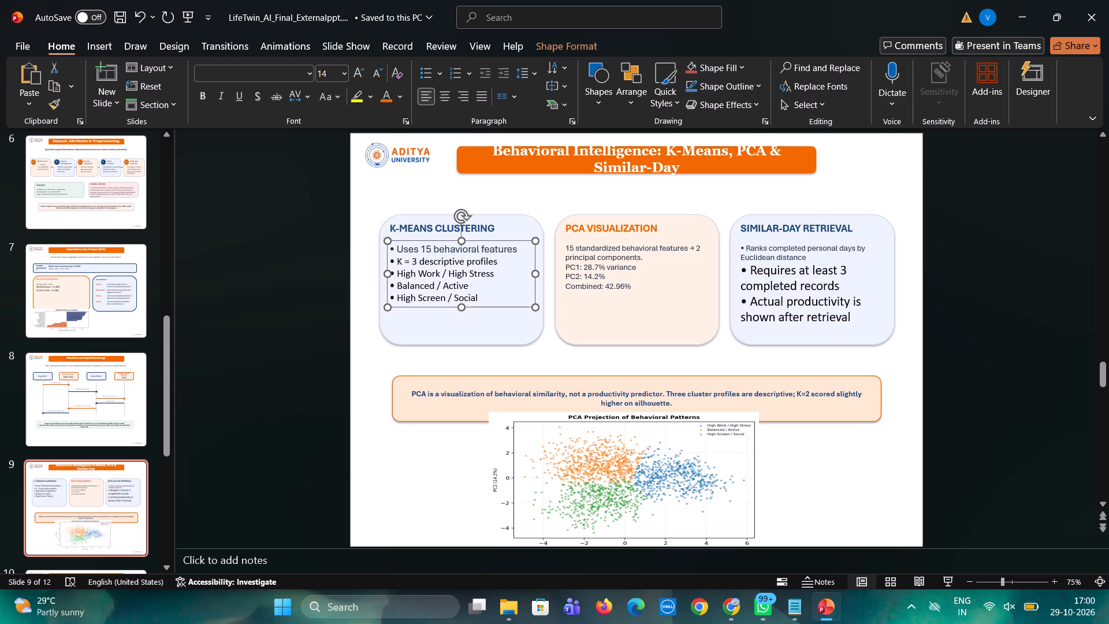
left_click_drag(497, 240, 498, 248)
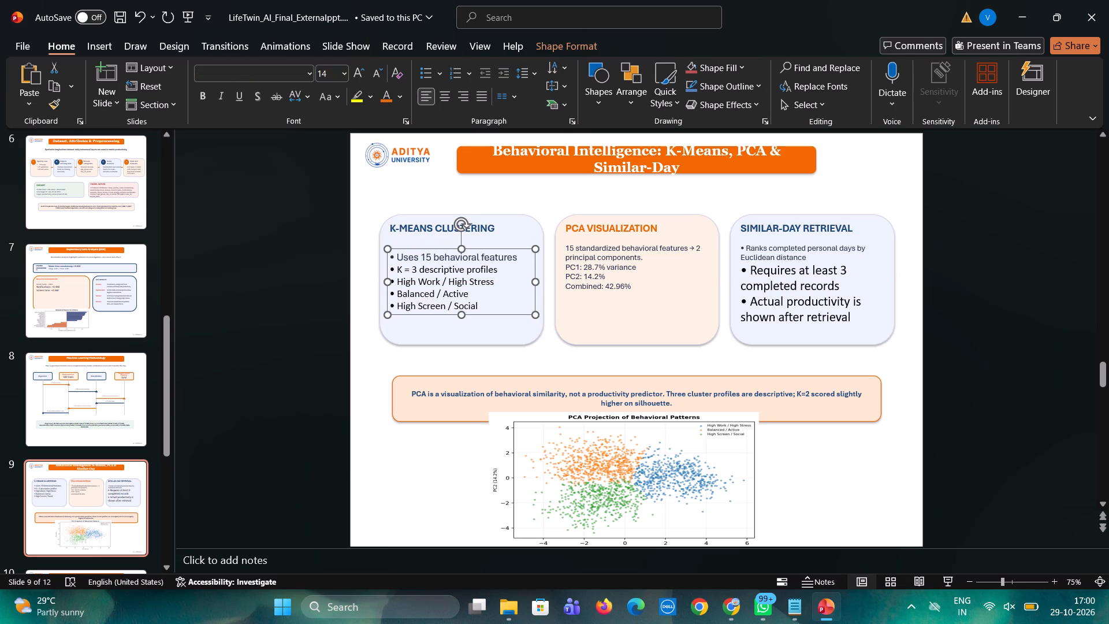
left_click(947, 340)
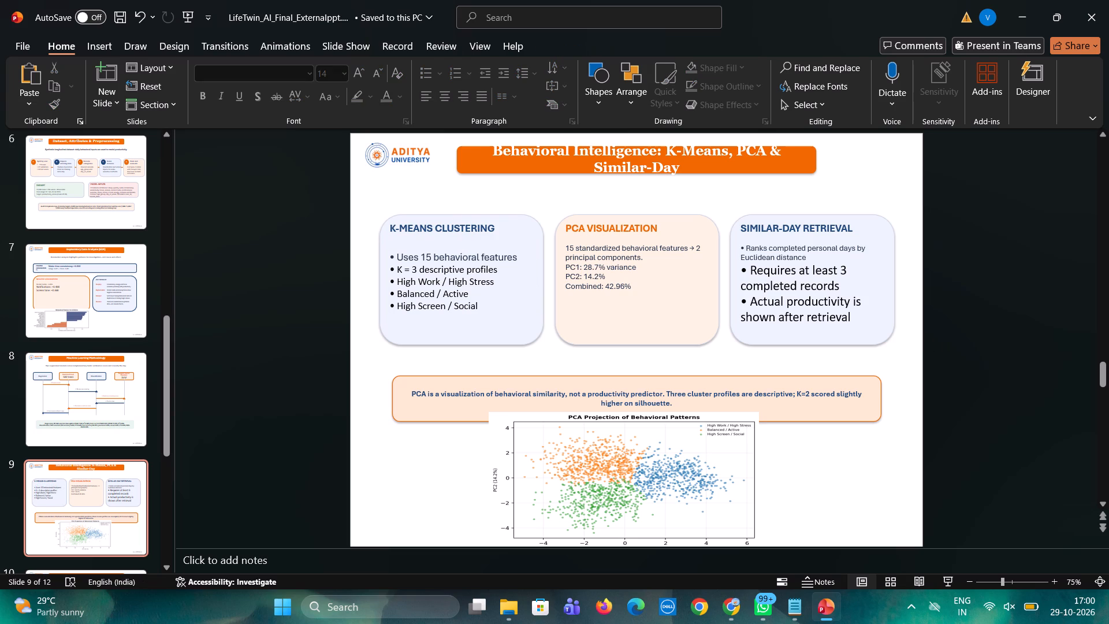
Set all the body text in the PCA Visualization card to font size 14.
left_click(624, 278)
key("ctrl+a")
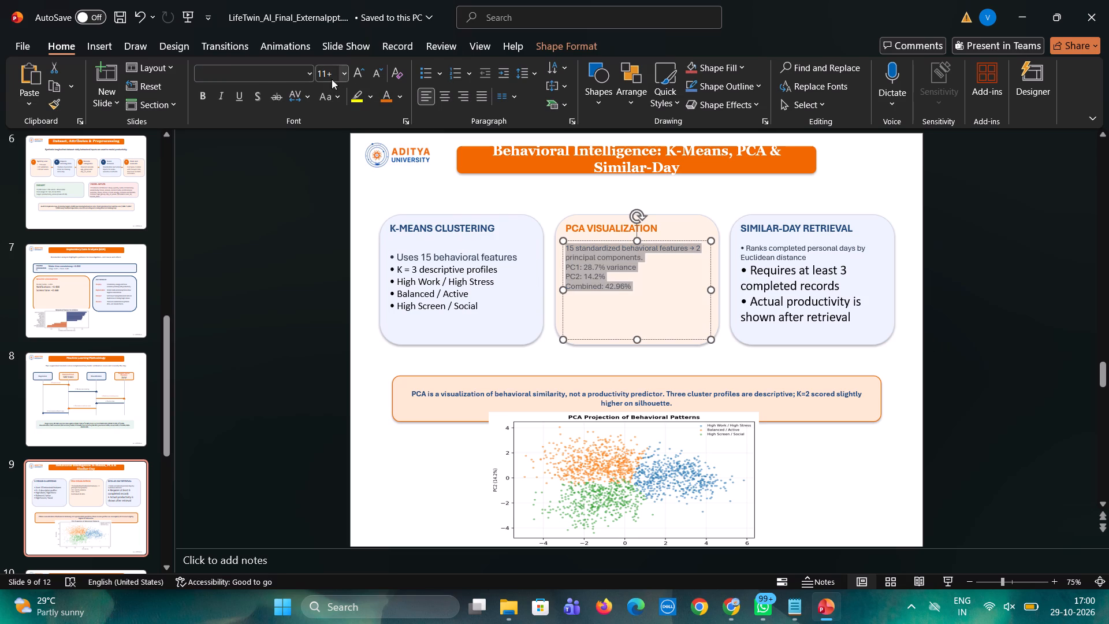
left_click(330, 74)
type("14")
key("Return")
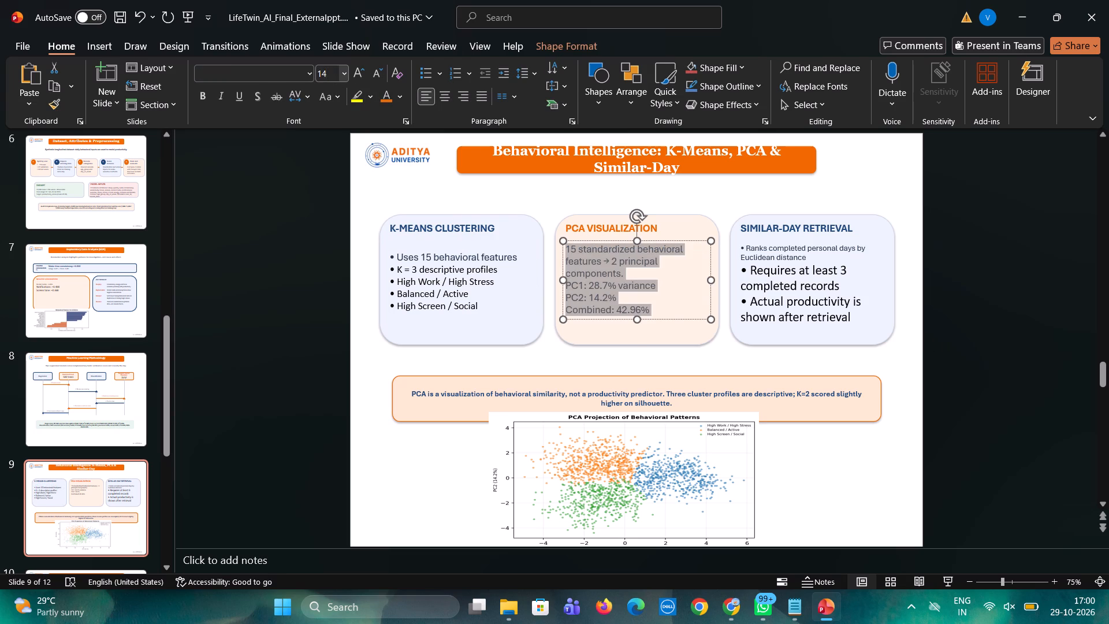
left_click(966, 314)
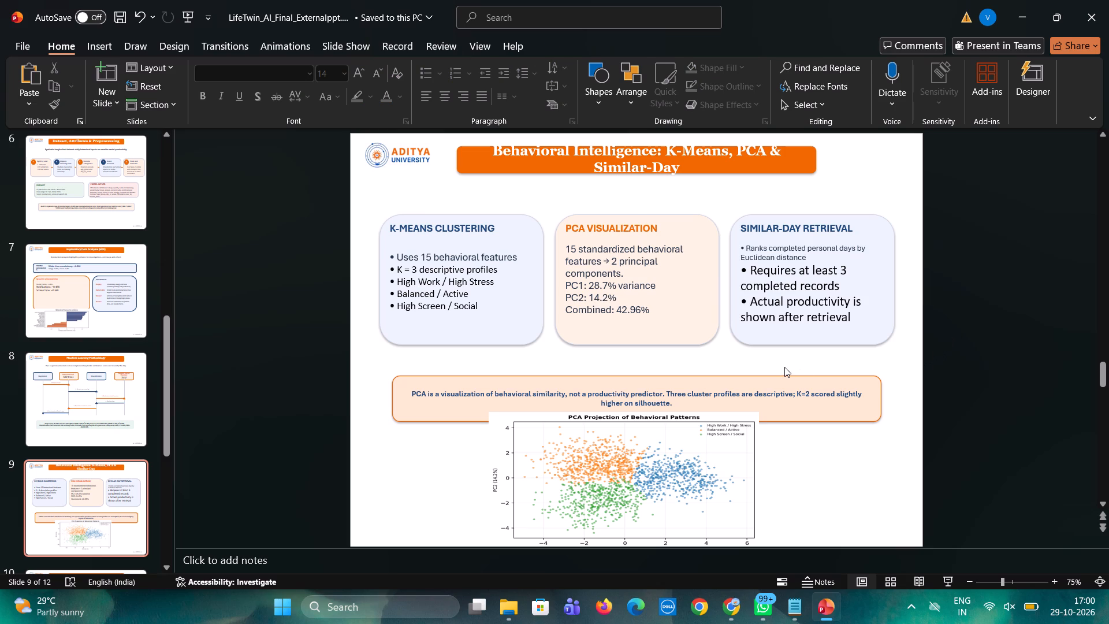
Set all the bullet text in the Similar-Day Retrieval card to font size 14.
left_click(819, 314)
key("ctrl+a")
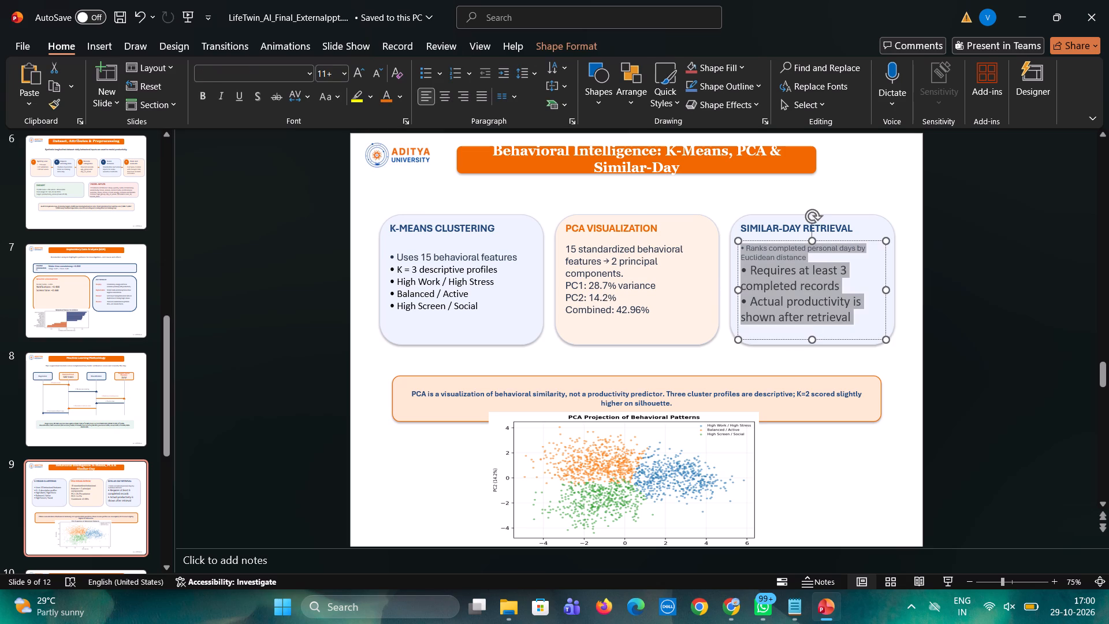
left_click(326, 68)
type("14")
key("Return")
left_click(333, 73)
type("14")
key("Return")
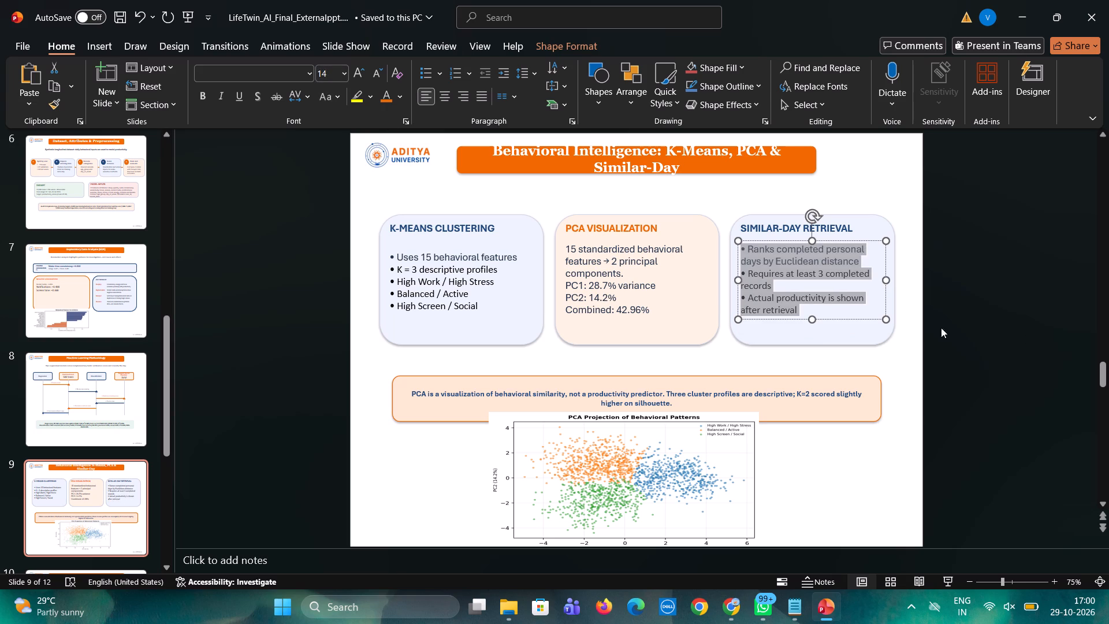
left_click(1029, 332)
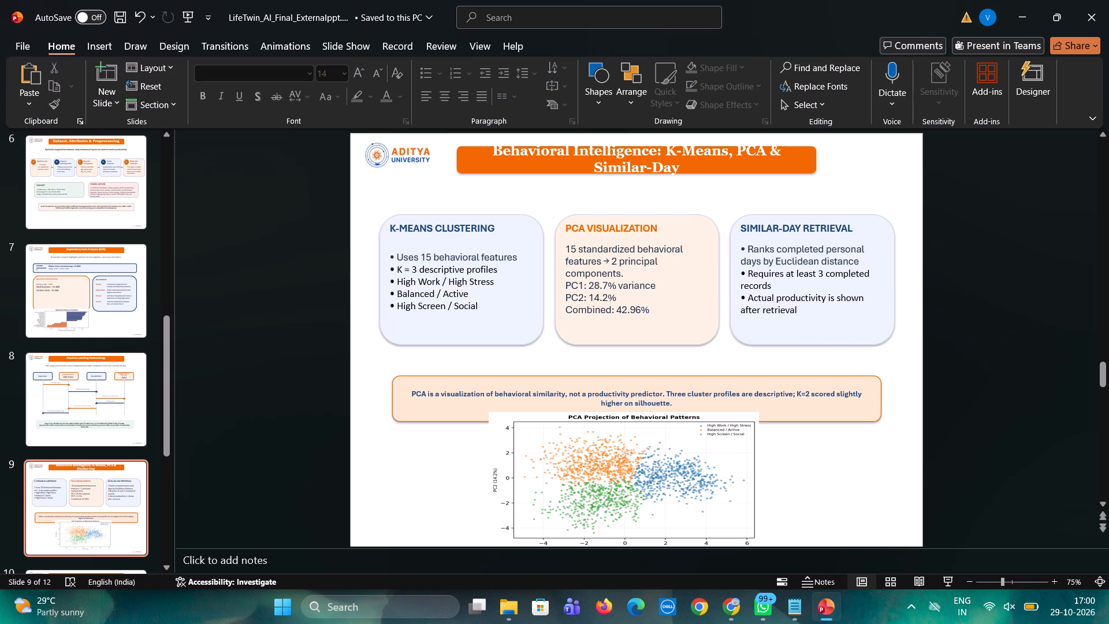
Move slide 9's PCA Projection of Behavioral Patterns chart down, clear of the orange note box above it.
scroll(757, 391, "down", 2)
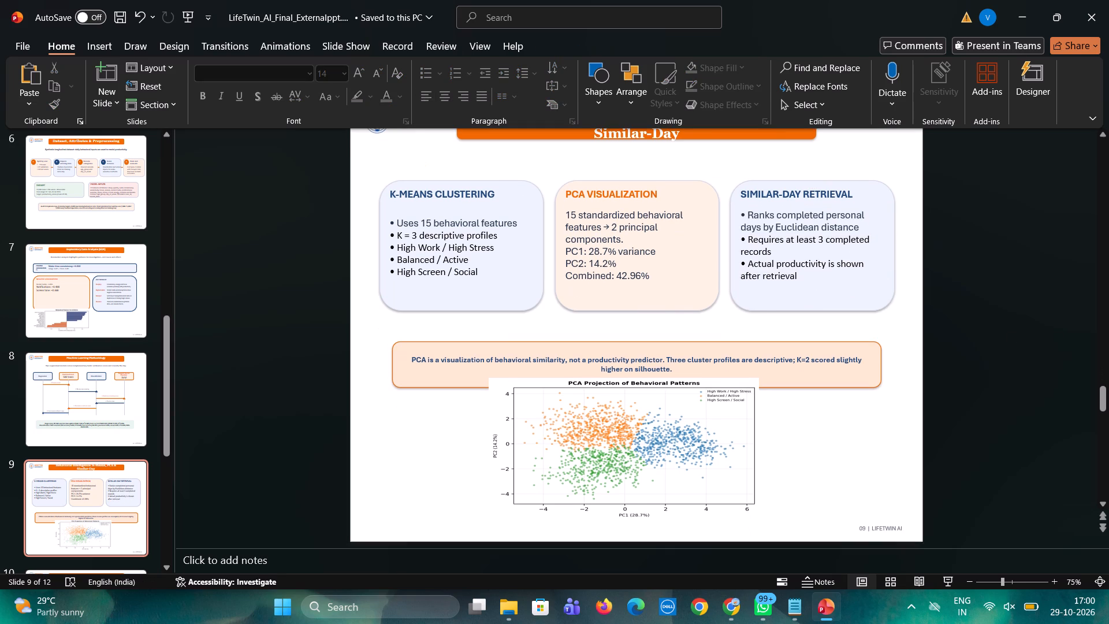
scroll(757, 391, "down", 1)
key("Up")
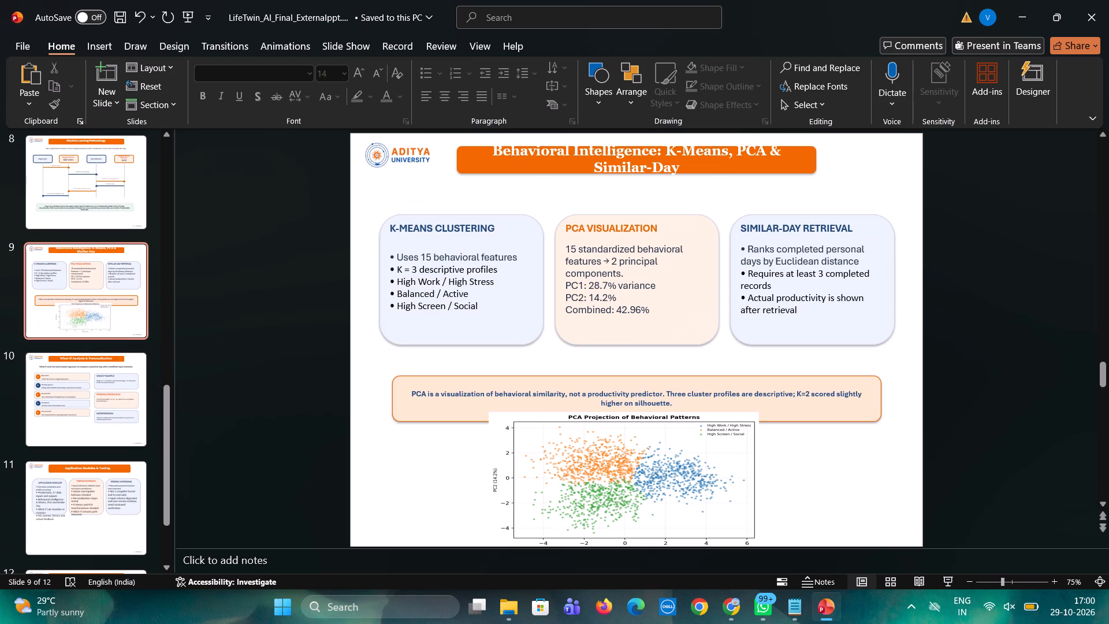
left_click(658, 429)
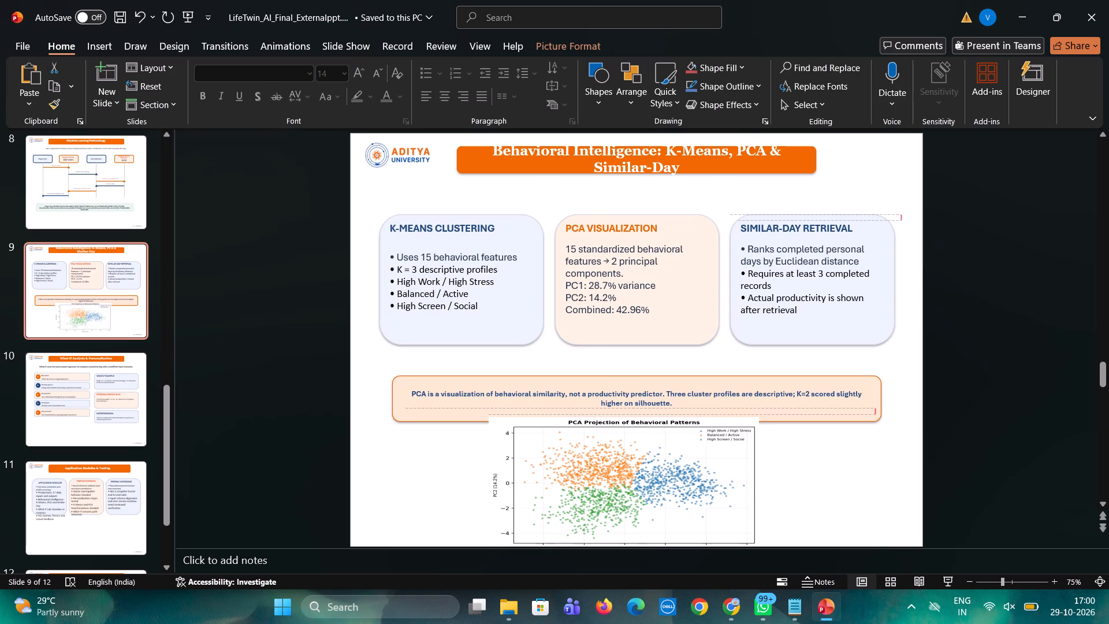
scroll(884, 440, "down", 1)
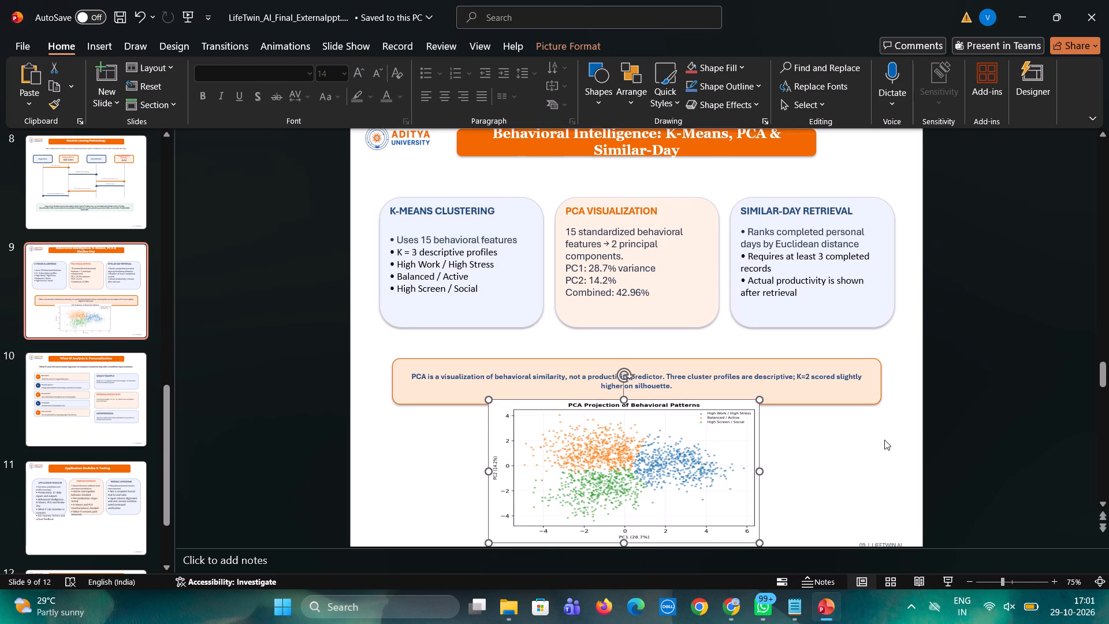
scroll(884, 440, "down", 2)
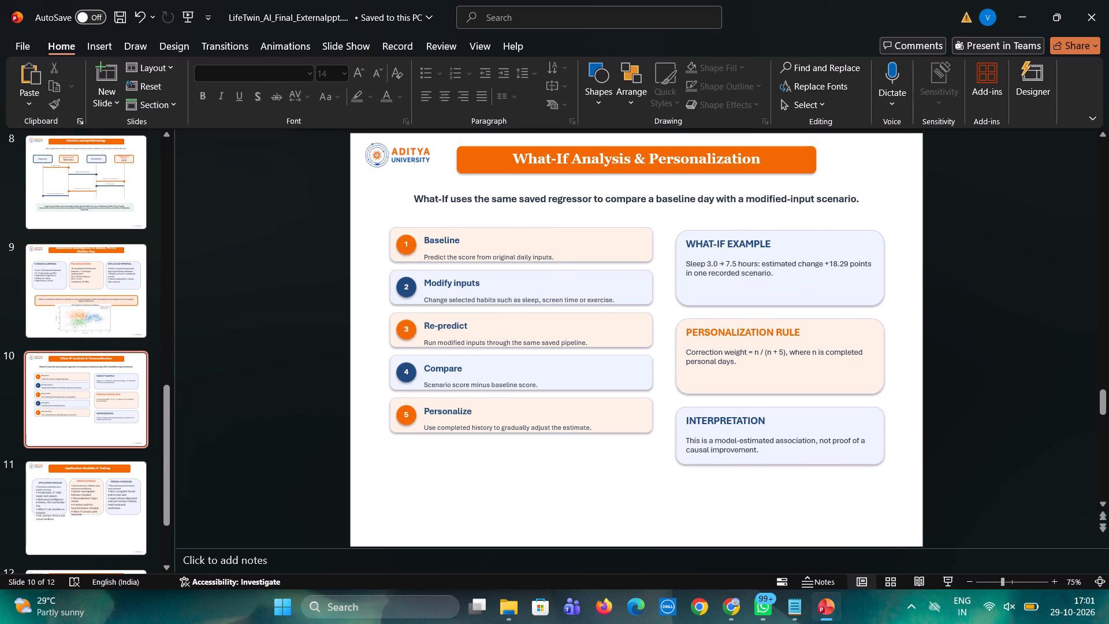
key("Down")
key("Up")
key("Up")
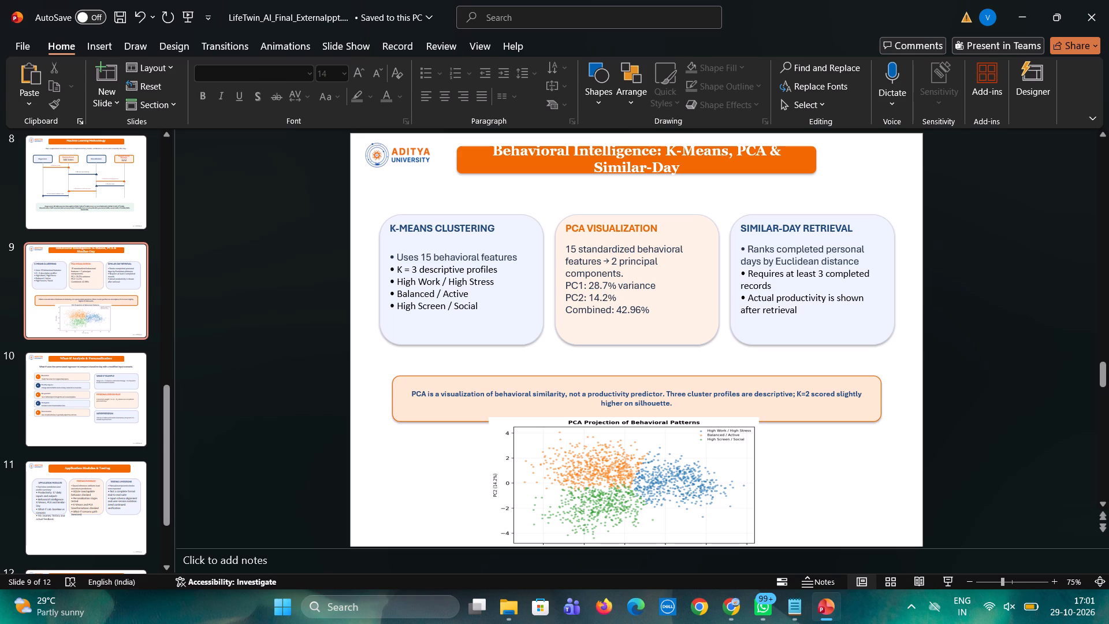
scroll(883, 440, "down", 3, "ctrl")
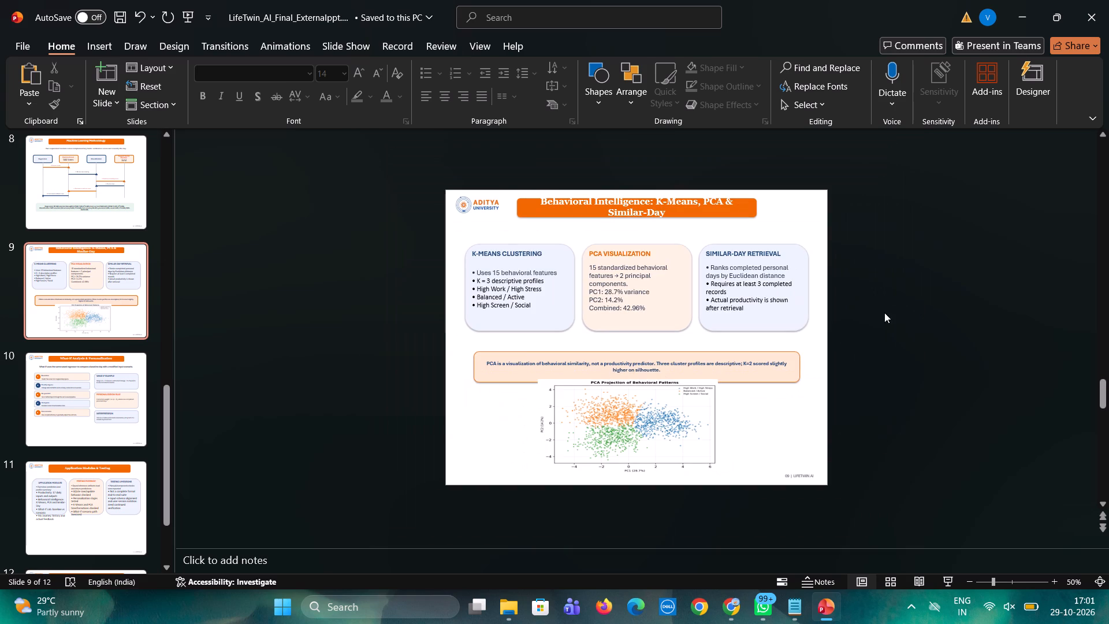
left_click(649, 415)
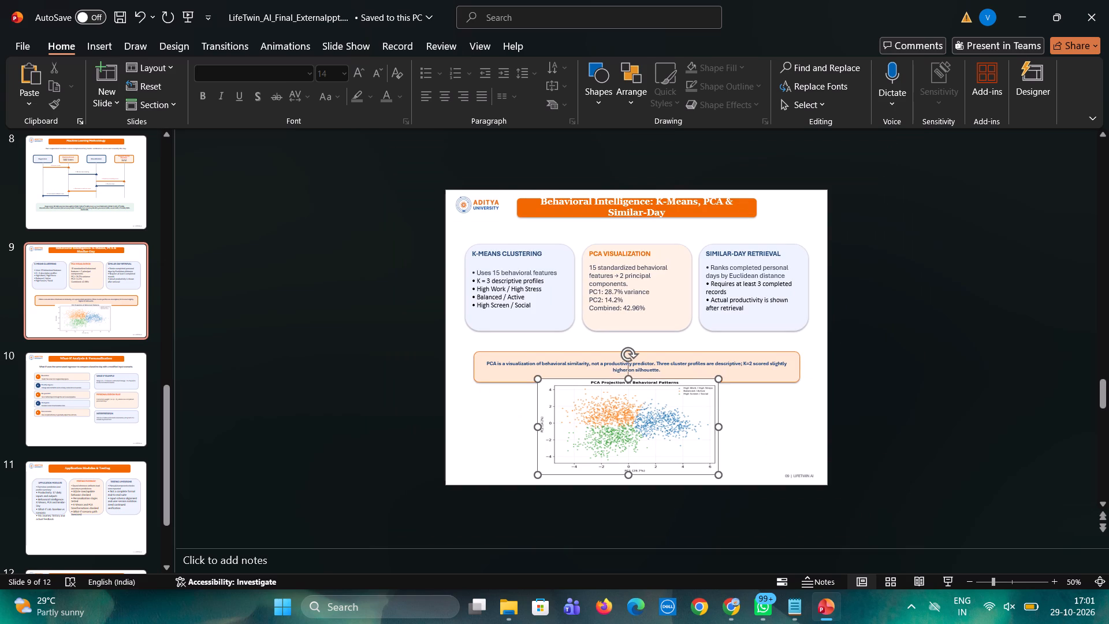
left_click(649, 395)
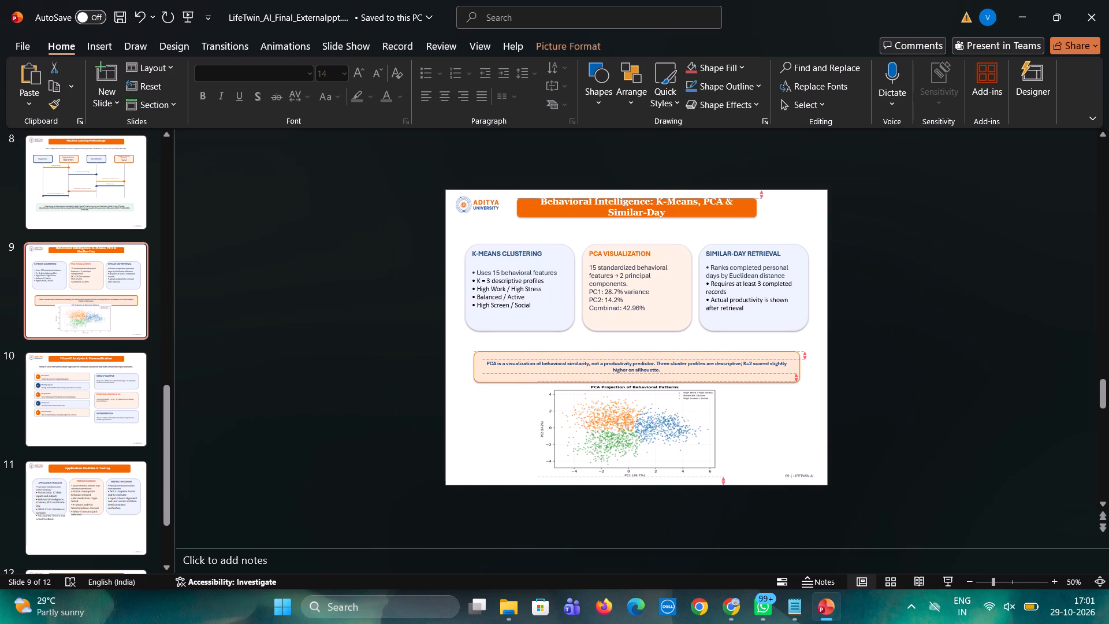
left_click(898, 402)
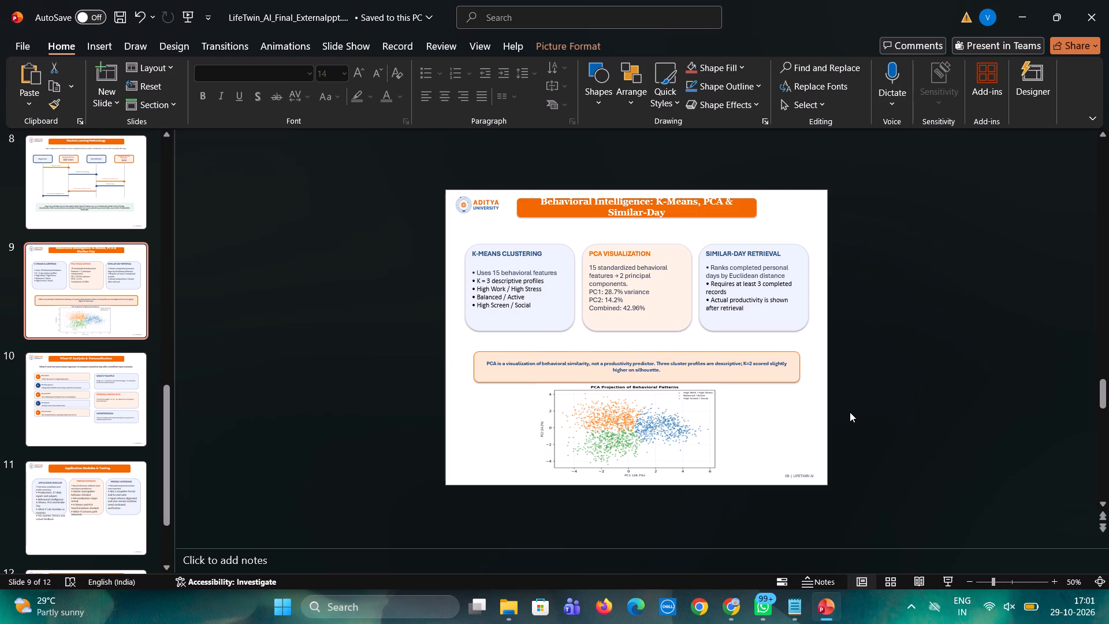
Extend the top edge of slide 9's orange title banner slightly upward to make room for the two-line title.
scroll(850, 412, "up", 2, "ctrl")
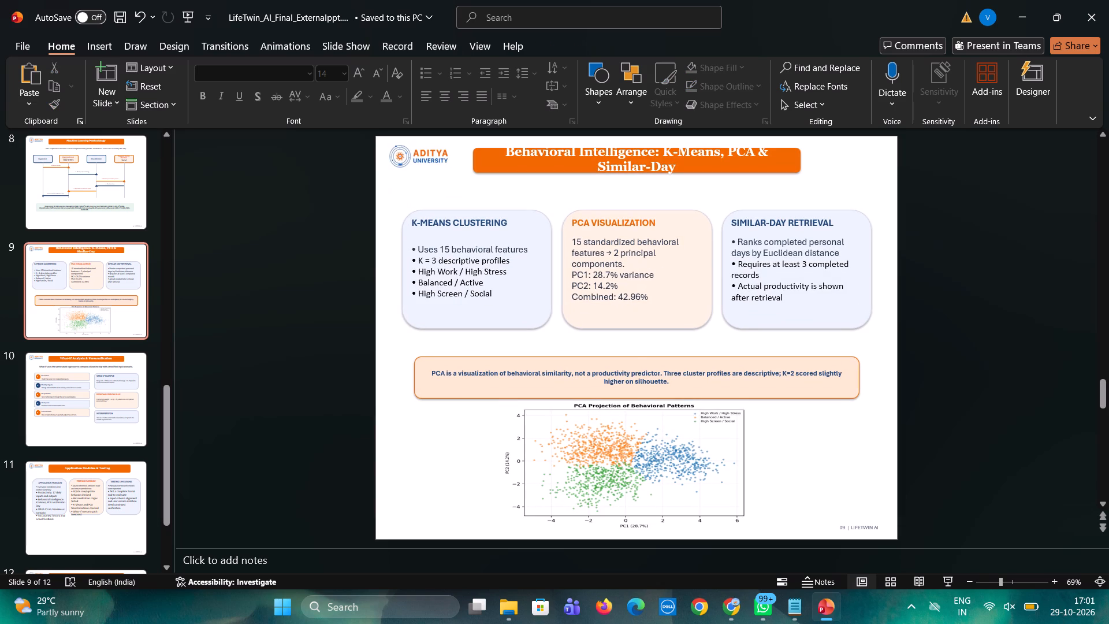
key("Up")
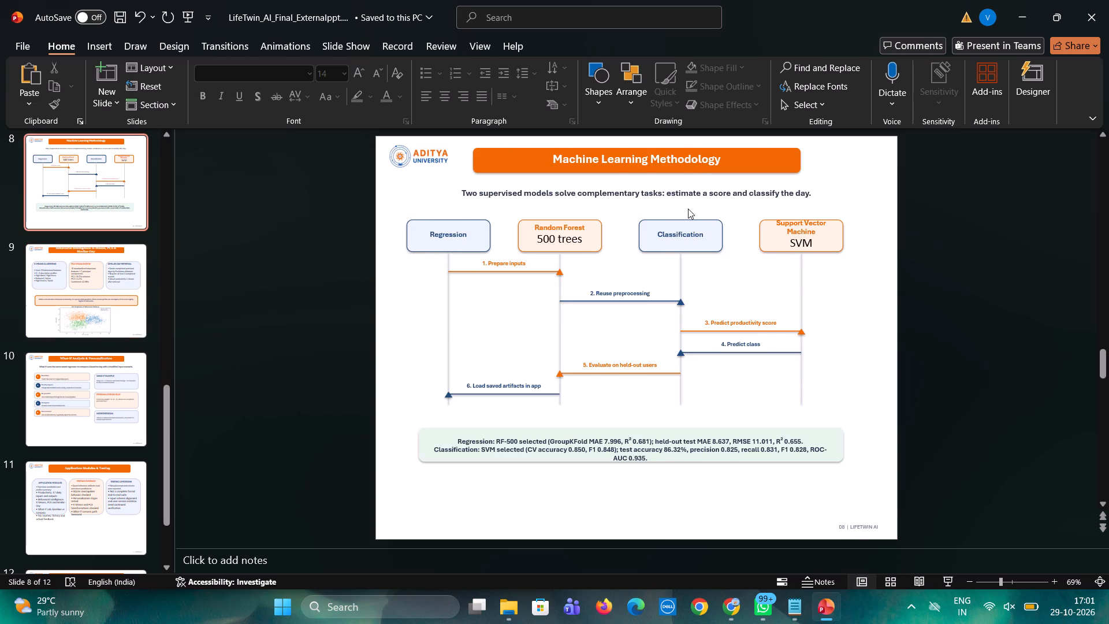
key("Down")
left_click(701, 165)
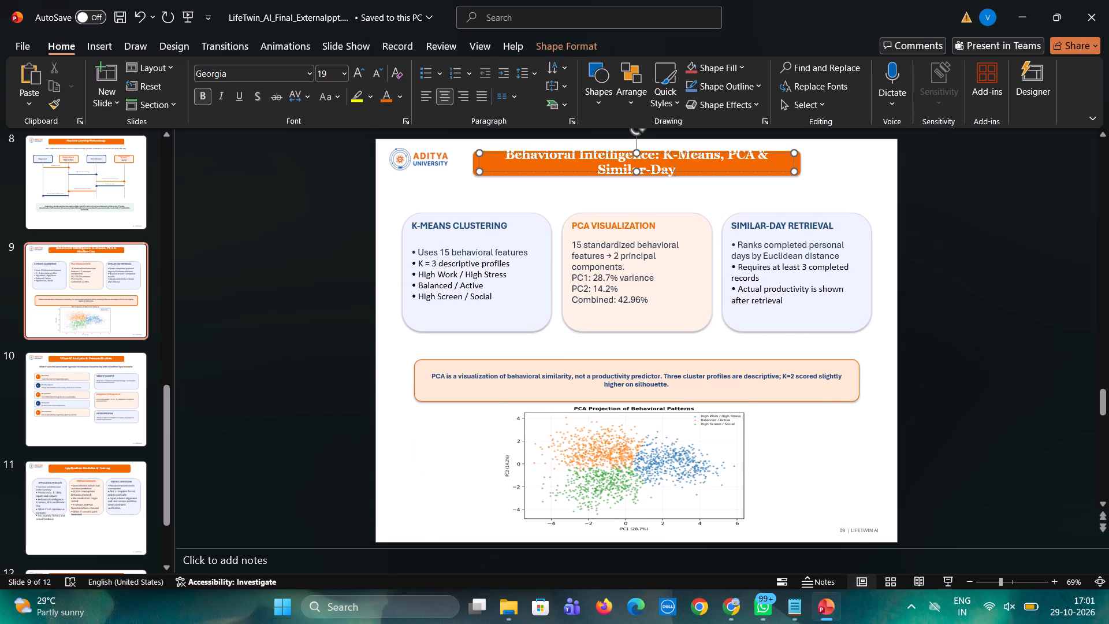
left_click(801, 161)
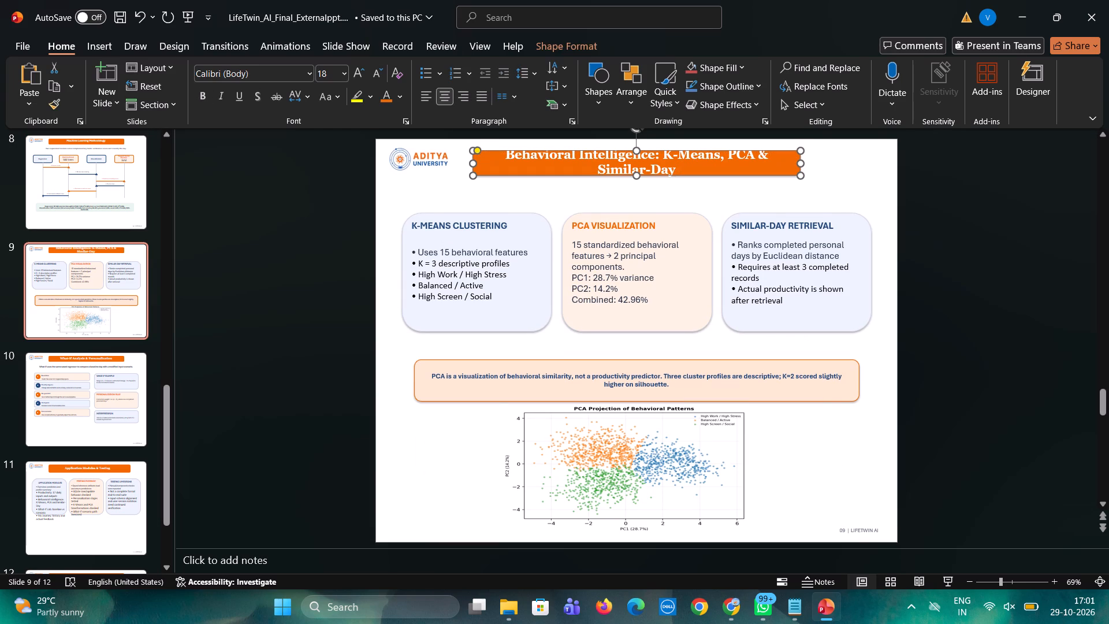
left_click(638, 151)
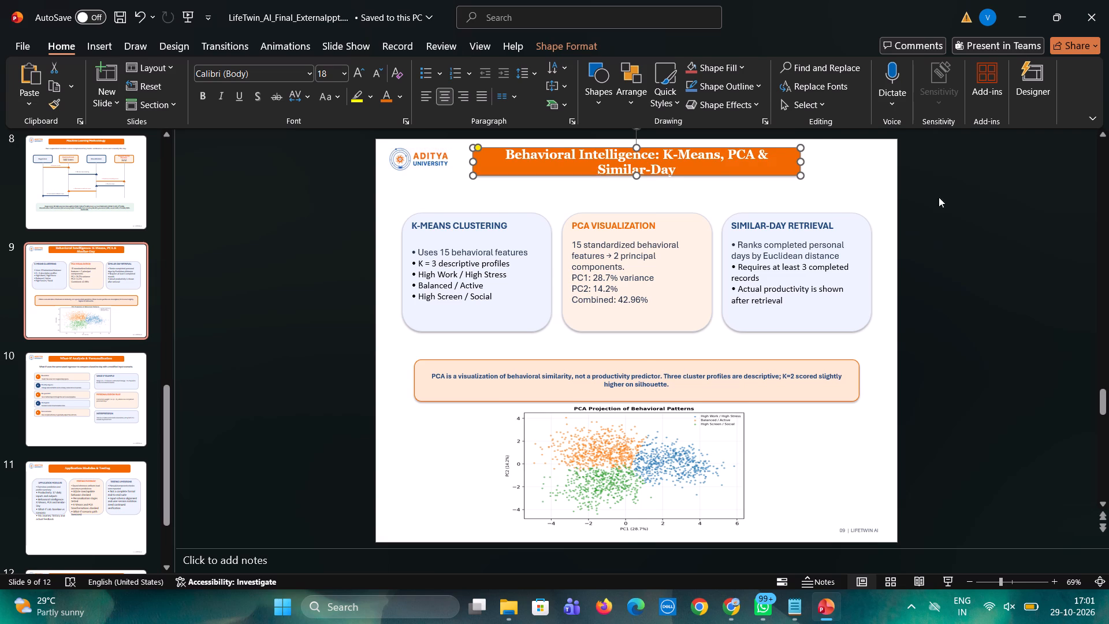
left_click(978, 212)
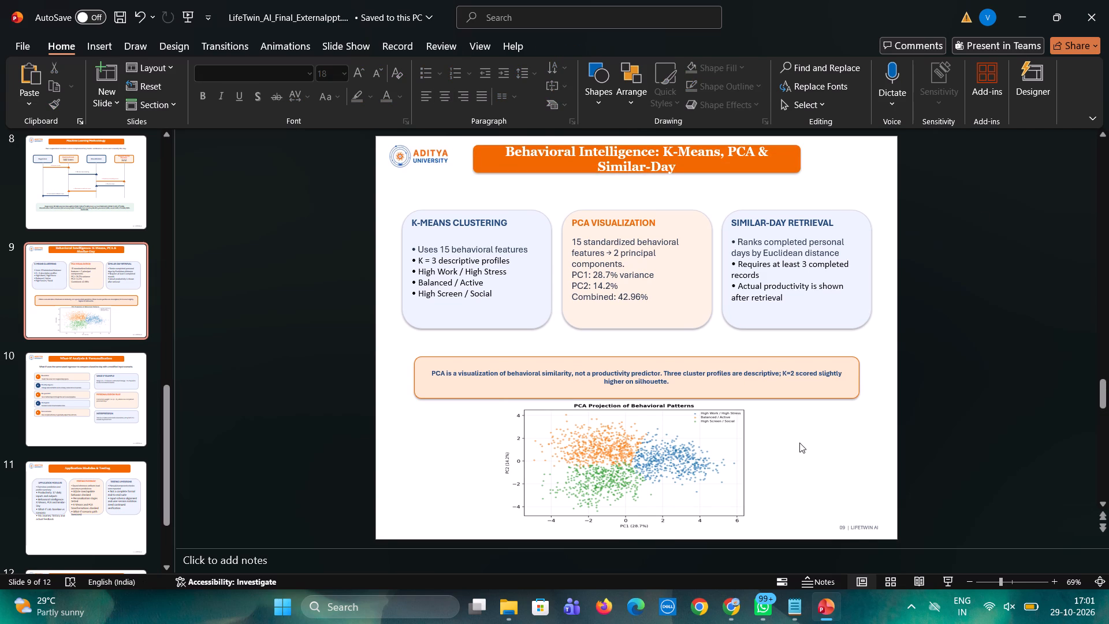
Save the presentation.
key("ctrl+s")
On slide 10, enlarge the description text under Personalize to font size 12.
key("Down")
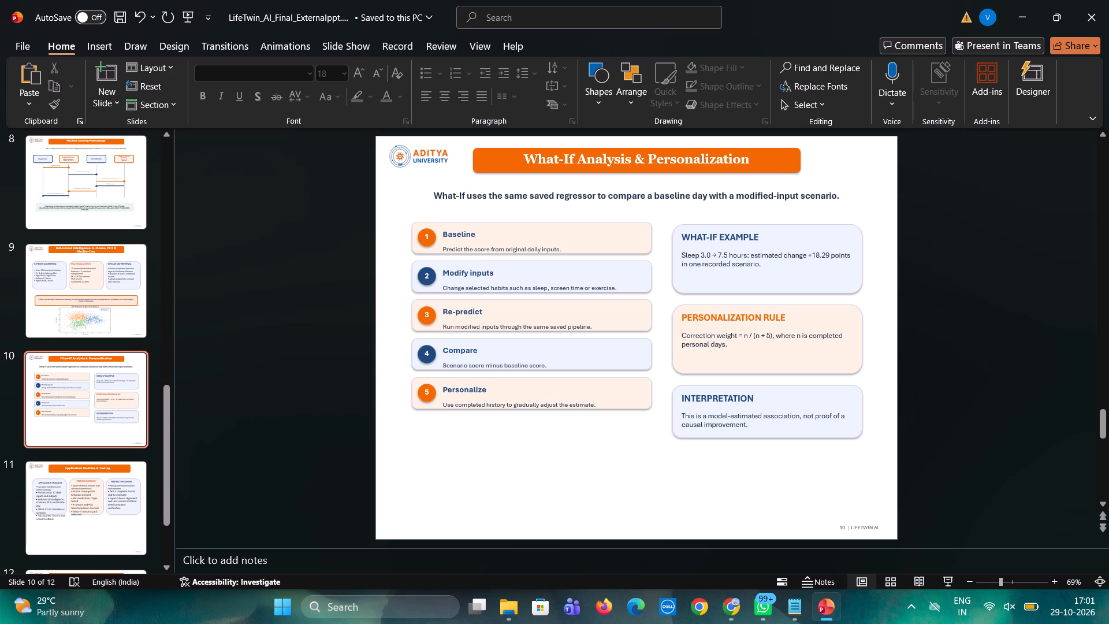
scroll(457, 389, "up", 3, "ctrl")
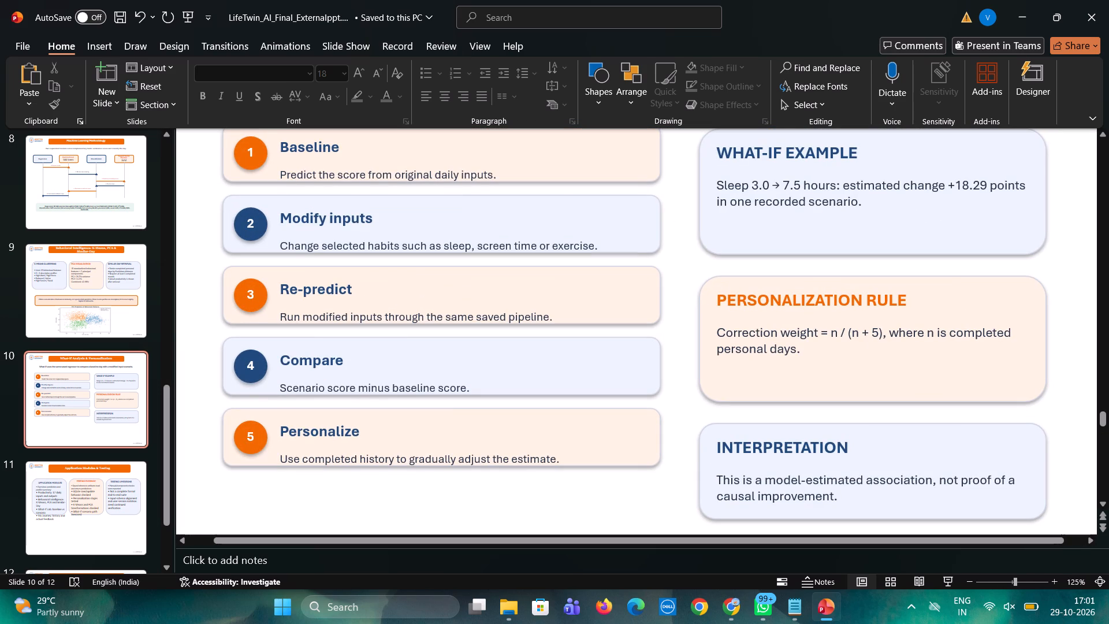
left_click_drag(558, 458, 295, 448)
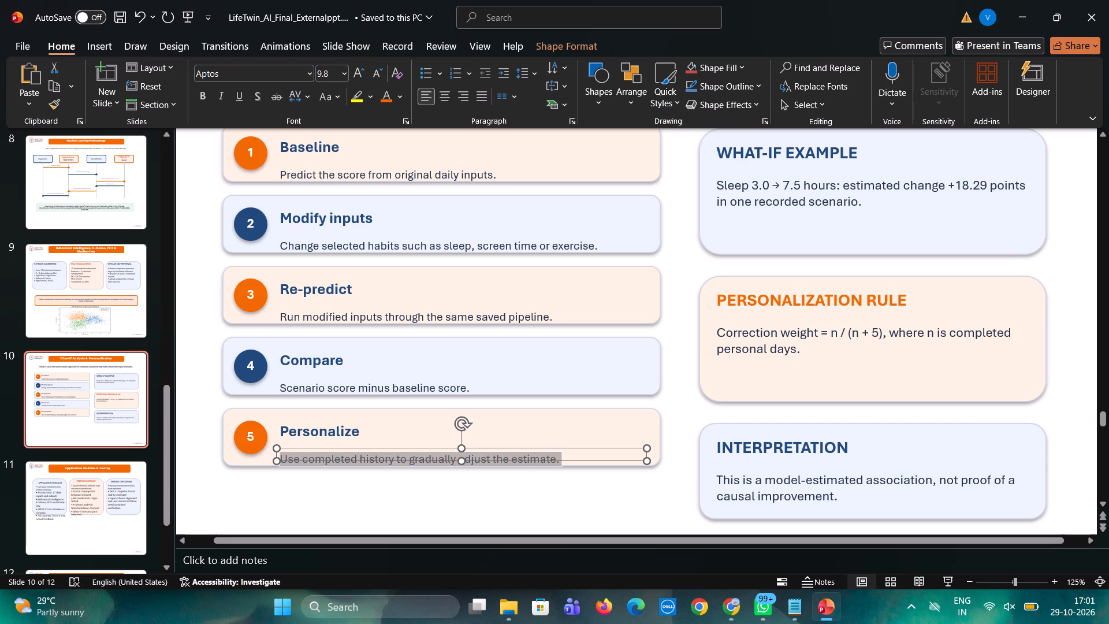
left_click(353, 71)
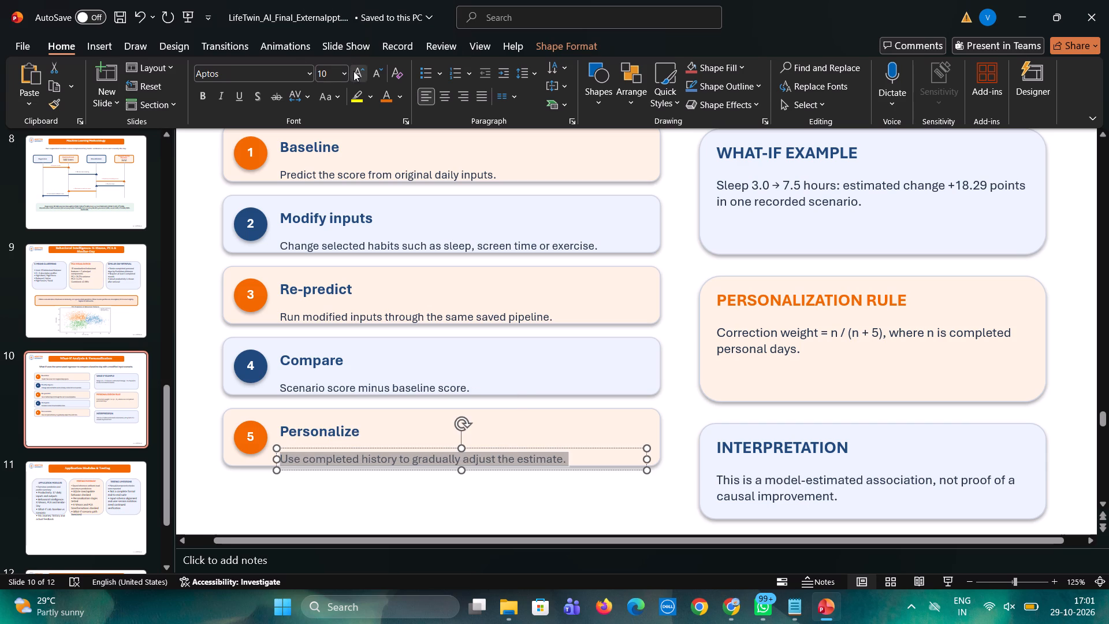
left_click(353, 71)
left_click(353, 71)
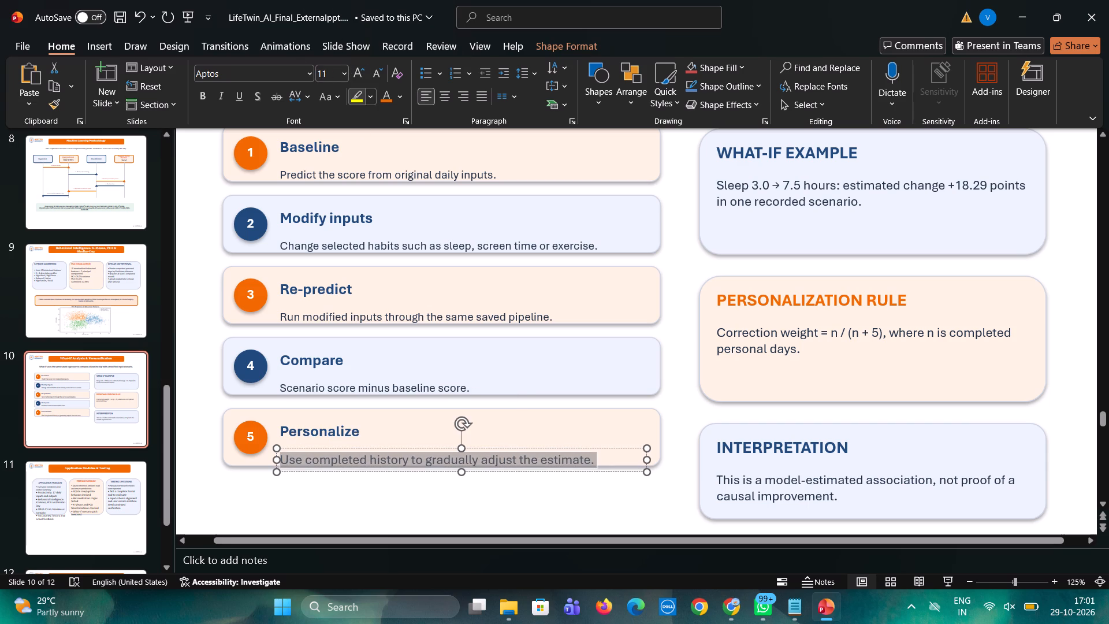
left_click(356, 74)
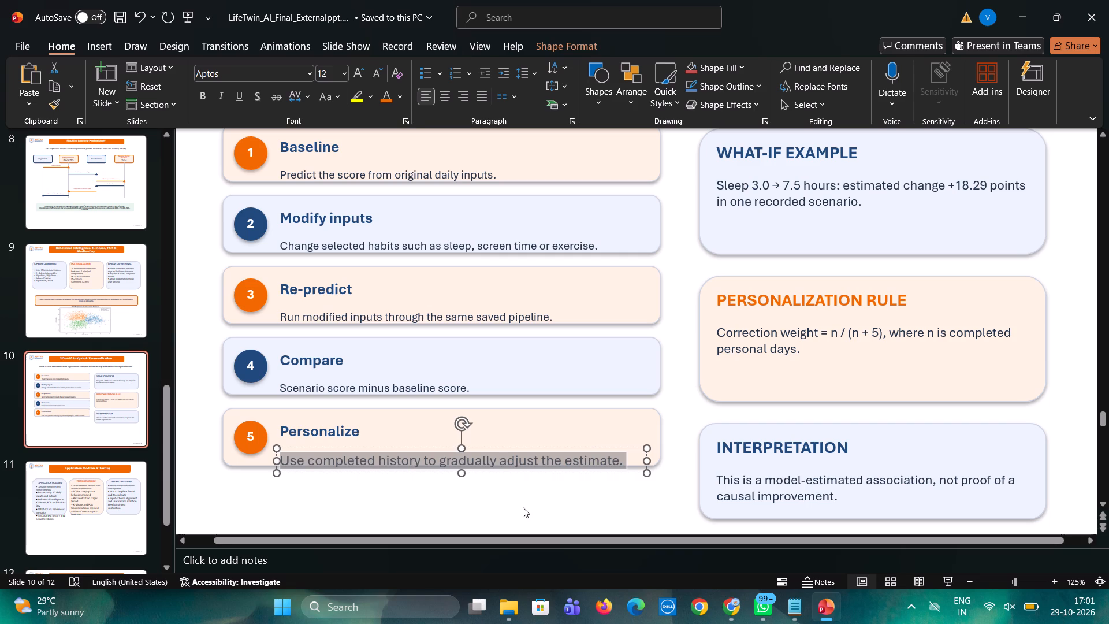
Enlarge the Personalize heading on slide 10 to font size 14.
left_click(523, 507)
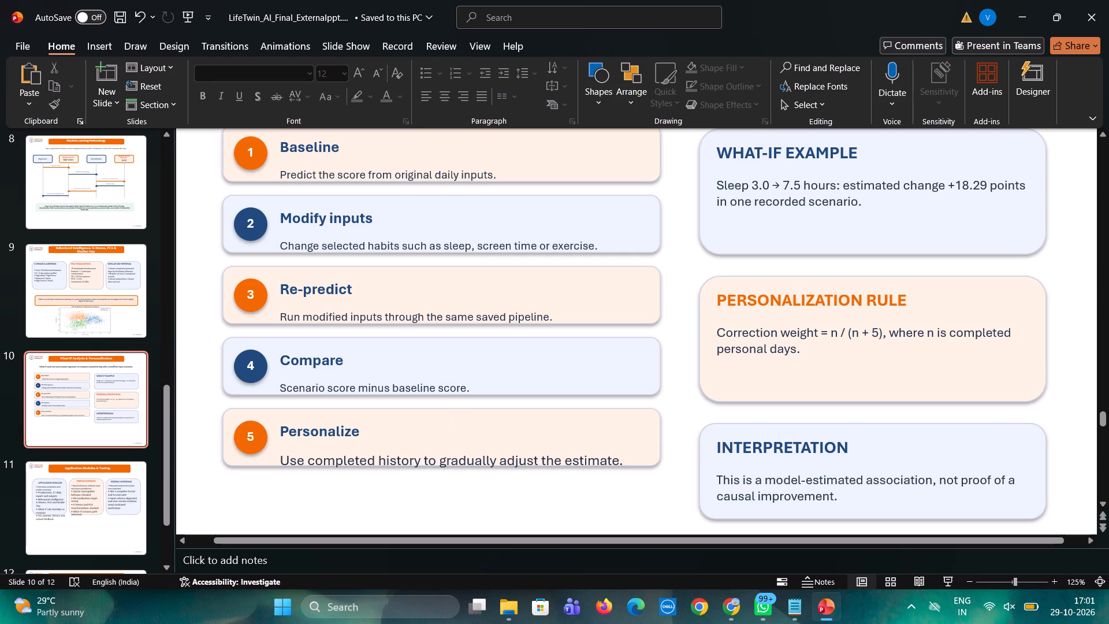
left_click_drag(359, 430, 300, 426)
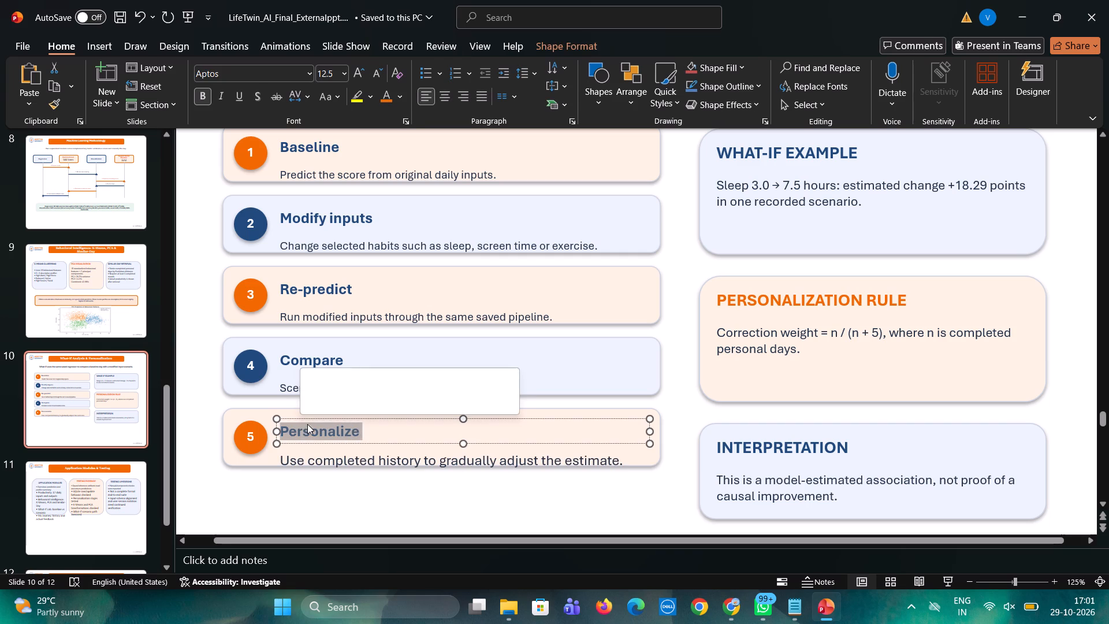
left_click(417, 382)
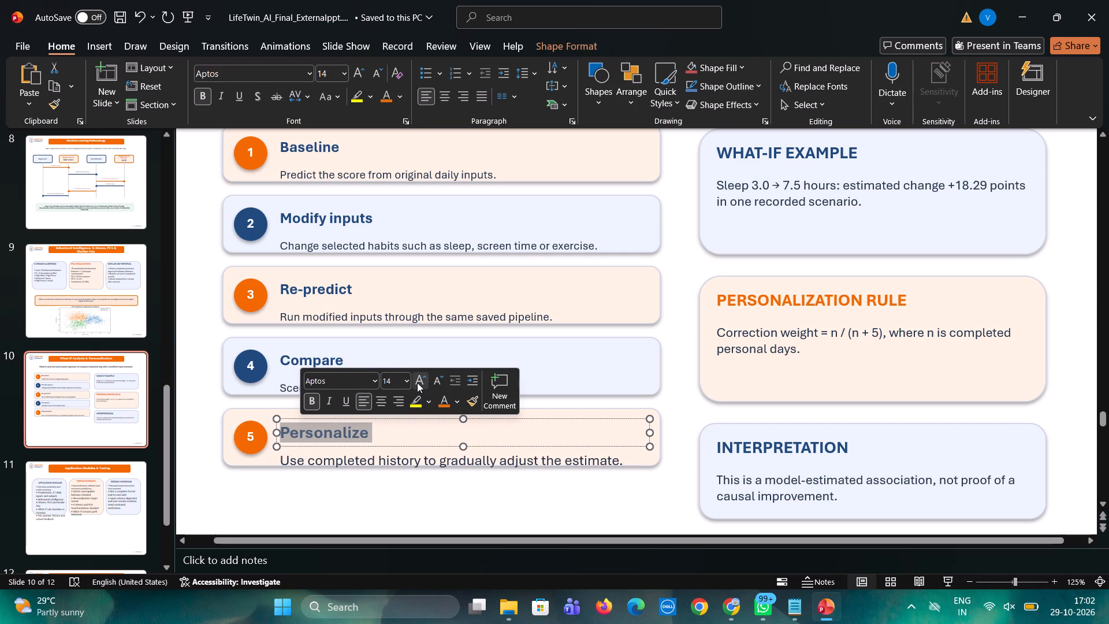
left_click(453, 500)
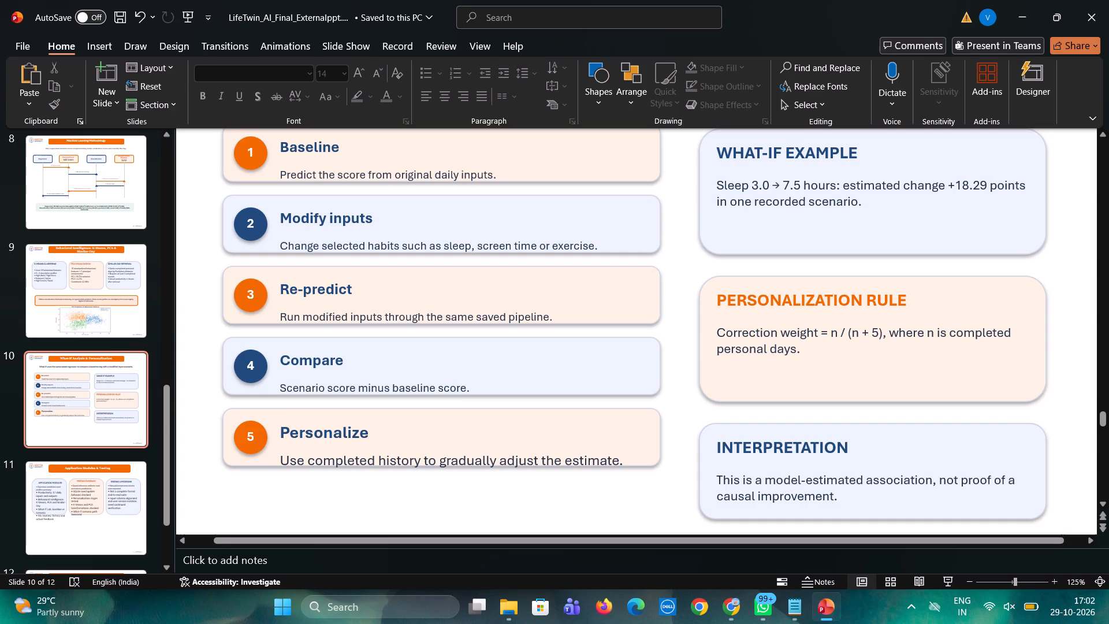
Move the description text under Personalize slightly up, closer to its heading and inside the card.
left_click(560, 460)
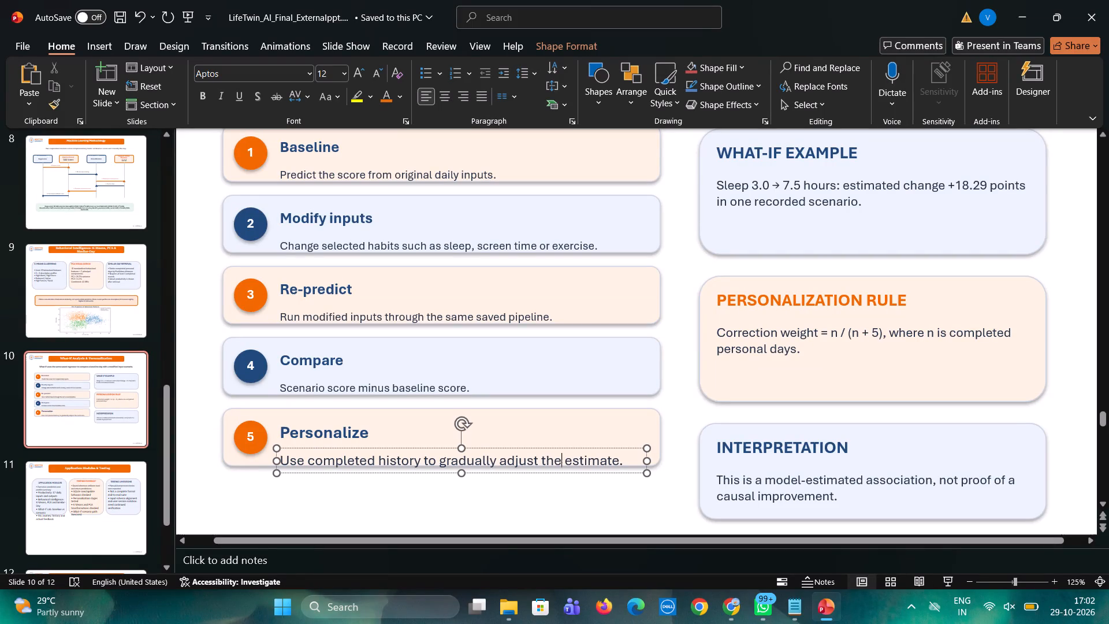
left_click(542, 447)
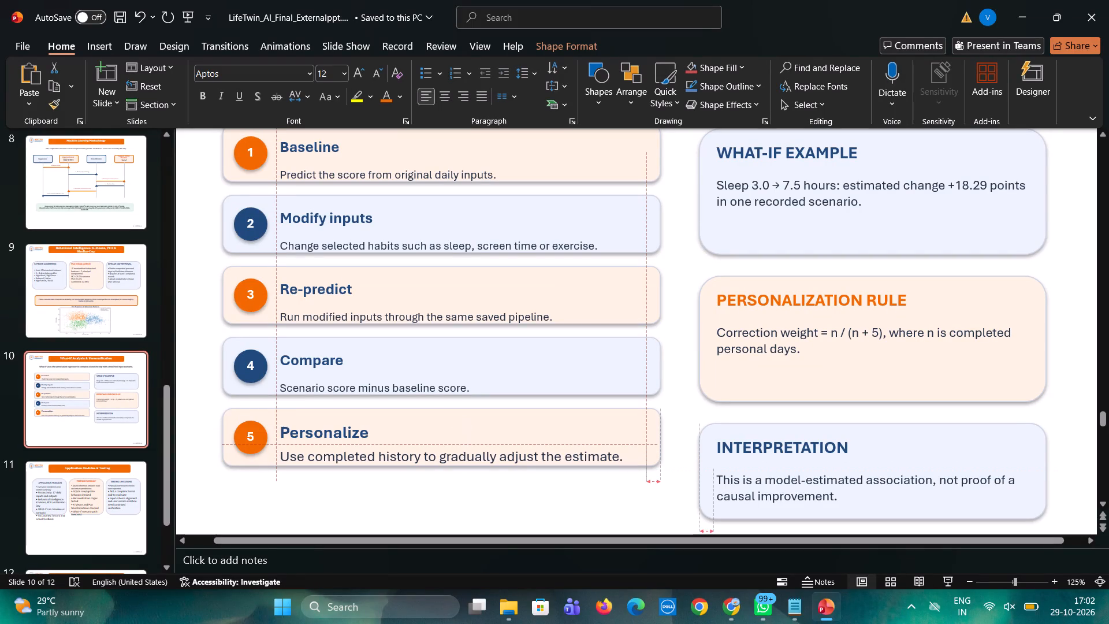
left_click(531, 507)
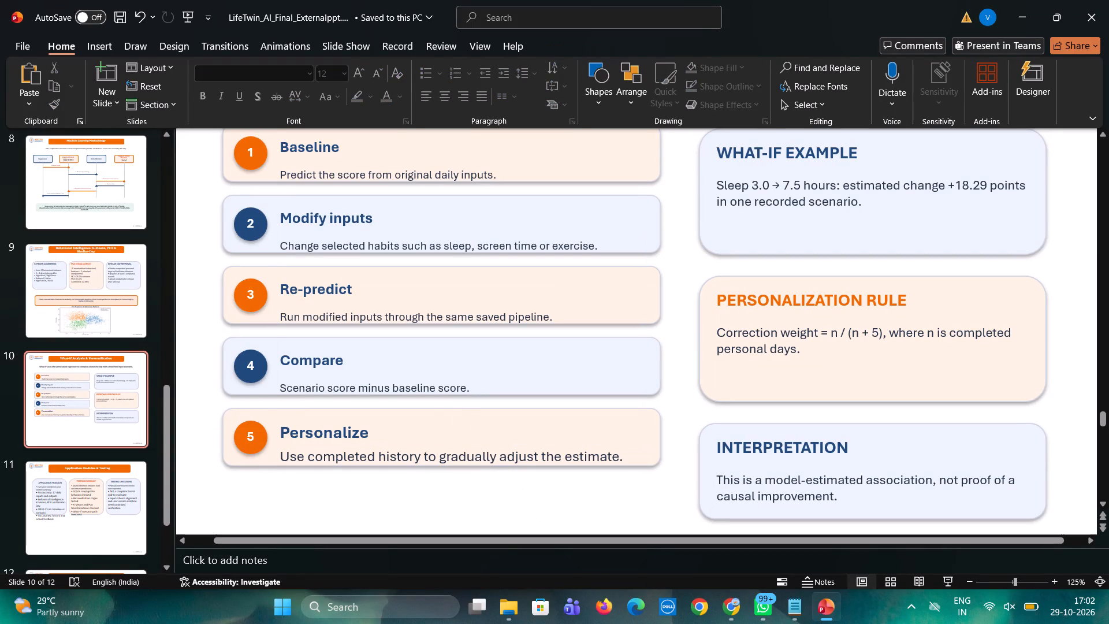
Enlarge the Compare and Re-predict card headings to font size 14.
left_click_drag(342, 359, 300, 361)
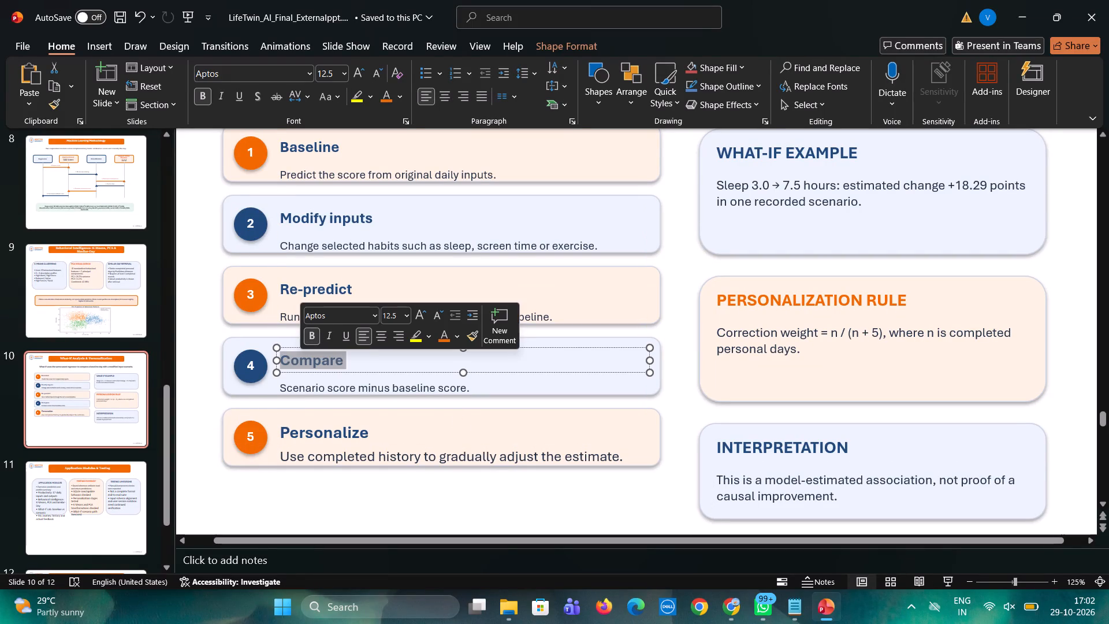
left_click(415, 315)
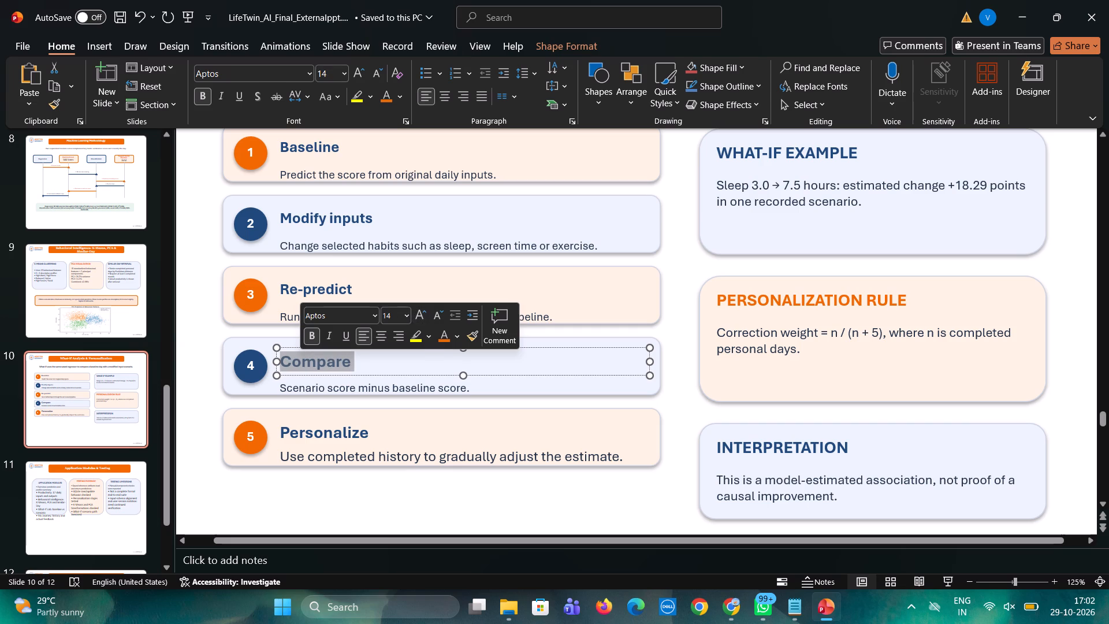
left_click(352, 287)
key("ctrl+a")
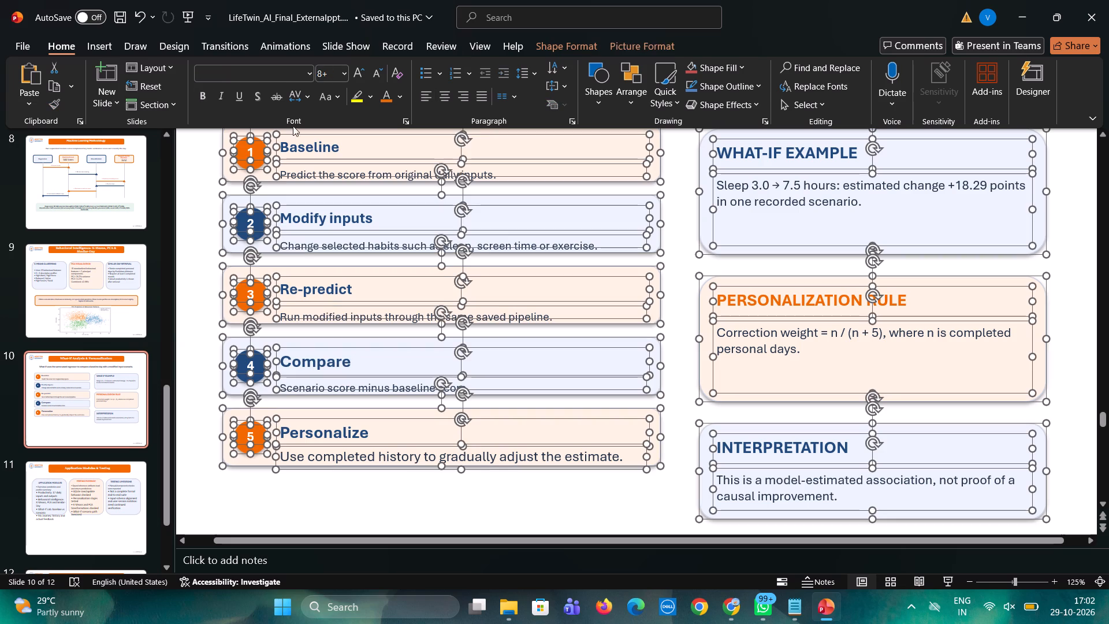
left_click(520, 500)
left_click(332, 287)
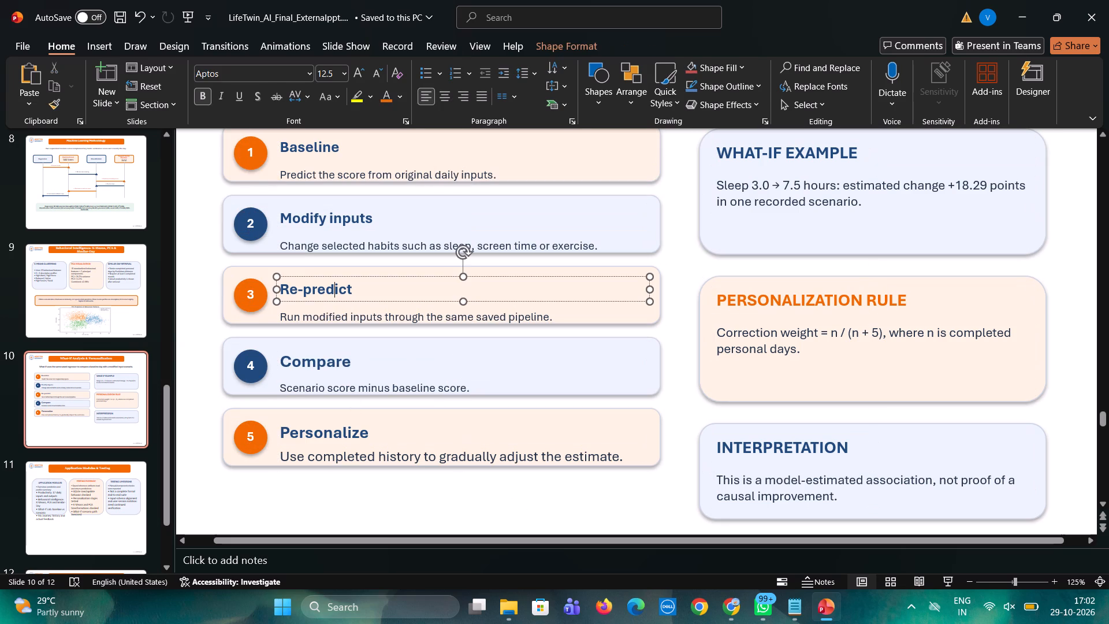
key("ctrl+a")
left_click(356, 69)
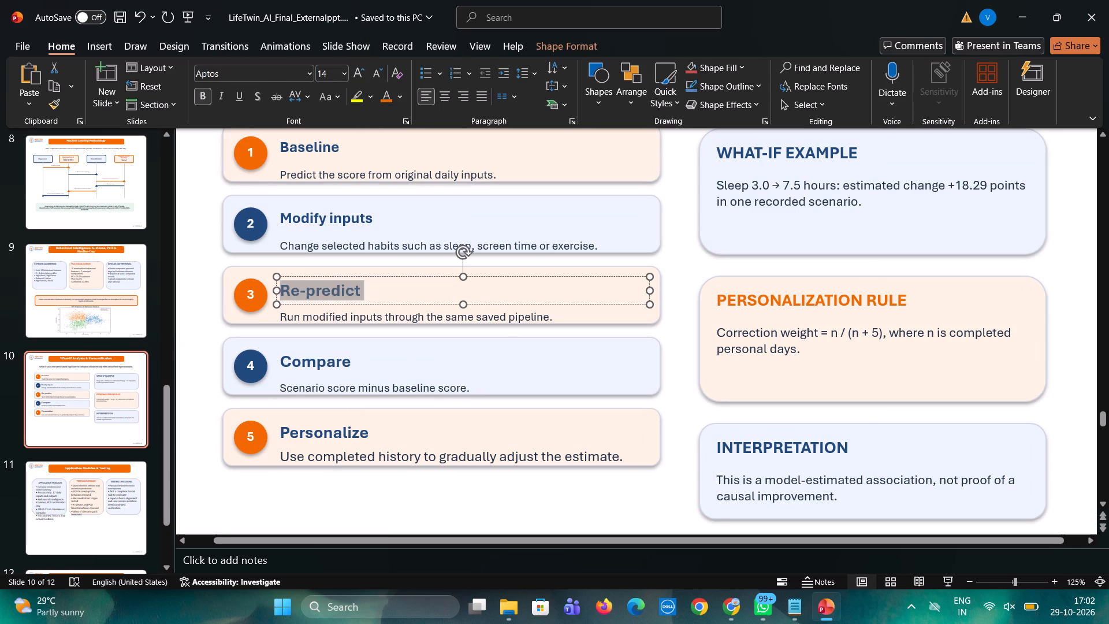
left_click(581, 482)
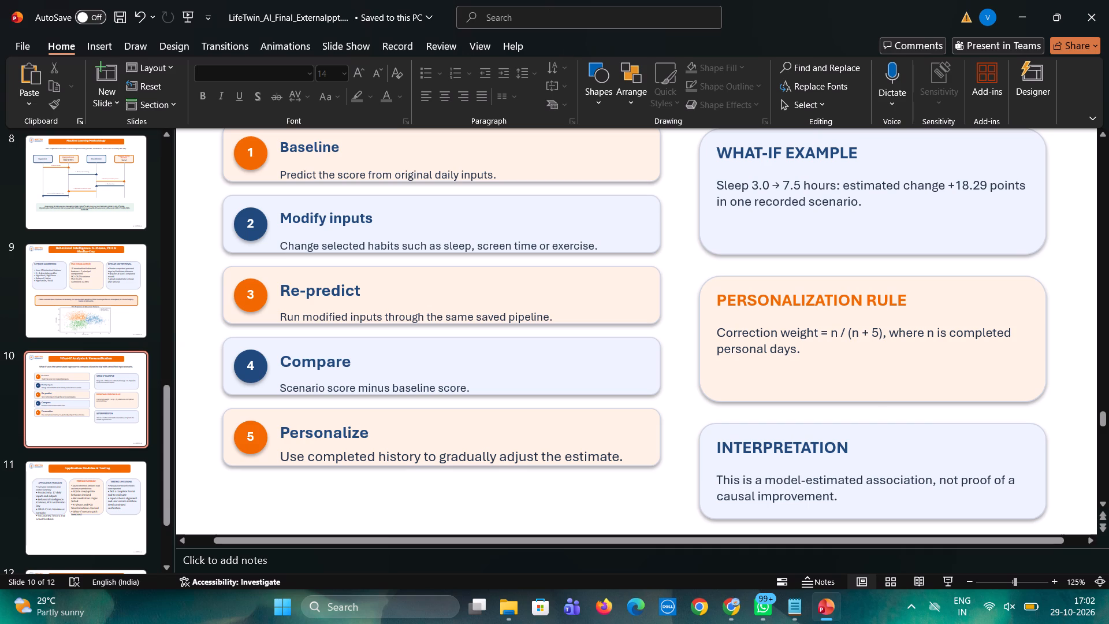
Check the font sizes of the INTERPRETATION, PERSONALIZATION RULE and WHAT-IF EXAMPLE headings.
left_click(855, 448)
key("ctrl+a")
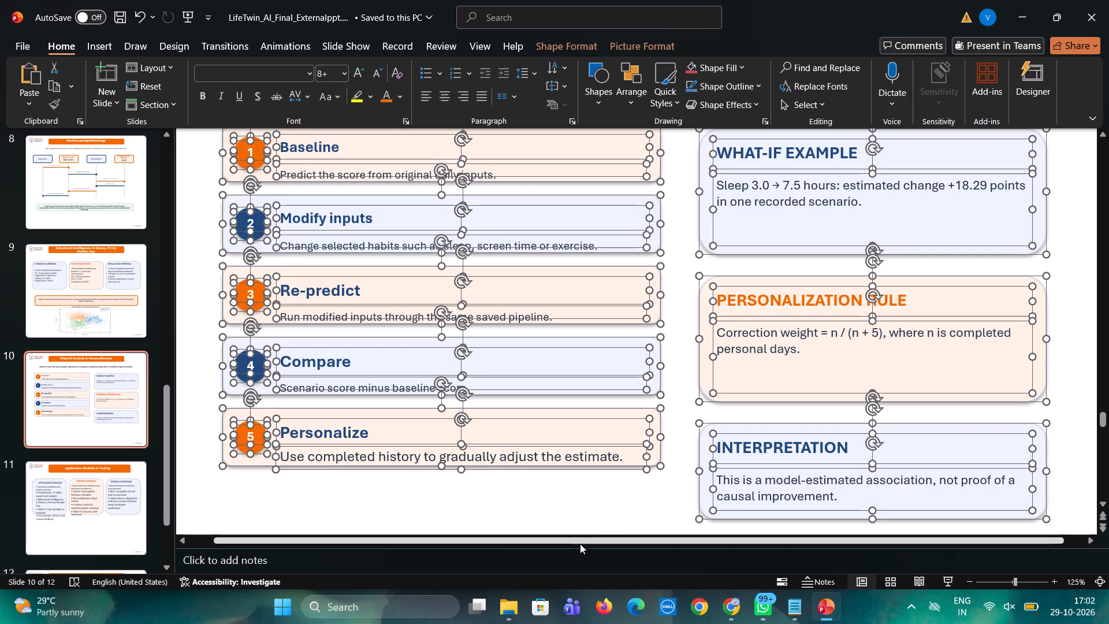
left_click(597, 503)
left_click(810, 444)
key("ctrl+a")
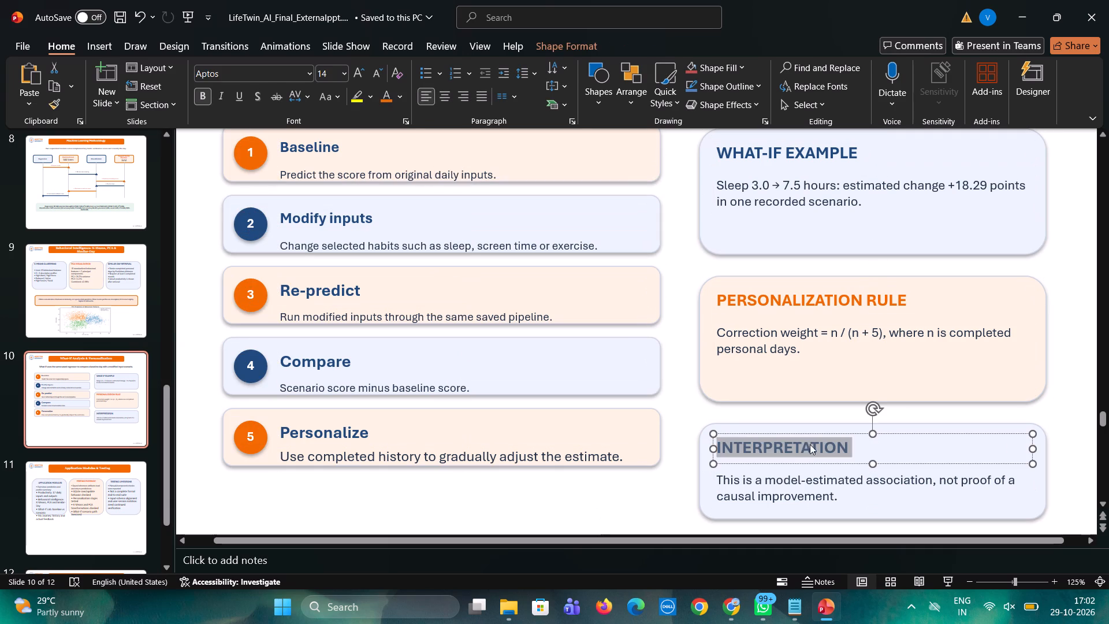
left_click(781, 299)
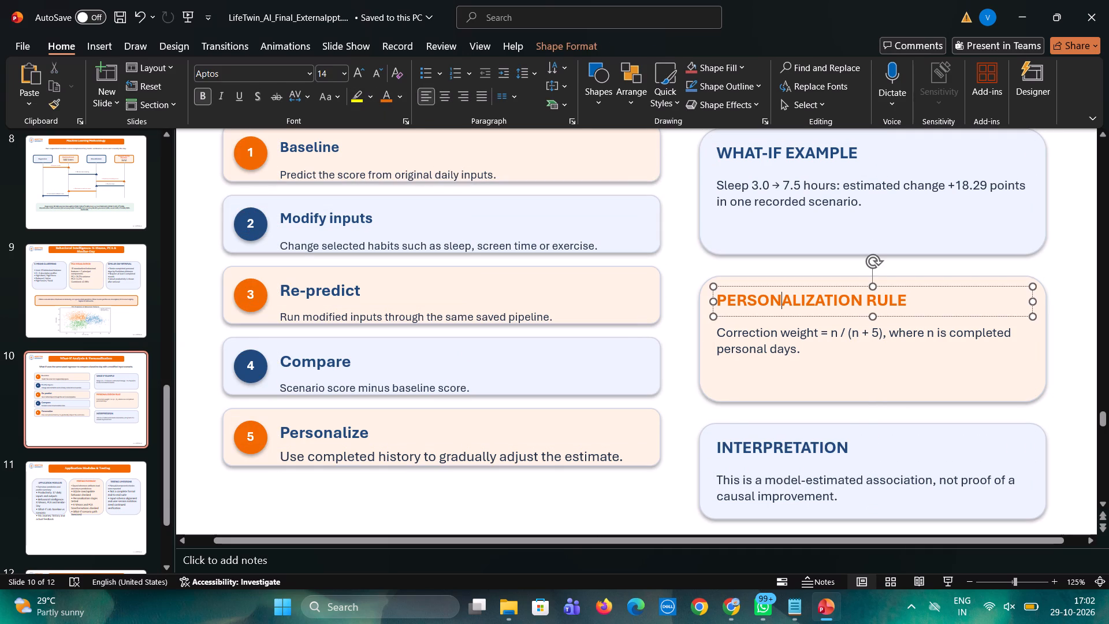
key("ctrl+a")
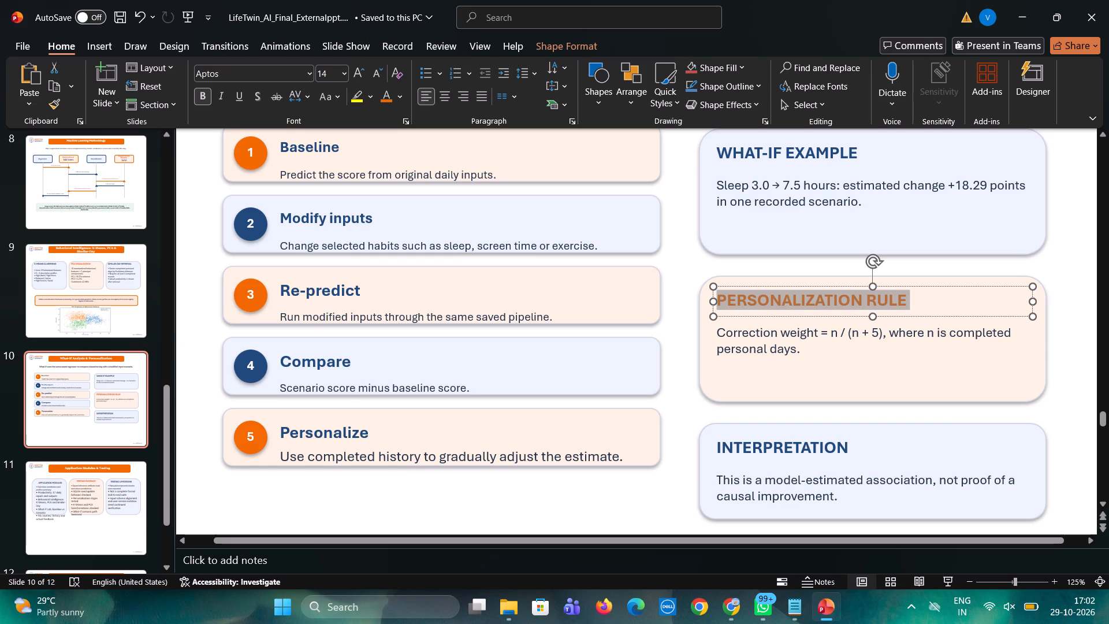
left_click(910, 231)
left_click(827, 152)
key("ctrl+a")
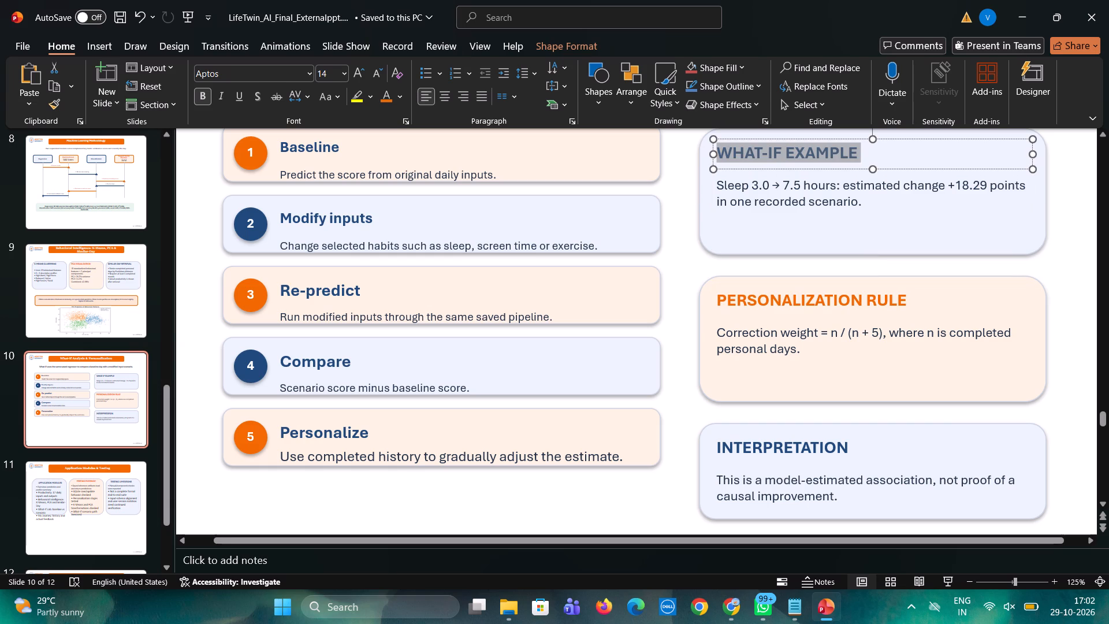
left_click(661, 511)
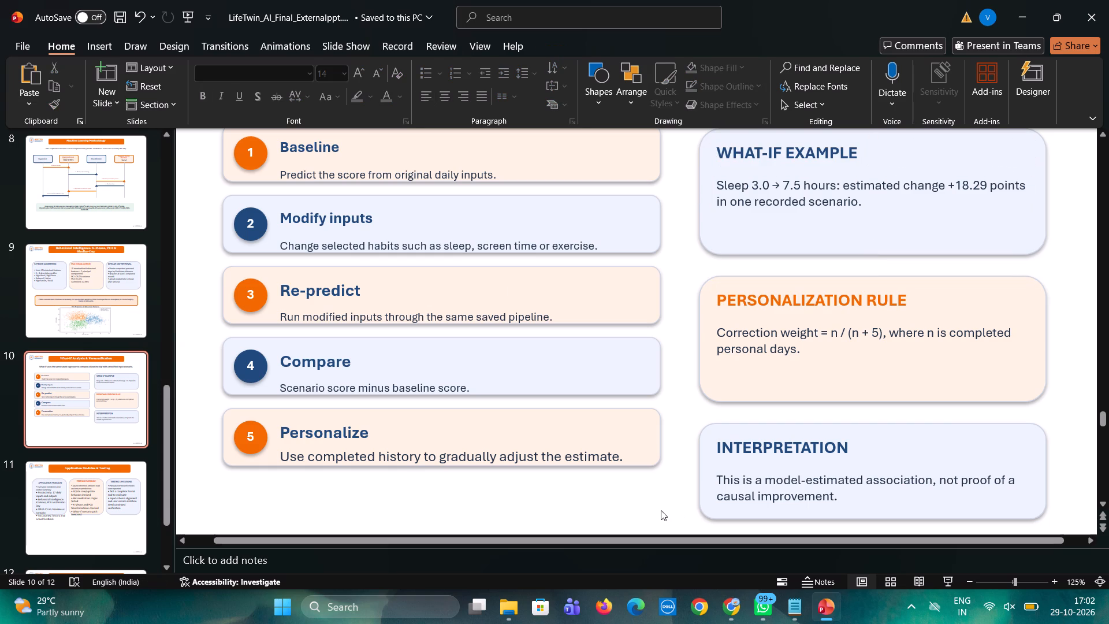
Enlarge the description text under Compare to font size 11 and move it slightly up inside its card.
left_click(458, 388)
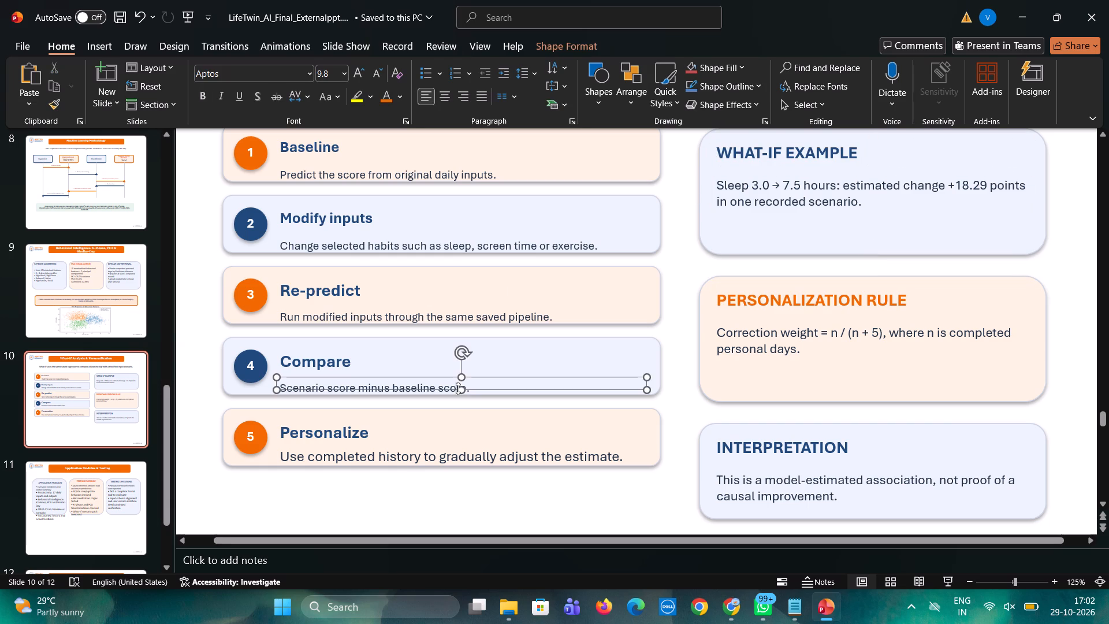
key("ctrl+a")
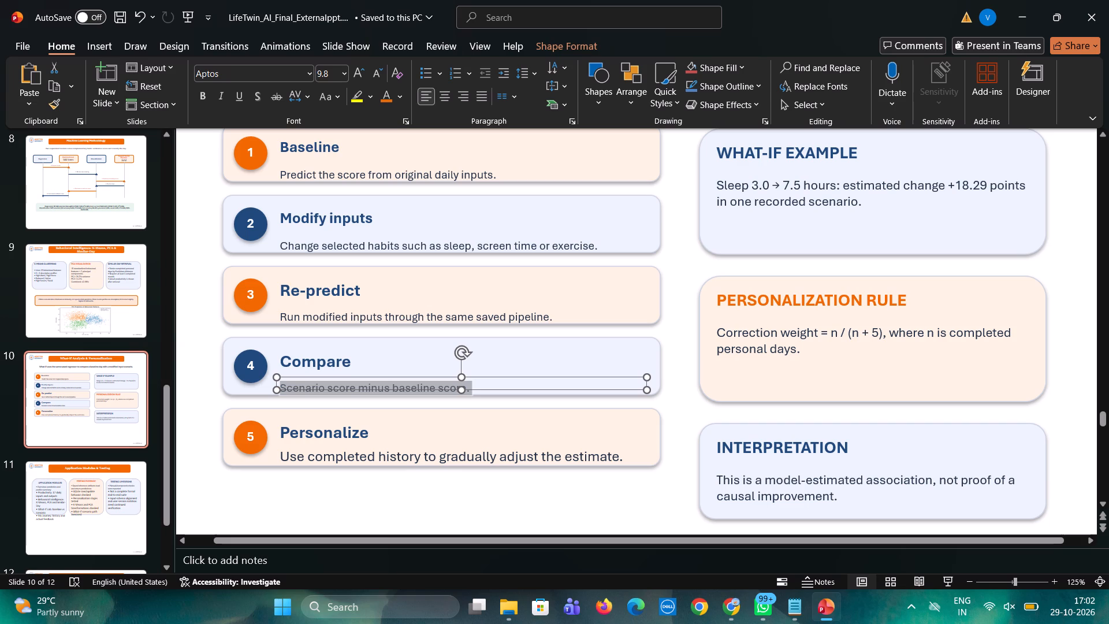
left_click(355, 77)
left_click(355, 77)
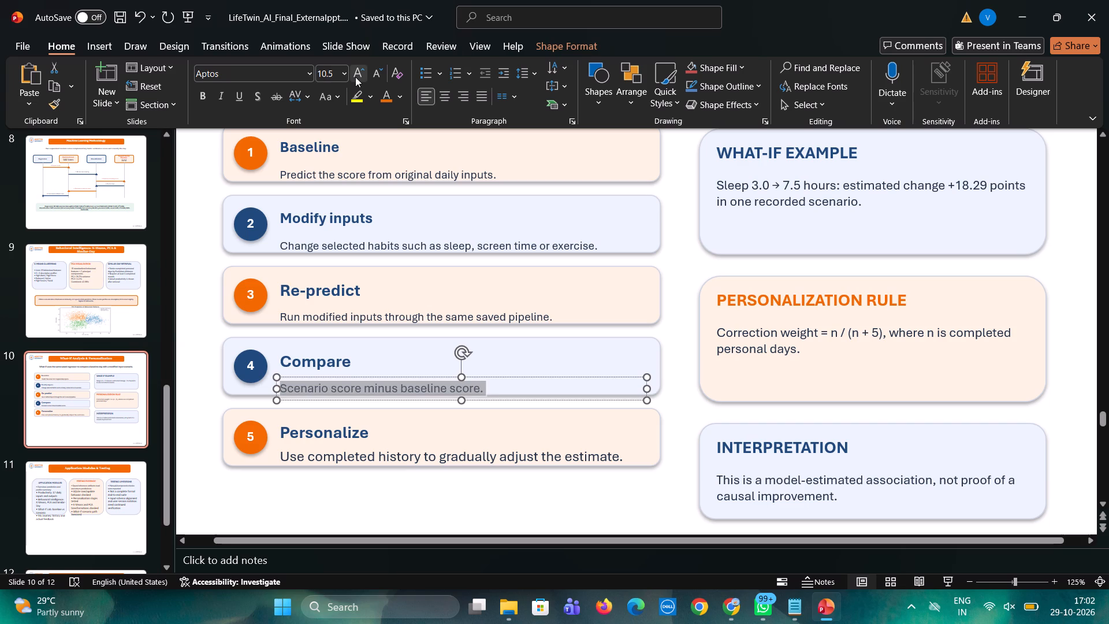
left_click(355, 77)
left_click(609, 502)
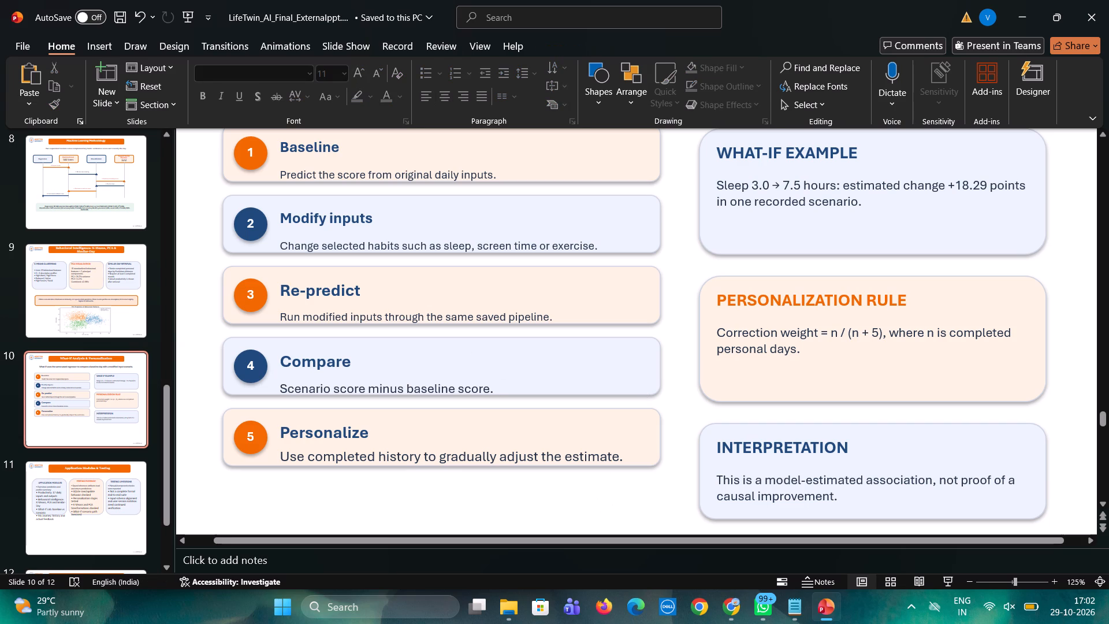
left_click(457, 385)
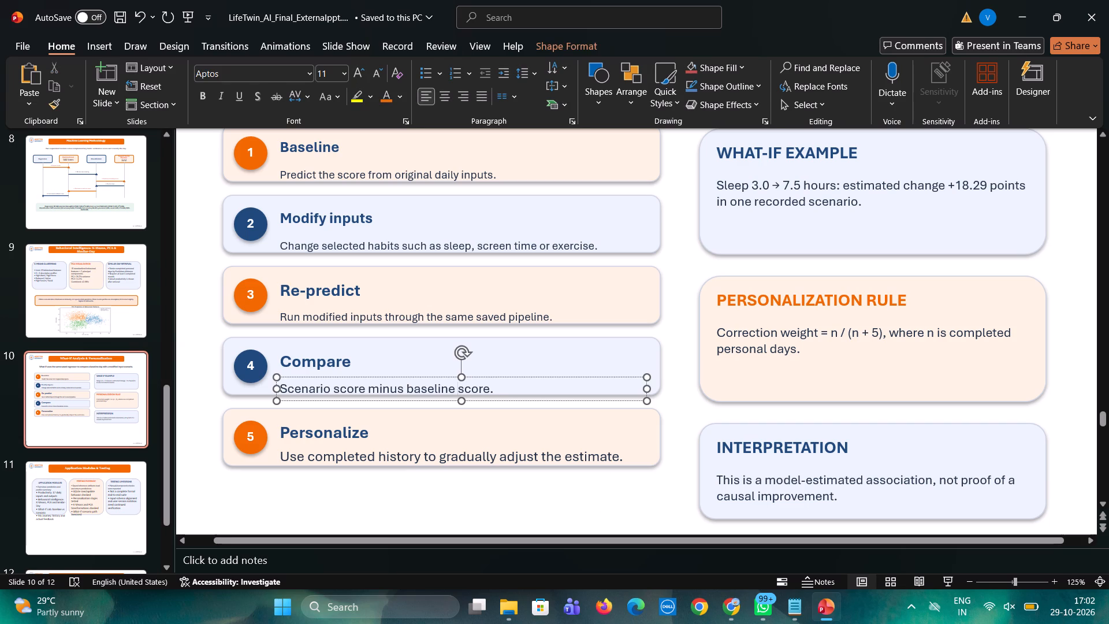
left_click_drag(474, 378, 477, 373)
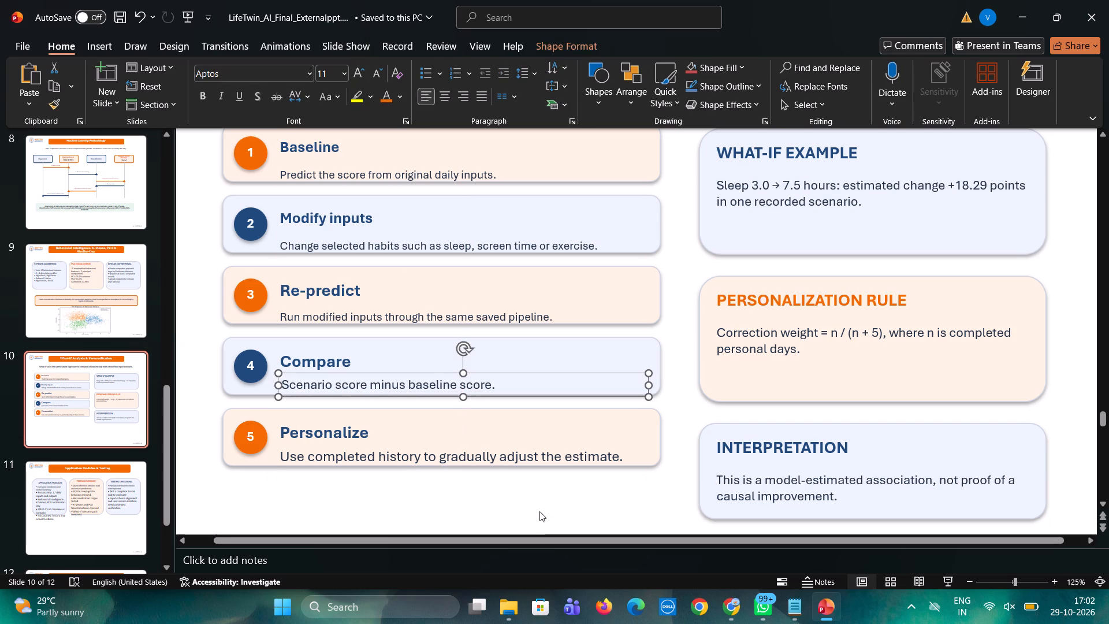
left_click(539, 511)
Enlarge the description text under Re-predict to font size 12 and move it slightly up inside its card.
left_click(495, 318)
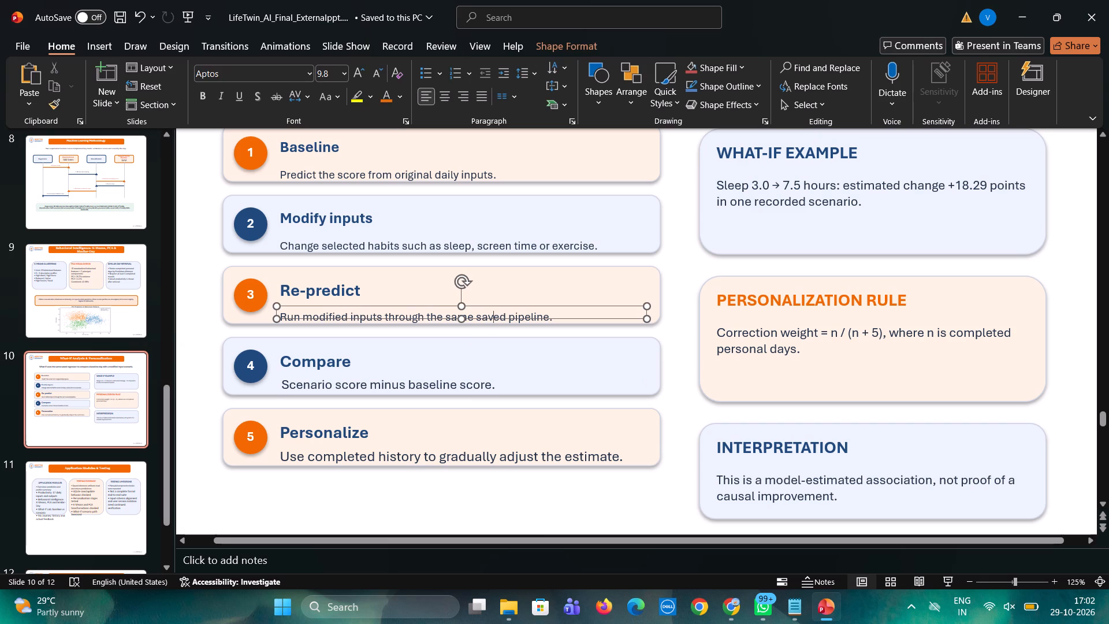
left_click(663, 506)
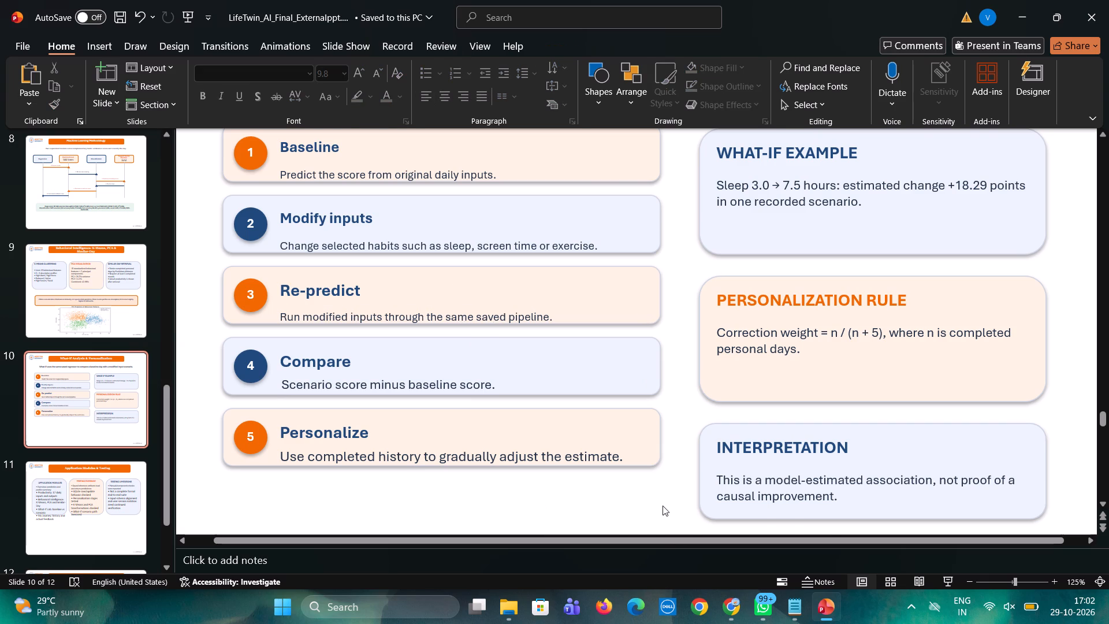
key("Up")
key("Down")
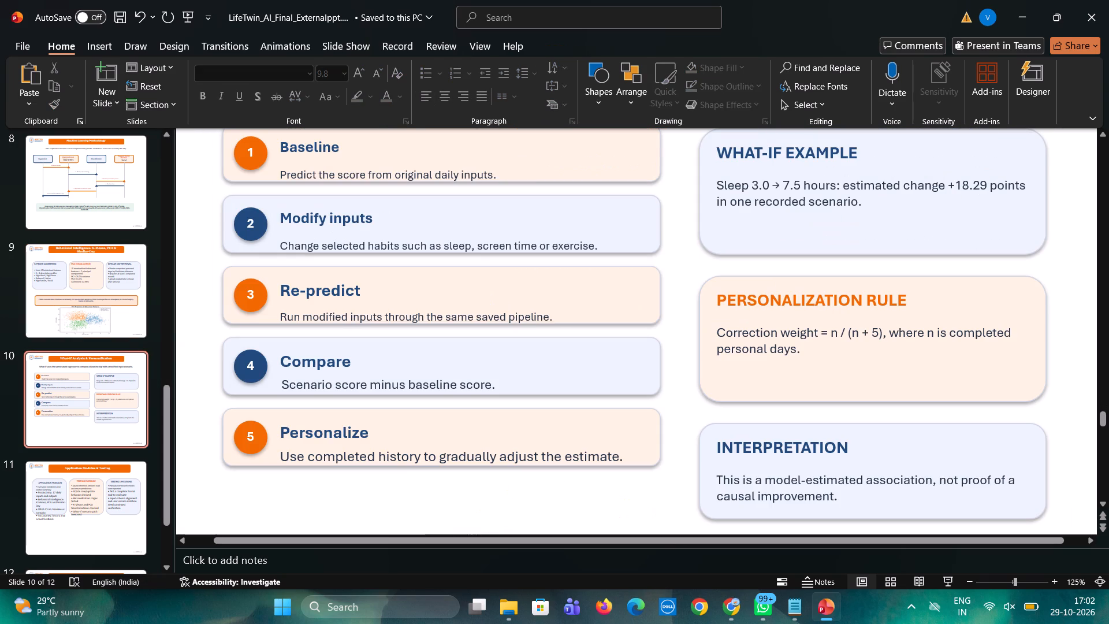
left_click(519, 318)
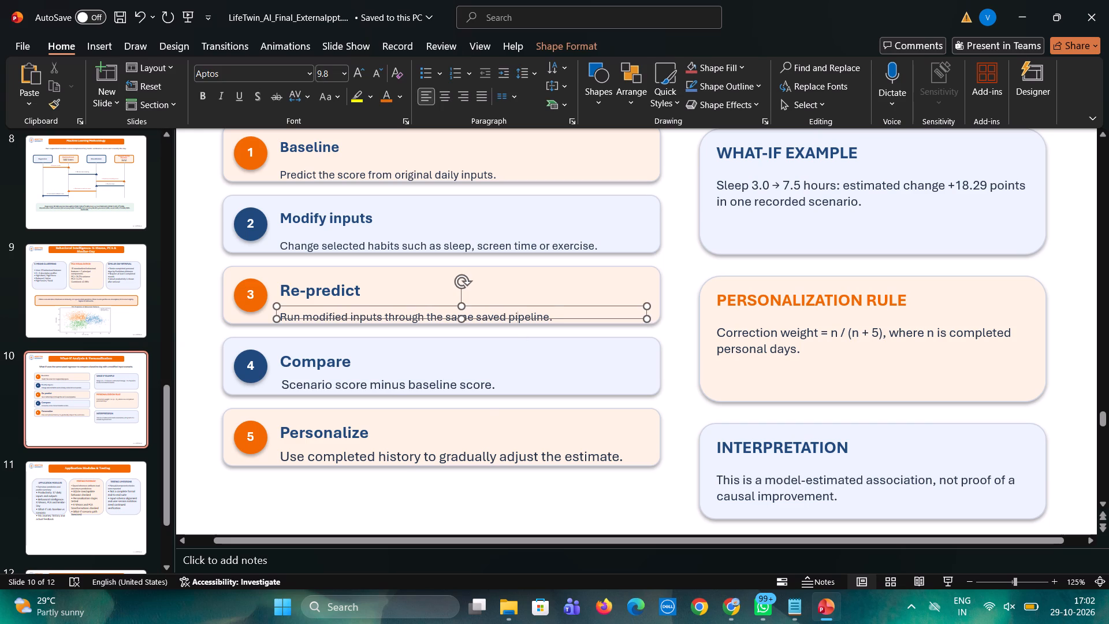
key("ctrl+a")
triple_click(355, 72)
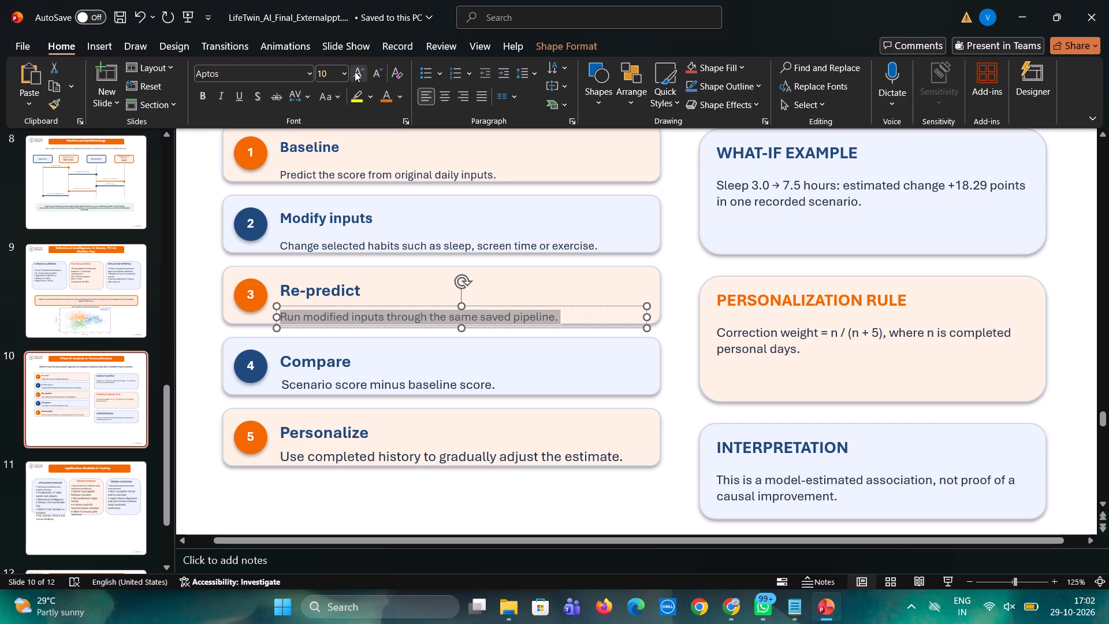
left_click(356, 72)
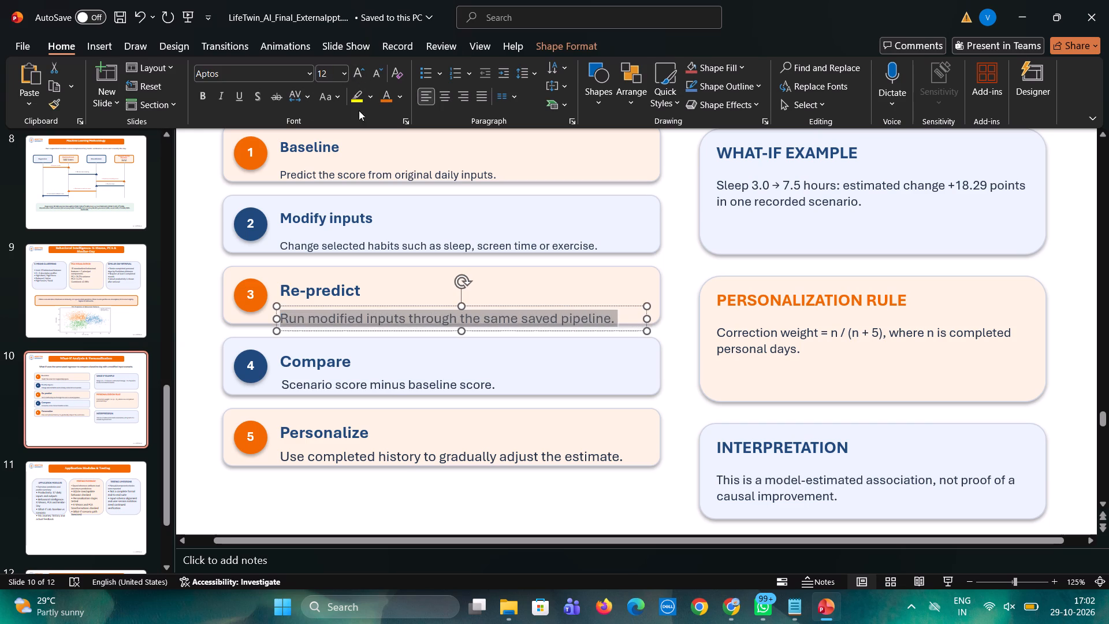
left_click(490, 511)
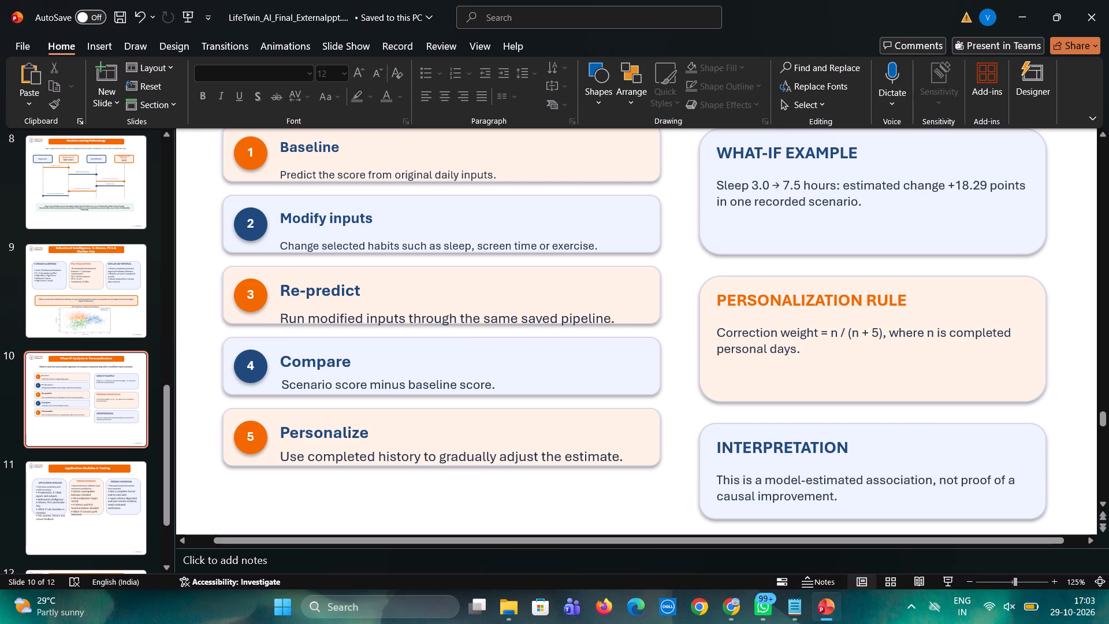
left_click(431, 314)
left_click(434, 304)
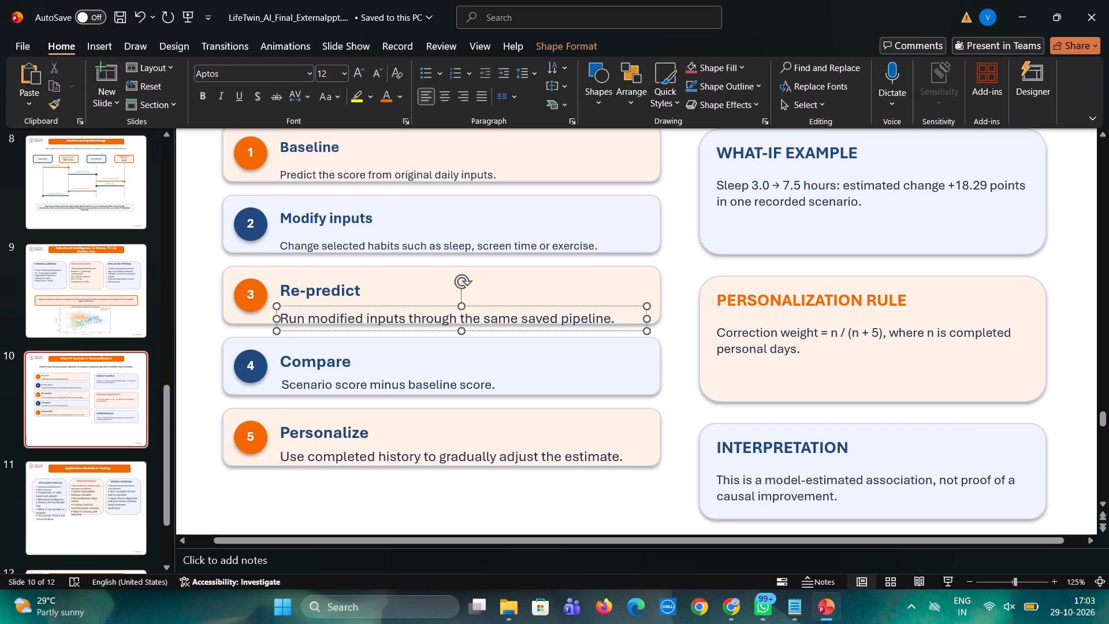
left_click(477, 504)
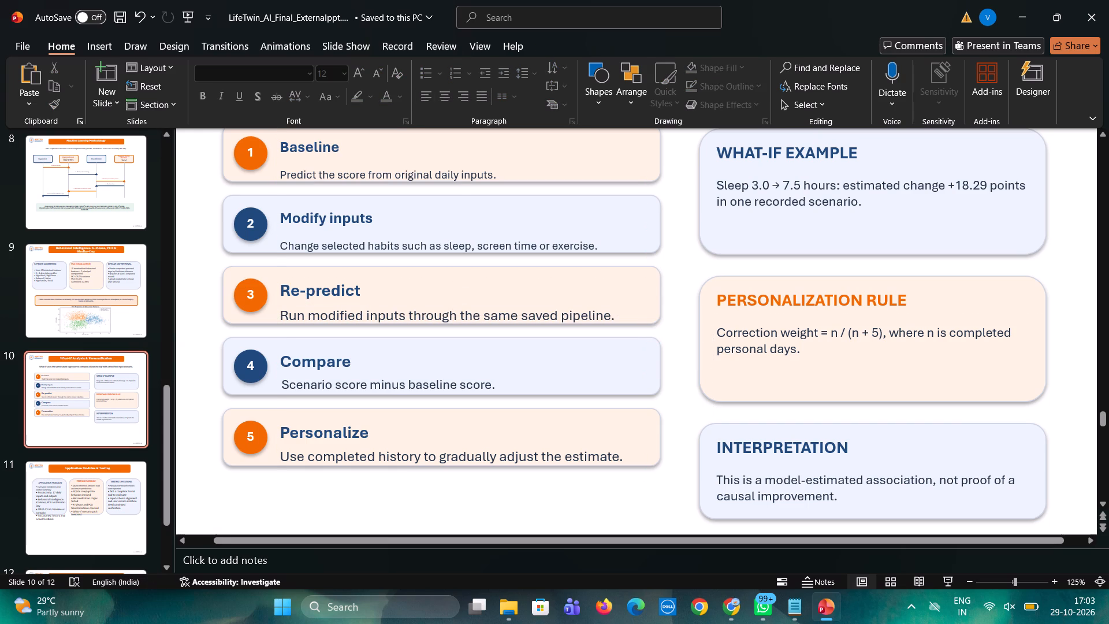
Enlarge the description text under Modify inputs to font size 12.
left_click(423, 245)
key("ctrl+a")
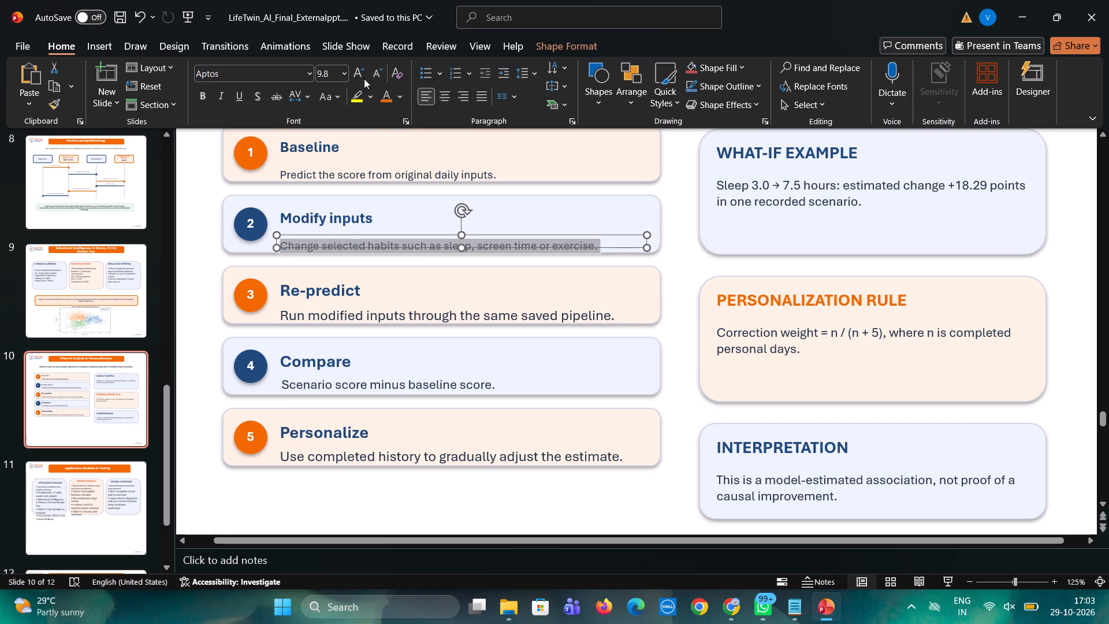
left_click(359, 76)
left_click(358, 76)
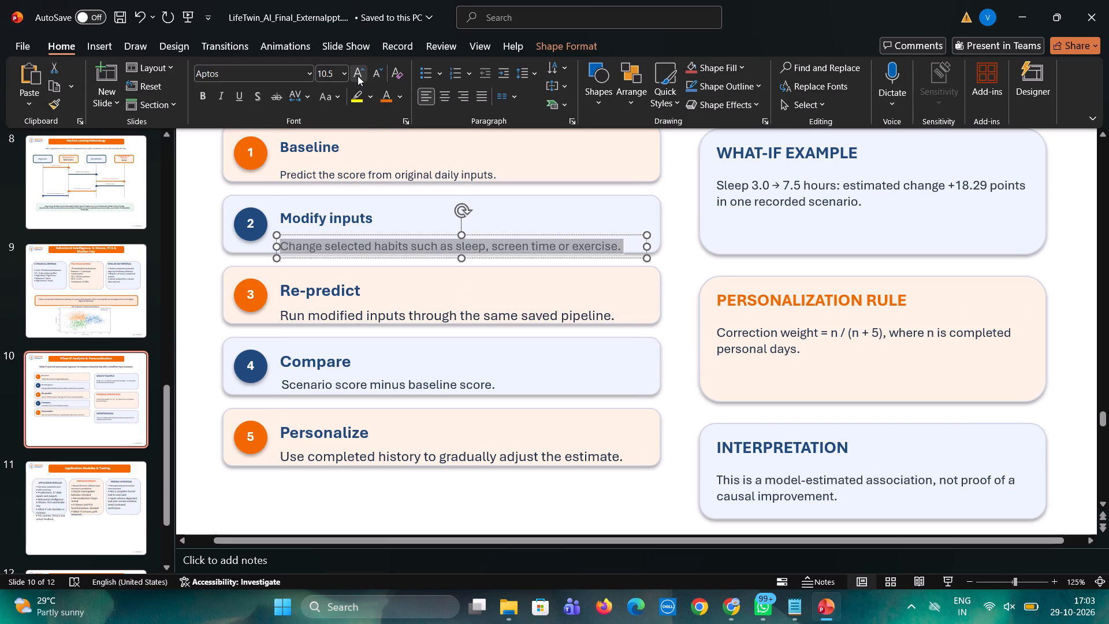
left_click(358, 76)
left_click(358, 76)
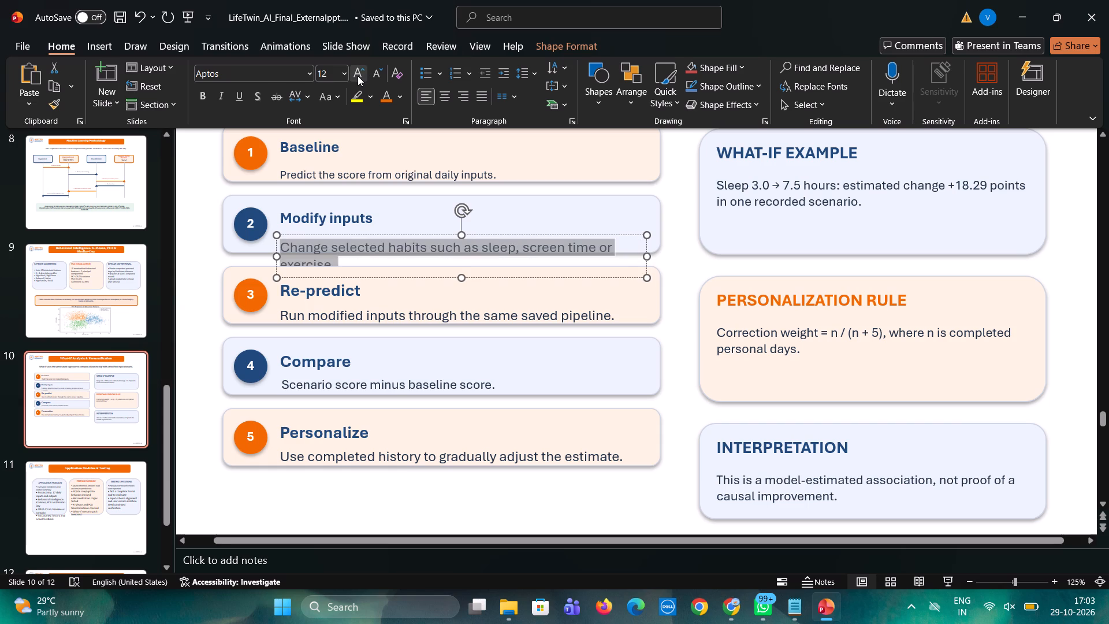
Widen the Modify inputs description text box slightly on both sides, out to the card's far edge.
left_click_drag(645, 254, 665, 260)
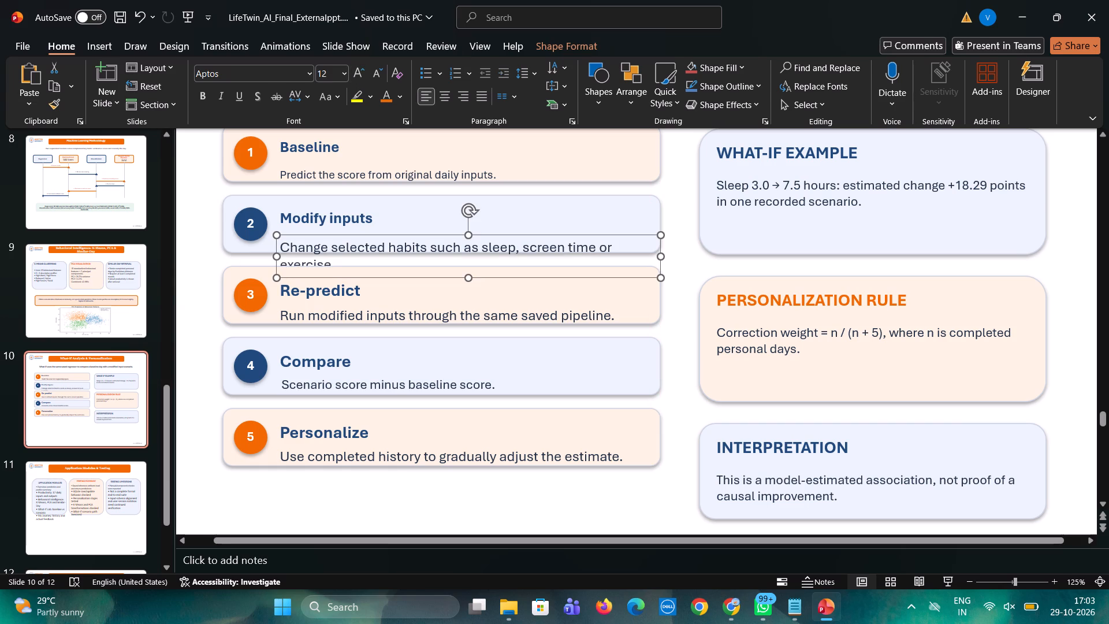
left_click_drag(275, 254, 263, 254)
Set the whole description text under Modify inputs to font size 11, keeping the space before "exercise".
left_click(425, 246)
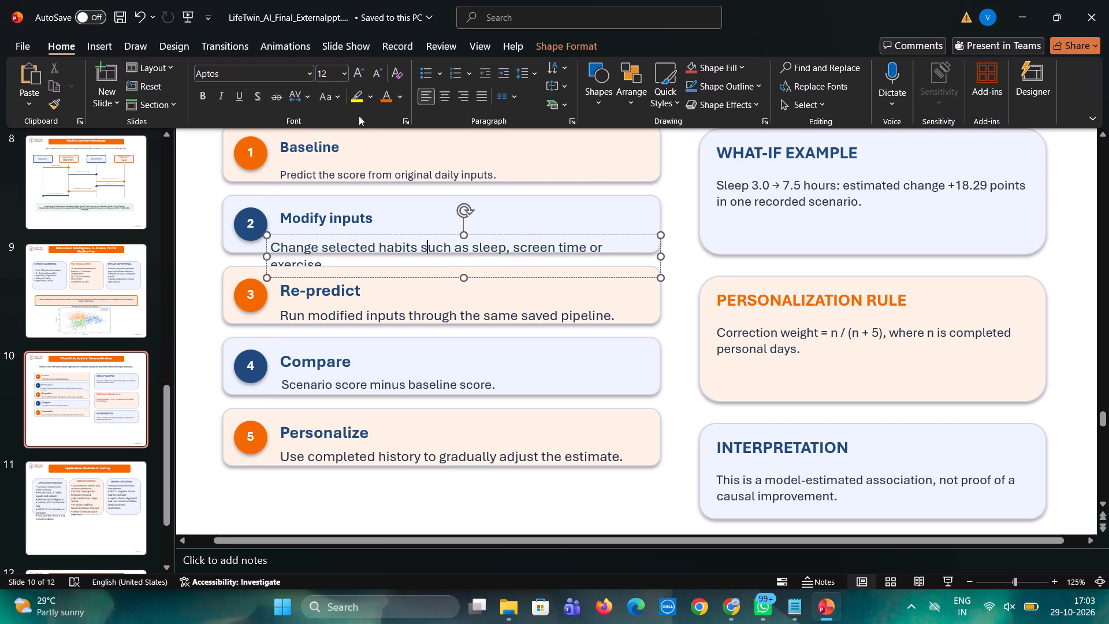
left_click(374, 75)
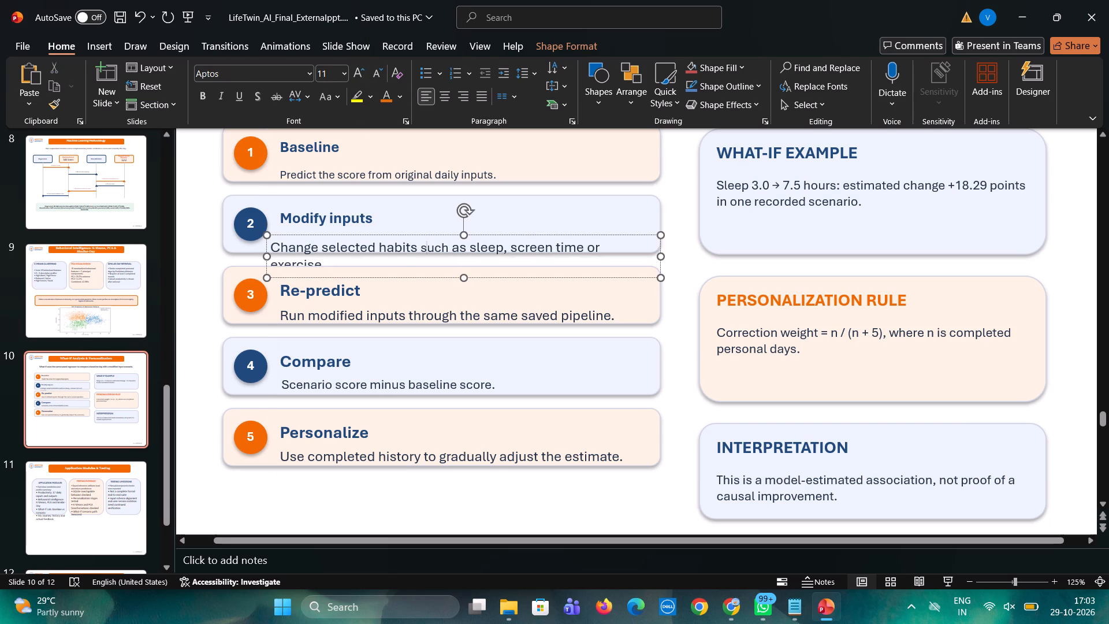
left_click(274, 258)
key("BackSpace")
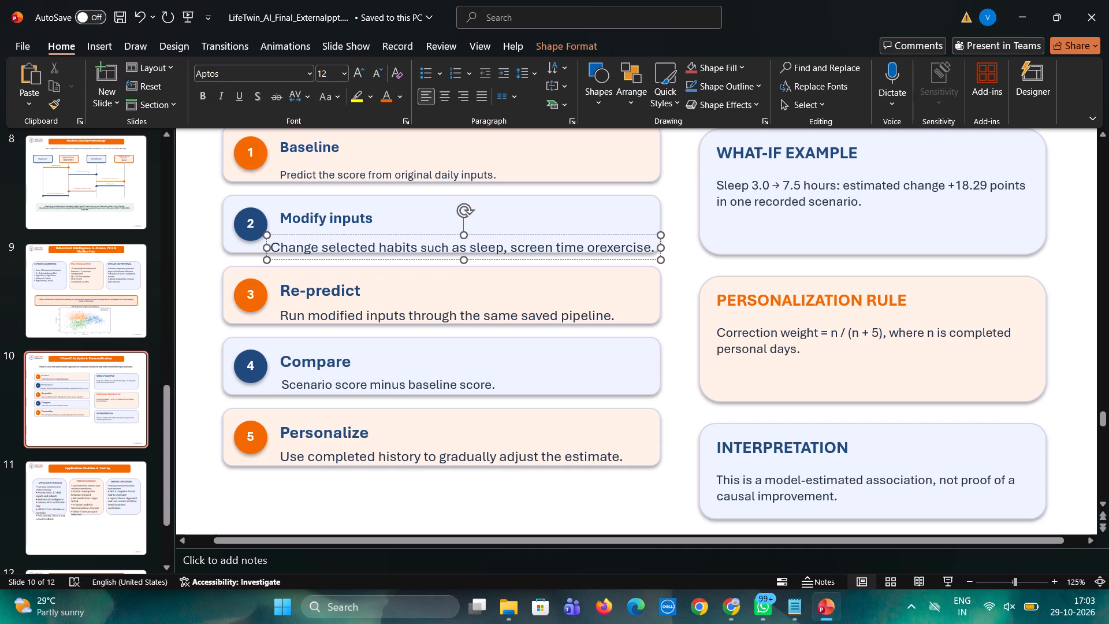
key("space")
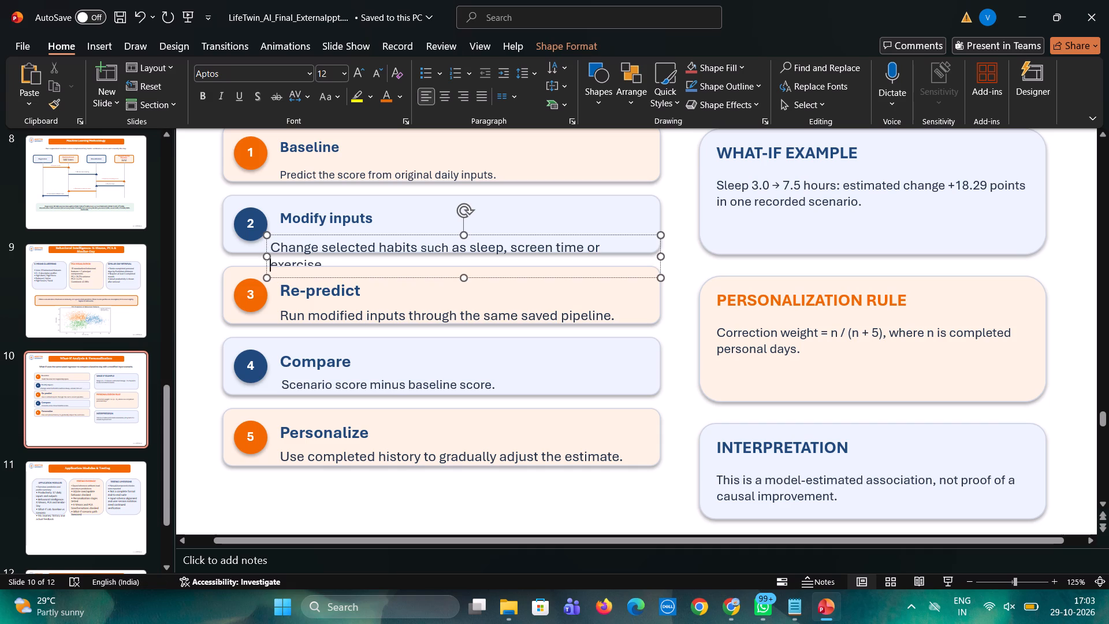
left_click(371, 74)
left_click(390, 258)
key("ctrl+a")
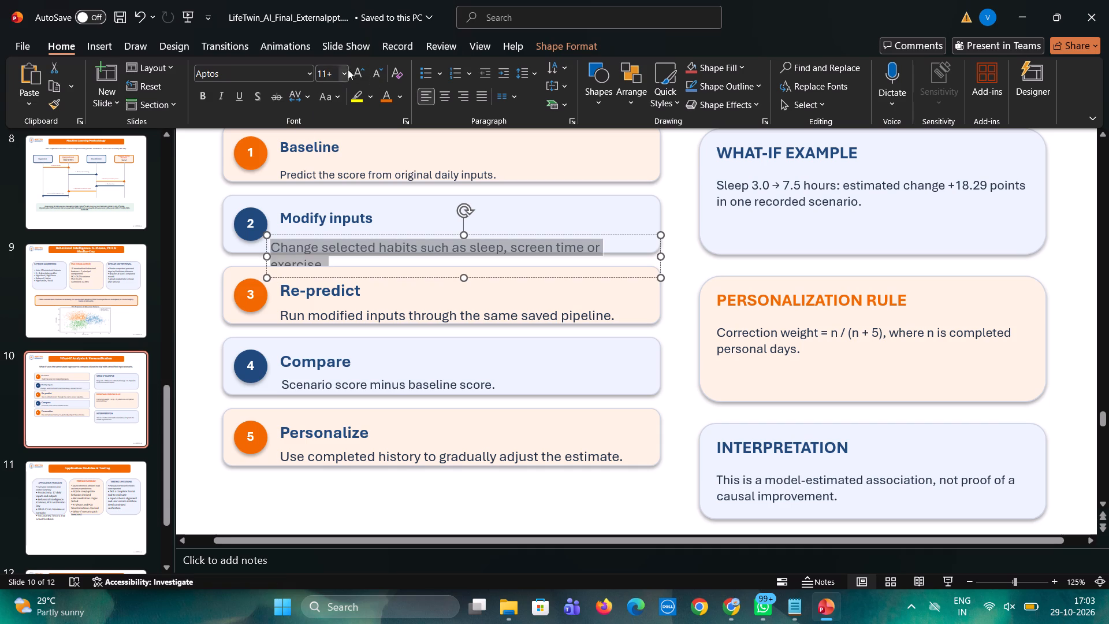
left_click(335, 72)
type("11")
key("Return")
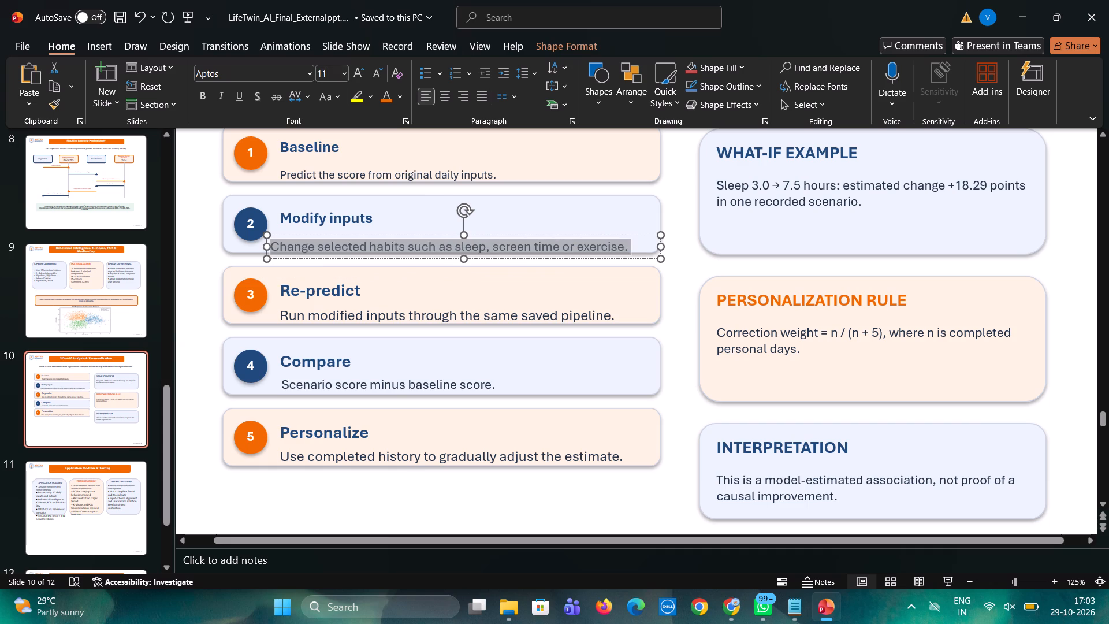
Move the description text under Modify inputs slightly up inside its card.
left_click(606, 219)
left_click(598, 242)
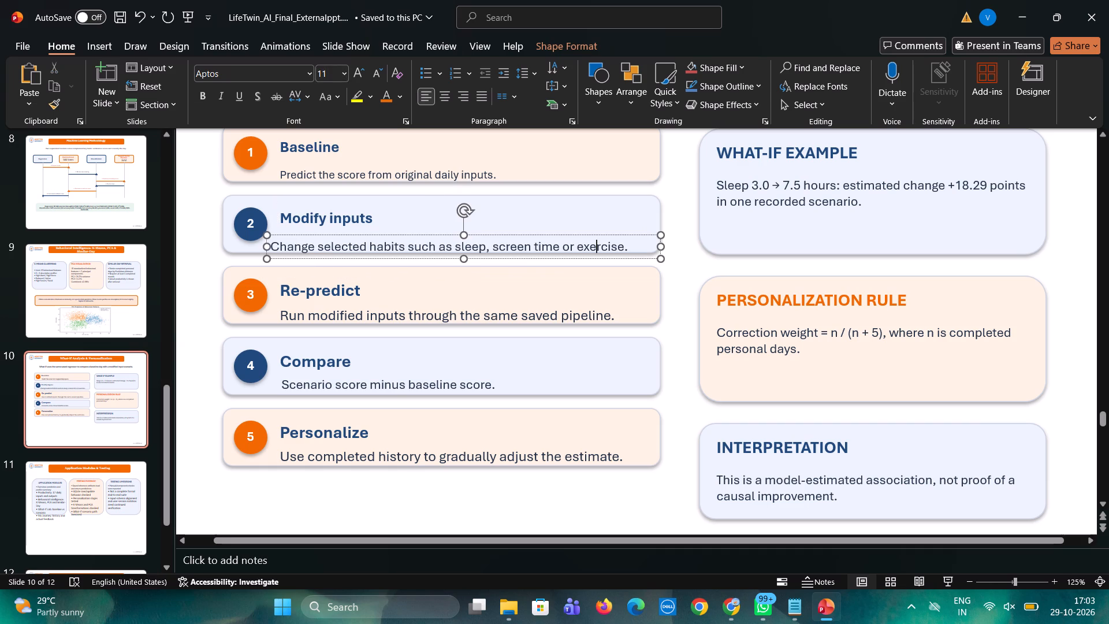
left_click(589, 232)
left_click(593, 251)
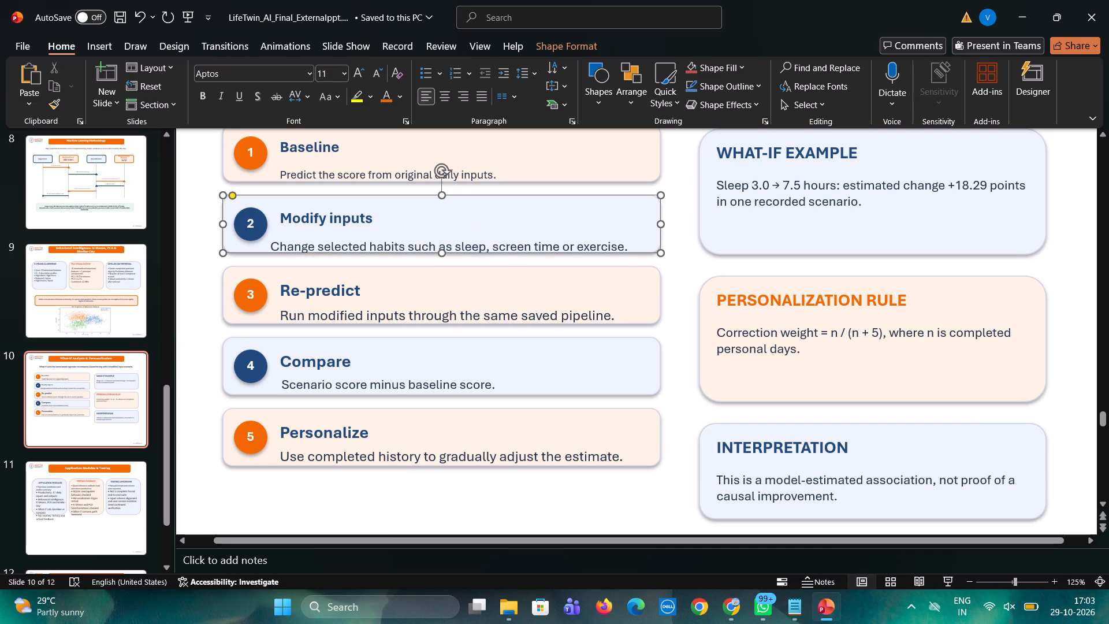
left_click(589, 248)
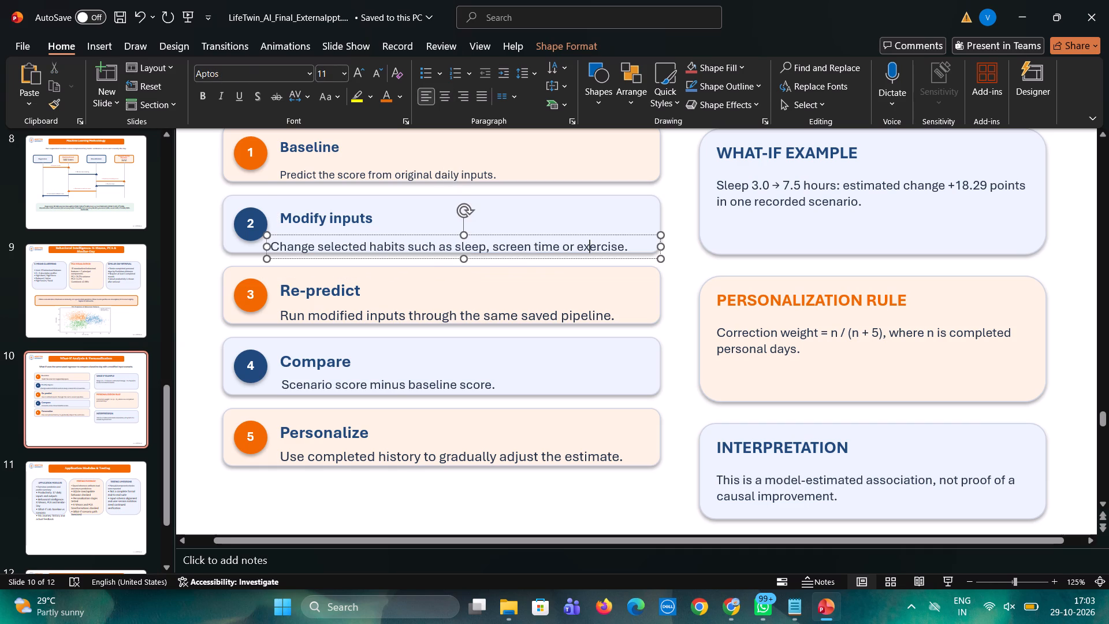
left_click(545, 235)
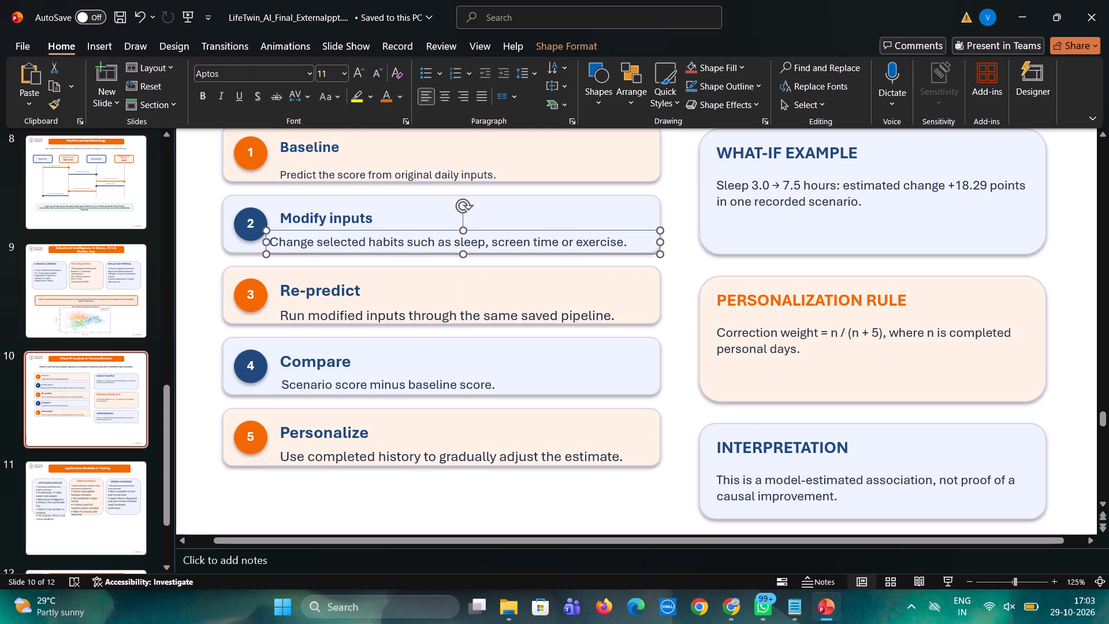
left_click(546, 496)
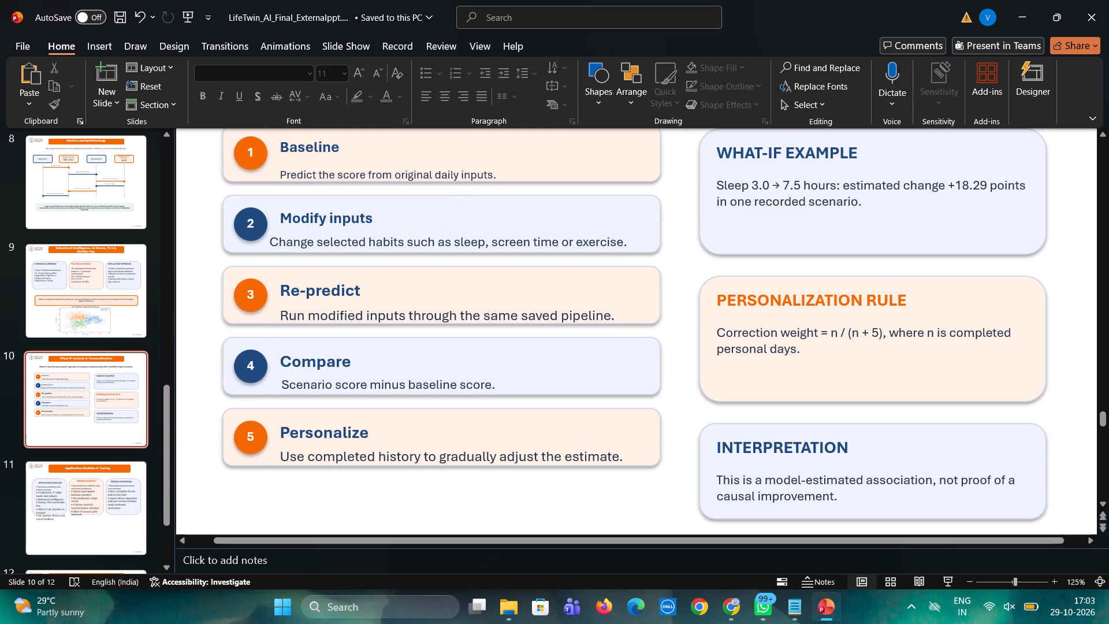
Enlarge the description text under Baseline to font size 12 and move it slightly up inside its card.
scroll(395, 304, "up", 1)
left_click(448, 191)
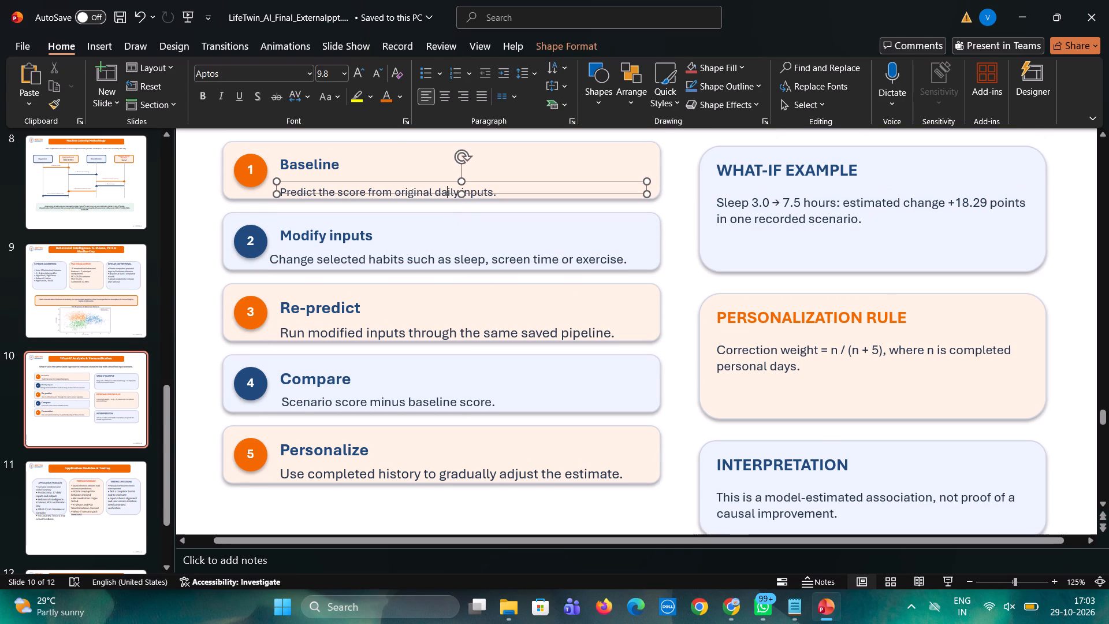
key("ctrl+a")
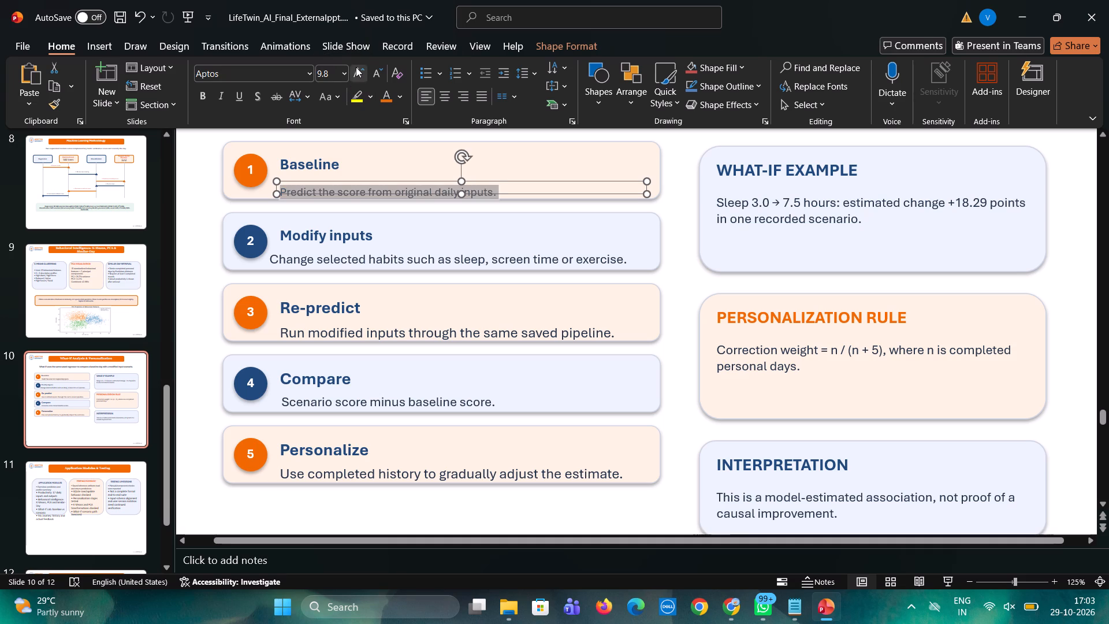
left_click(360, 70)
left_click(360, 70)
double_click(360, 70)
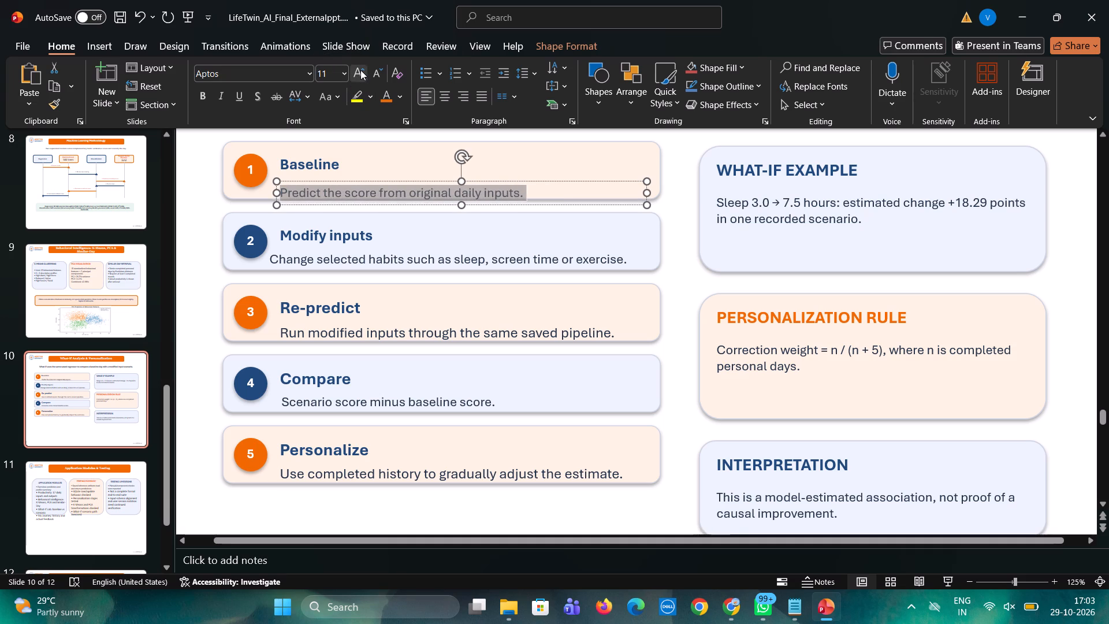
left_click(522, 164)
left_click(534, 188)
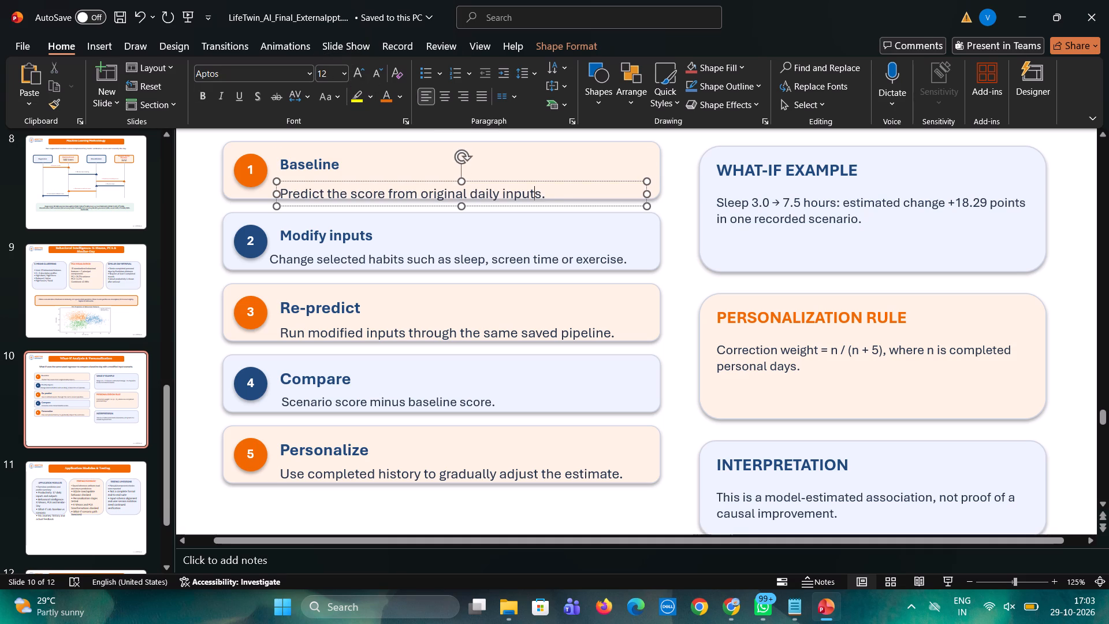
left_click(540, 180)
Enlarge the body text in the WHAT-IF EXAMPLE, PERSONALIZATION RULE and INTERPRETATION cards to font size 12.
left_click(762, 233)
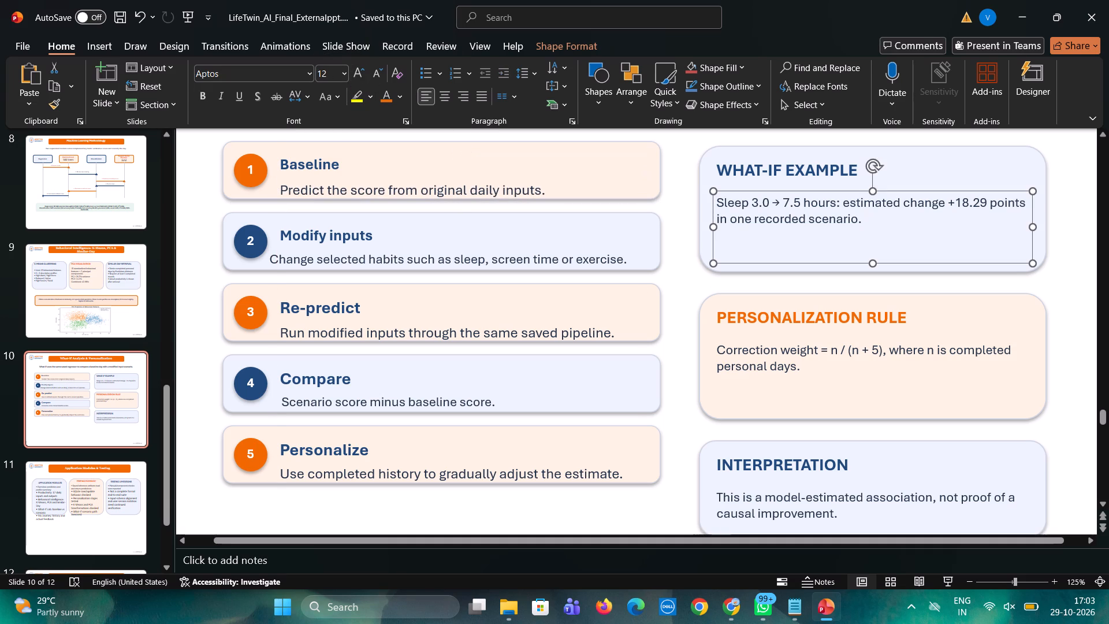
key("ctrl+a")
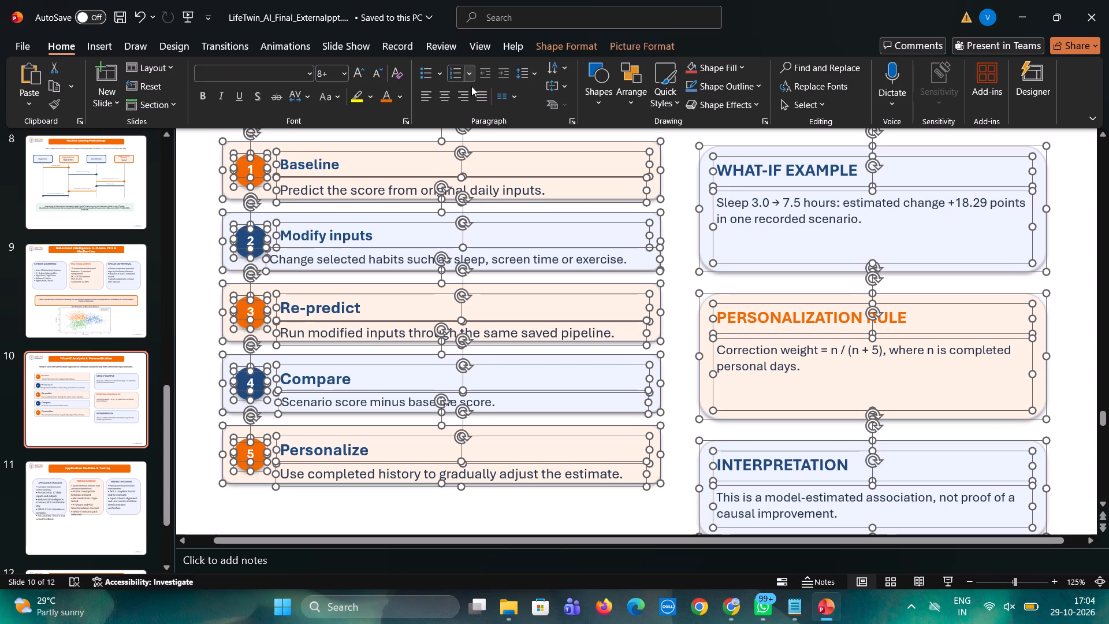
left_click(673, 194)
left_click(733, 210)
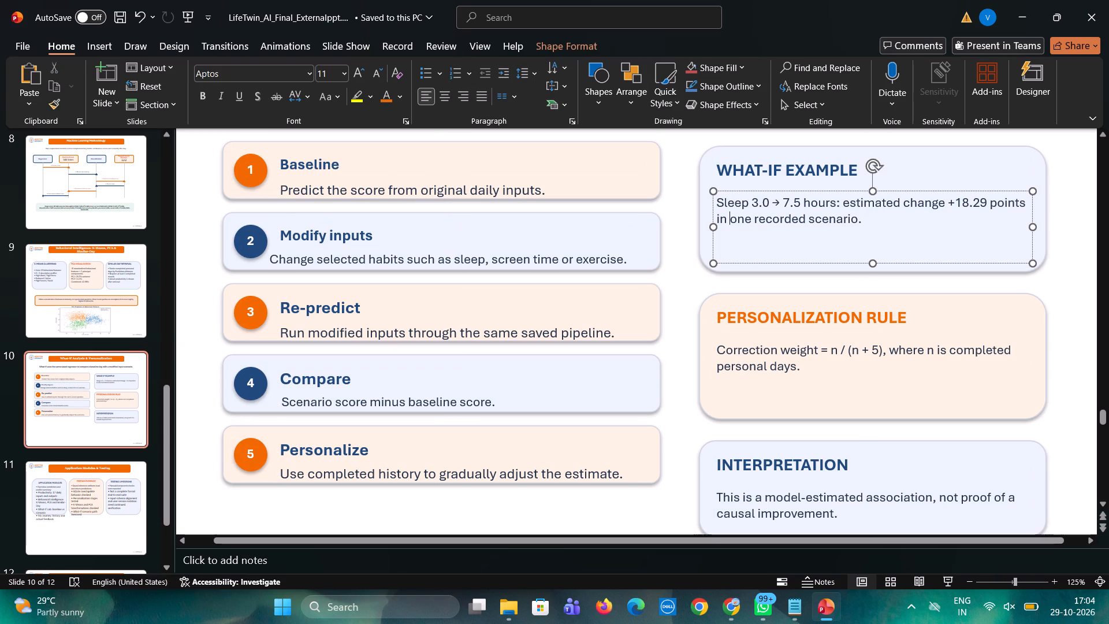
key("ctrl+a")
left_click(358, 72)
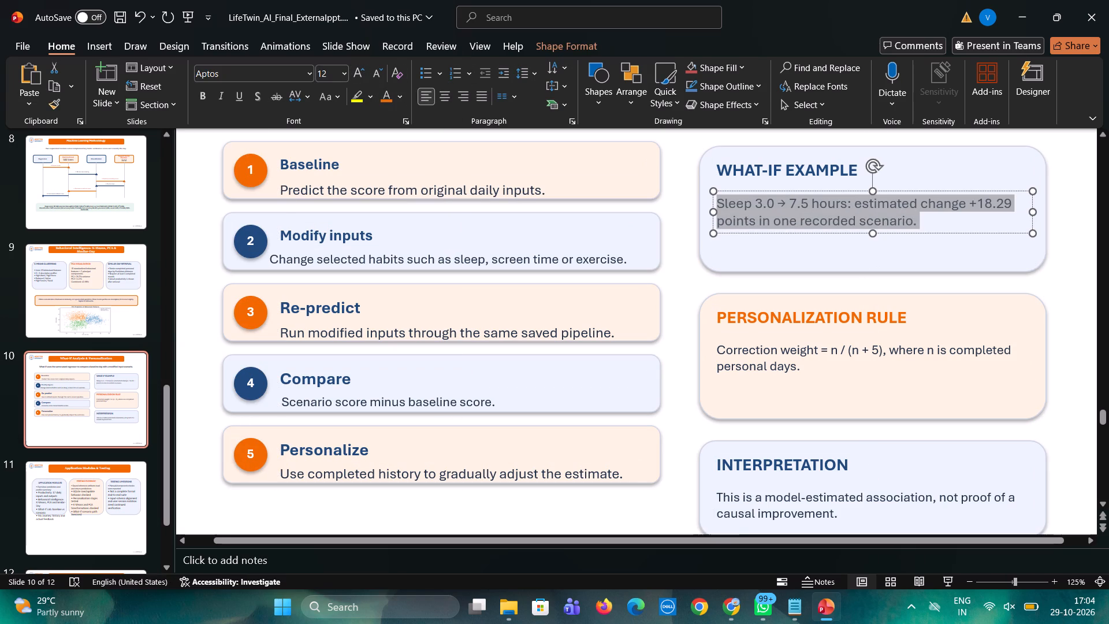
left_click(823, 364)
key("ctrl+a")
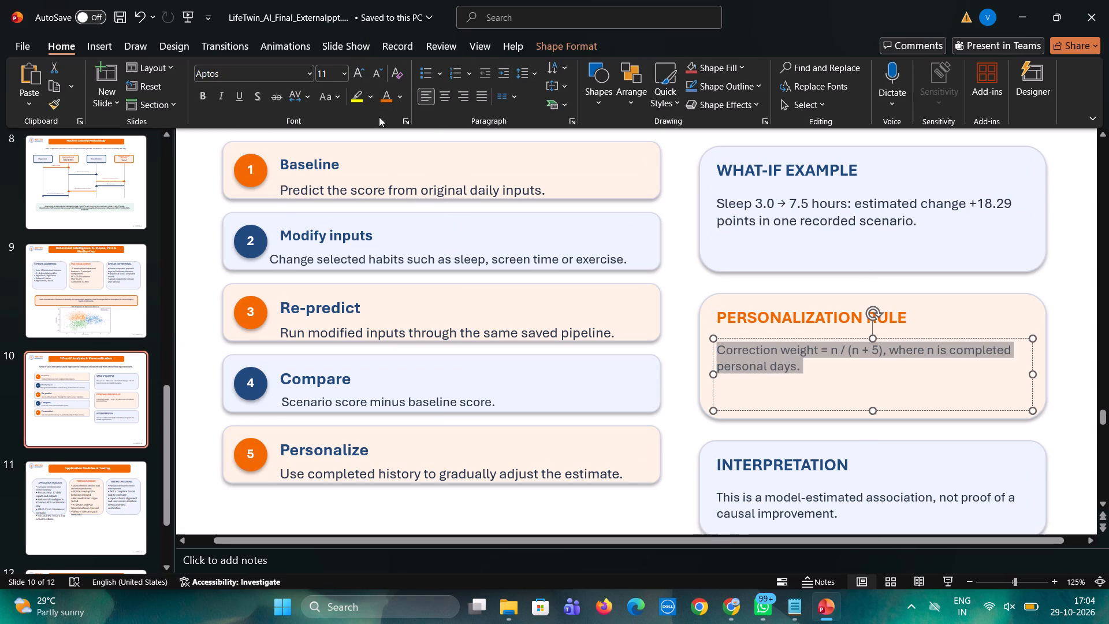
left_click(355, 73)
left_click(858, 501)
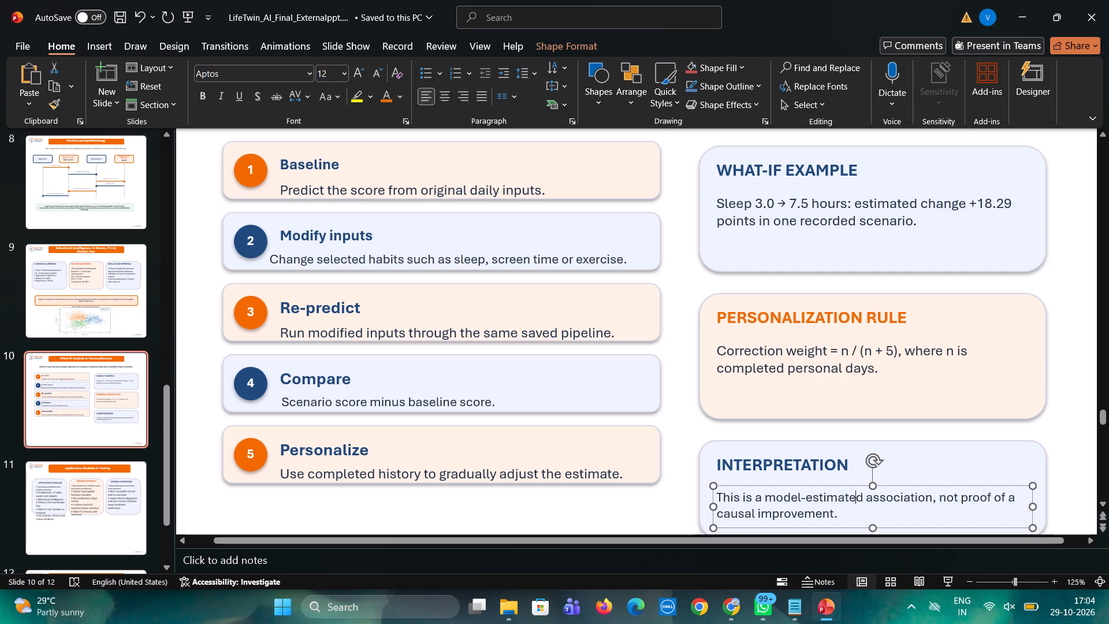
key("ctrl+a")
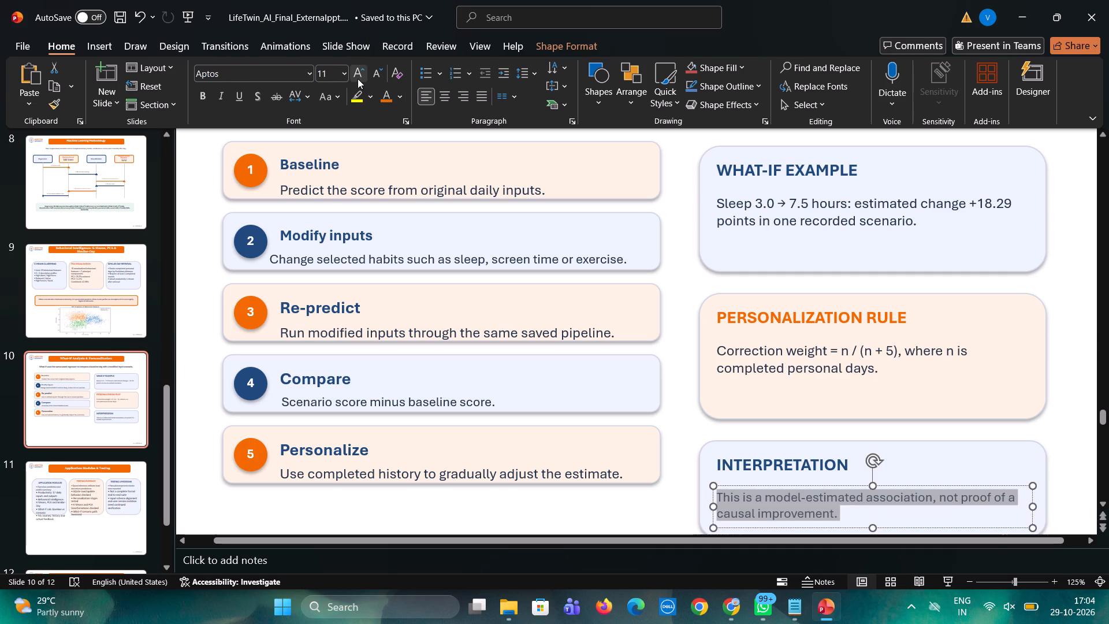
left_click(358, 79)
left_click(544, 502)
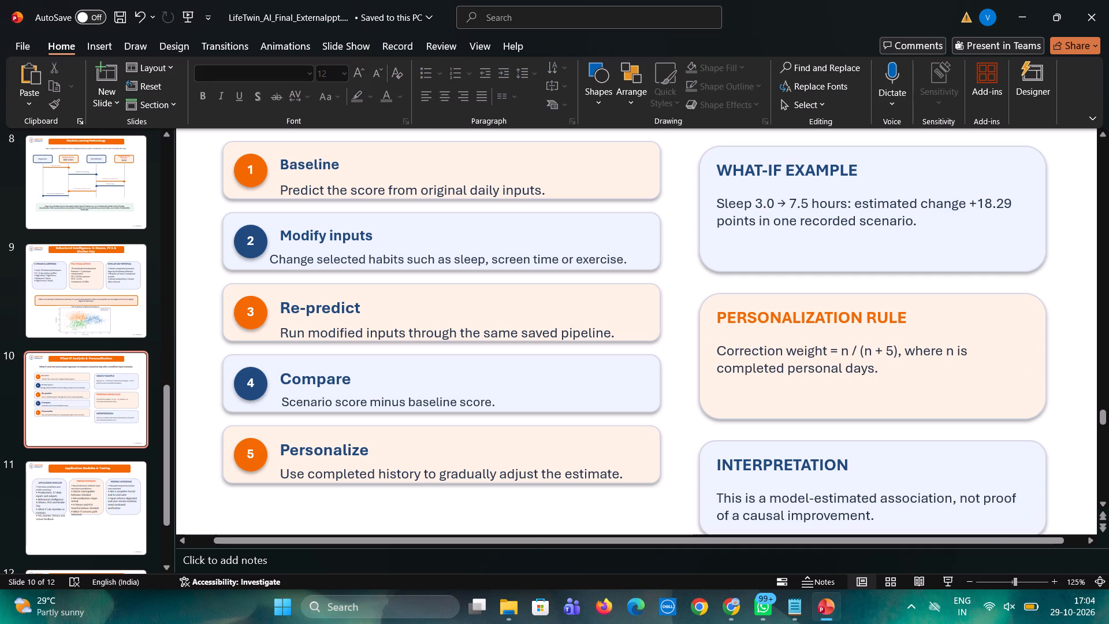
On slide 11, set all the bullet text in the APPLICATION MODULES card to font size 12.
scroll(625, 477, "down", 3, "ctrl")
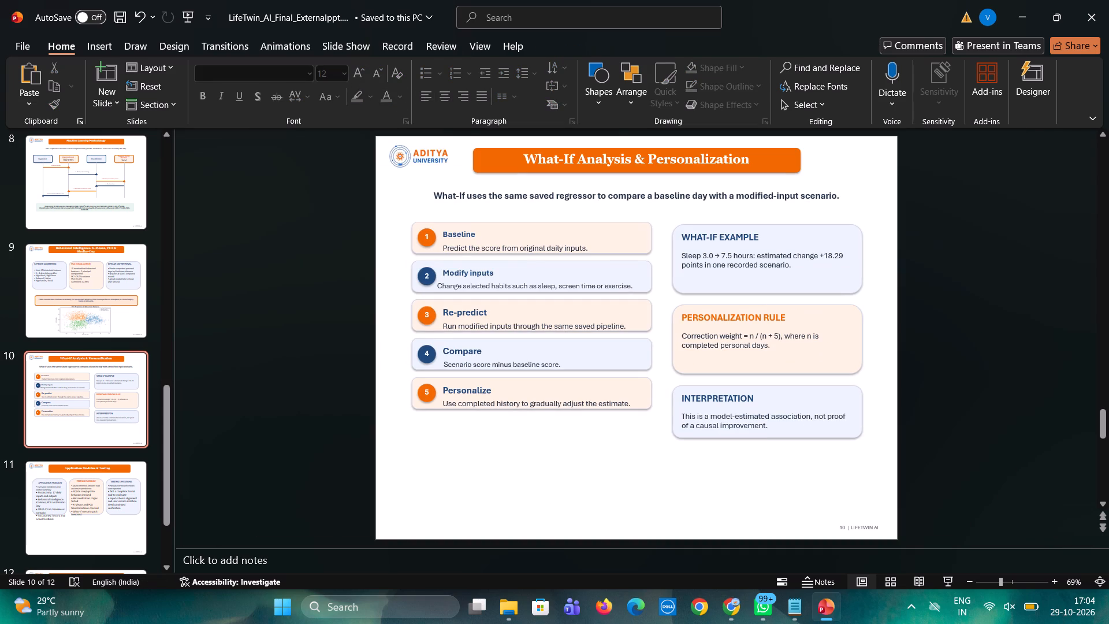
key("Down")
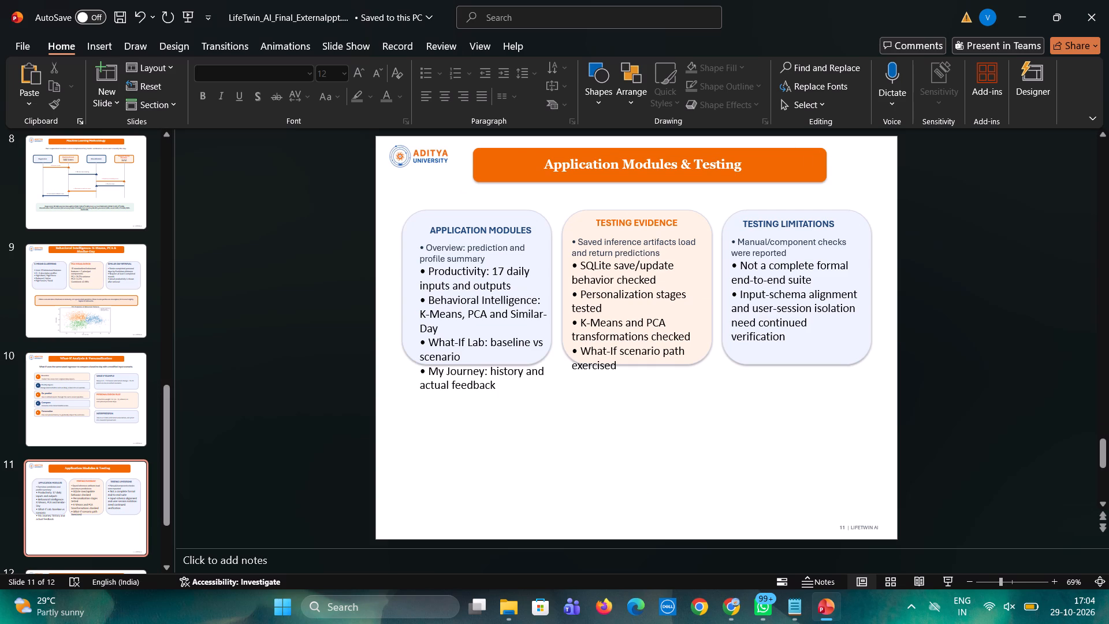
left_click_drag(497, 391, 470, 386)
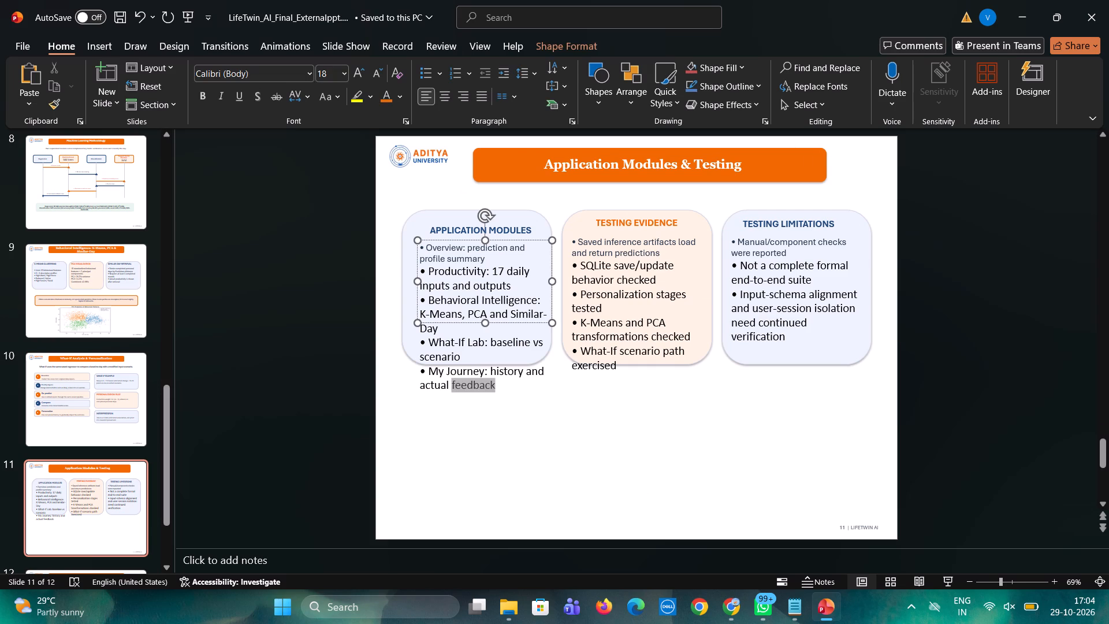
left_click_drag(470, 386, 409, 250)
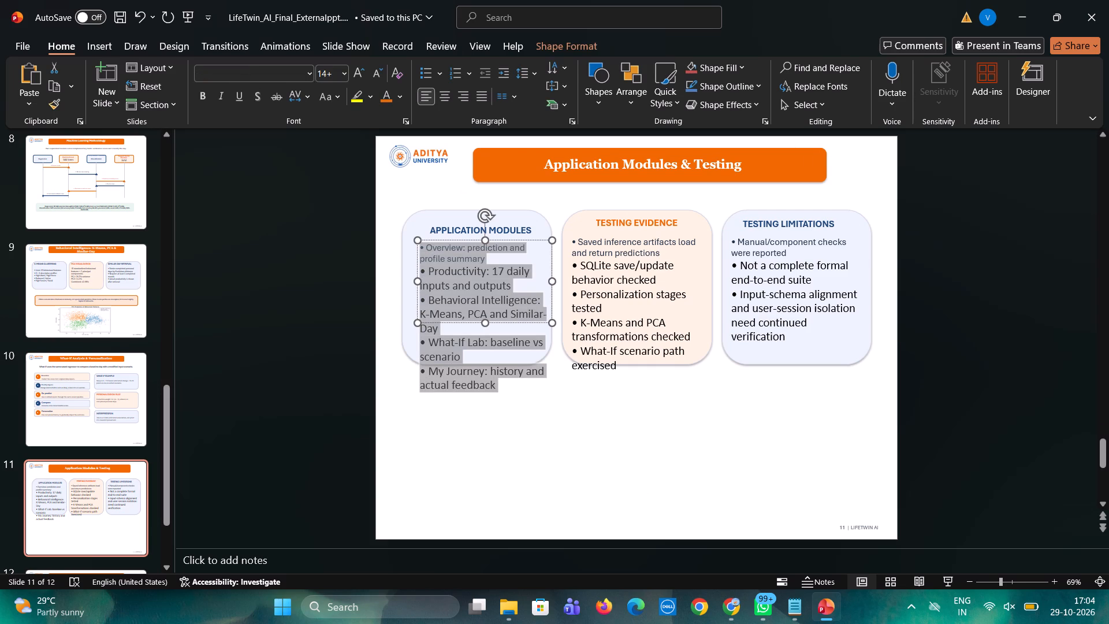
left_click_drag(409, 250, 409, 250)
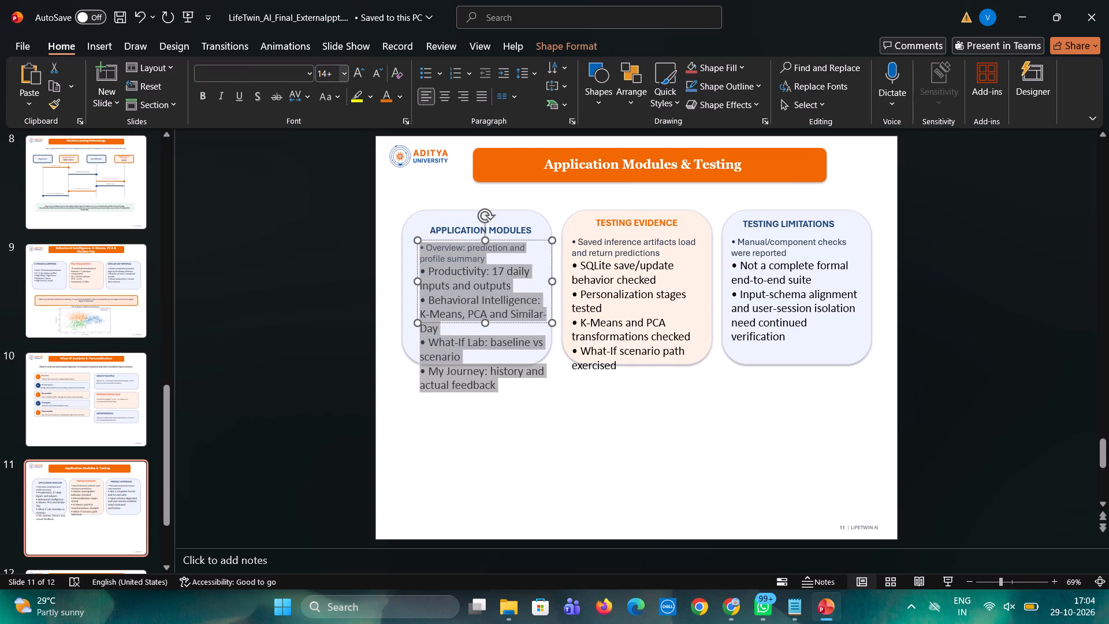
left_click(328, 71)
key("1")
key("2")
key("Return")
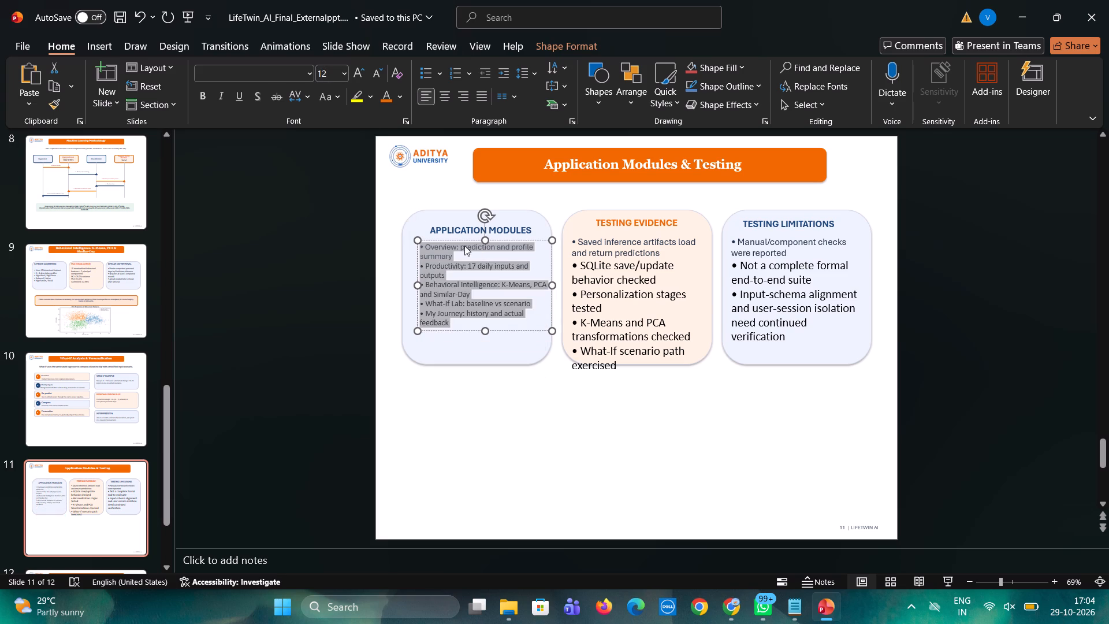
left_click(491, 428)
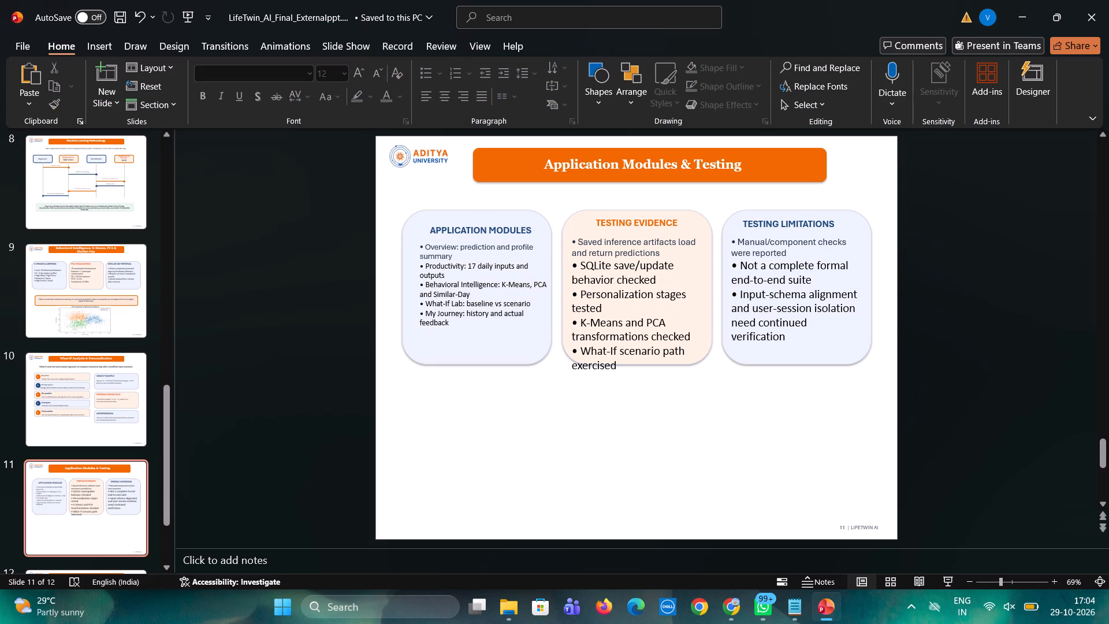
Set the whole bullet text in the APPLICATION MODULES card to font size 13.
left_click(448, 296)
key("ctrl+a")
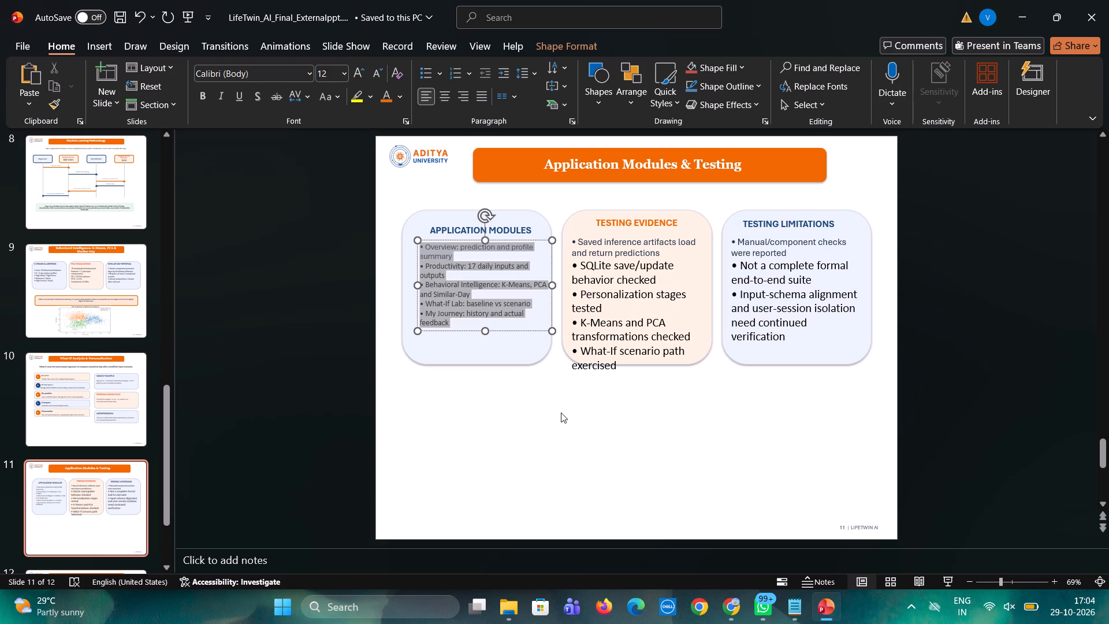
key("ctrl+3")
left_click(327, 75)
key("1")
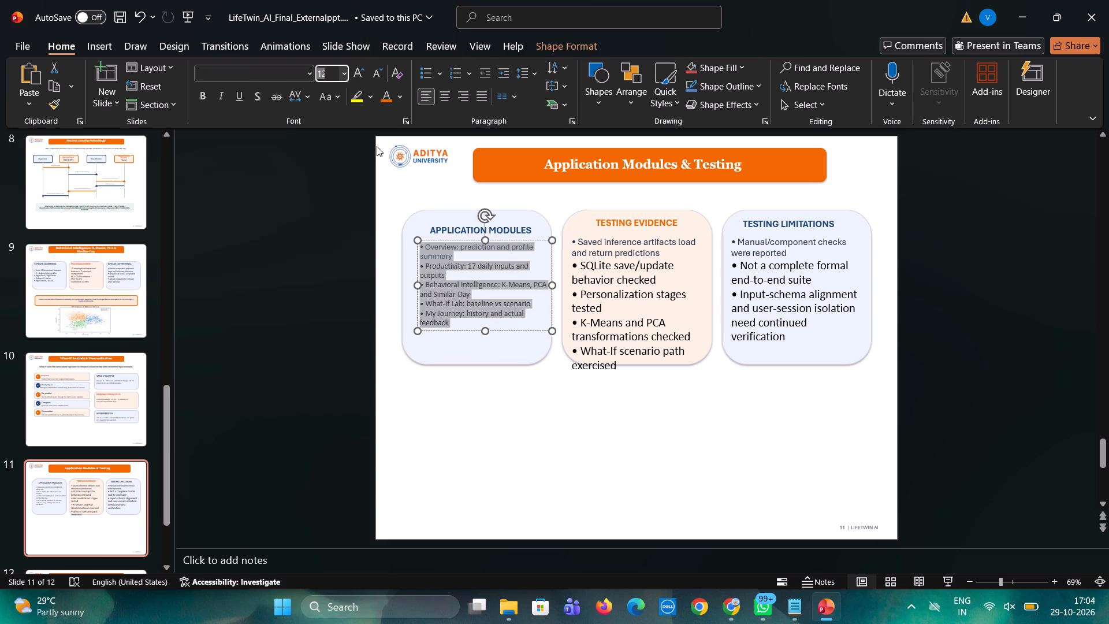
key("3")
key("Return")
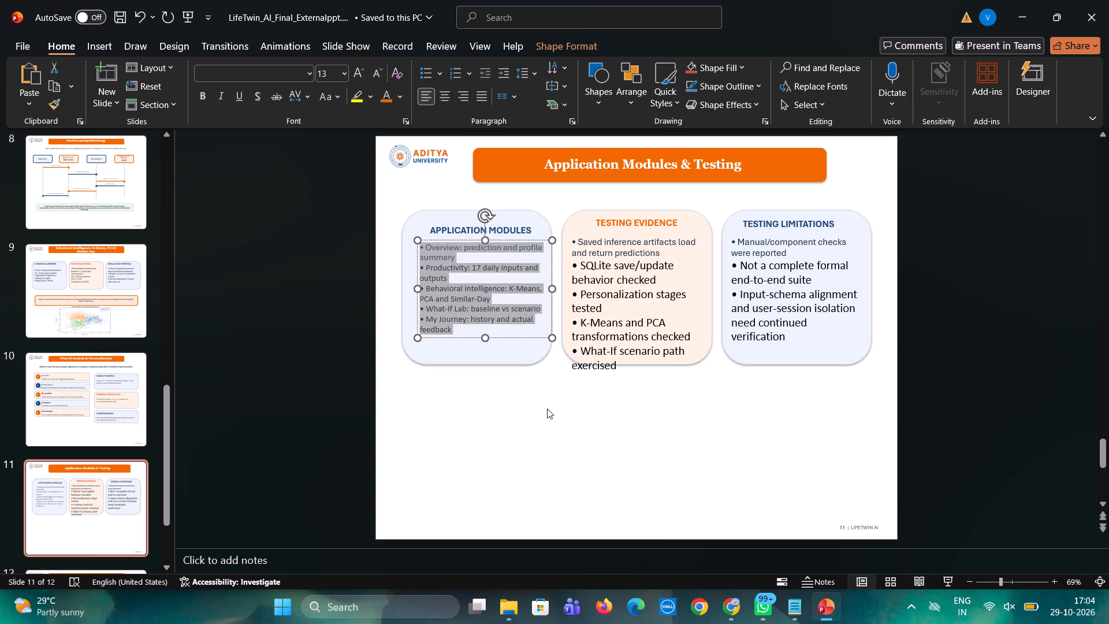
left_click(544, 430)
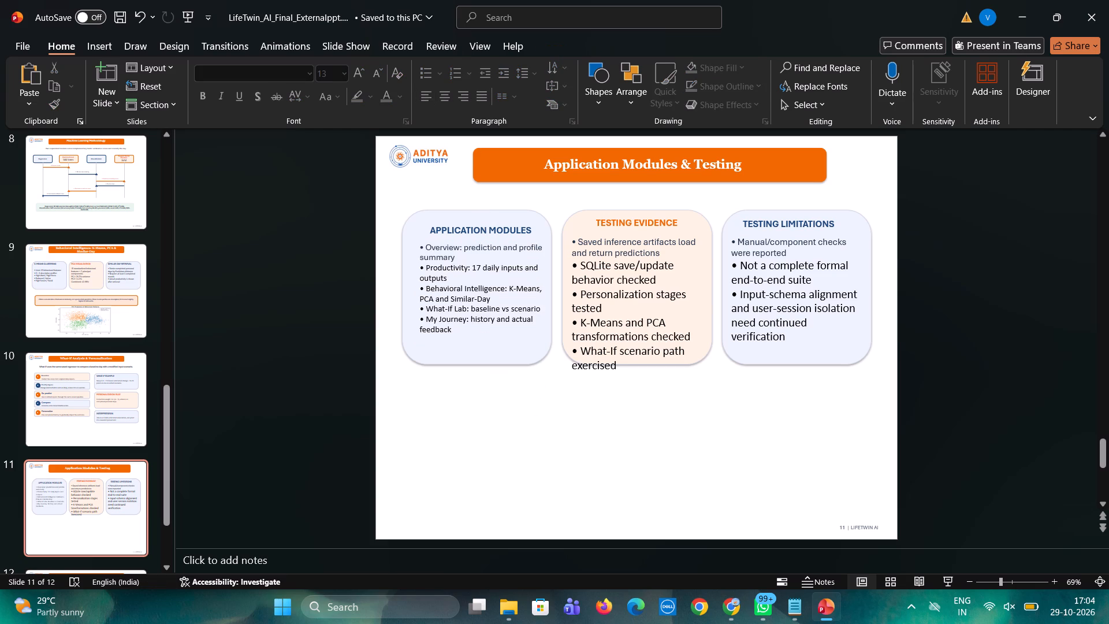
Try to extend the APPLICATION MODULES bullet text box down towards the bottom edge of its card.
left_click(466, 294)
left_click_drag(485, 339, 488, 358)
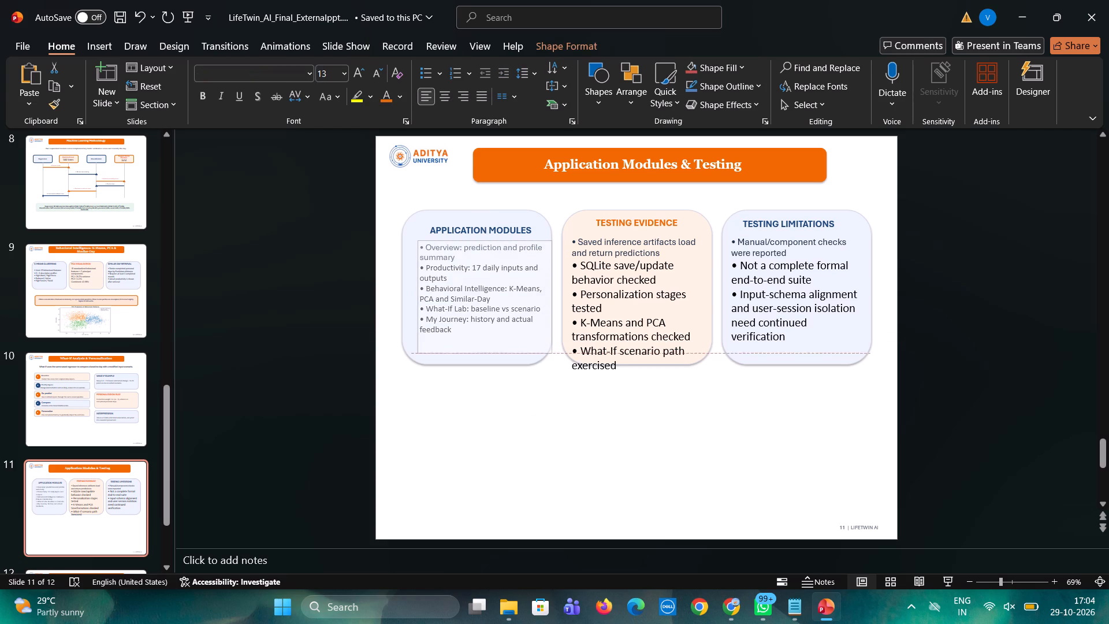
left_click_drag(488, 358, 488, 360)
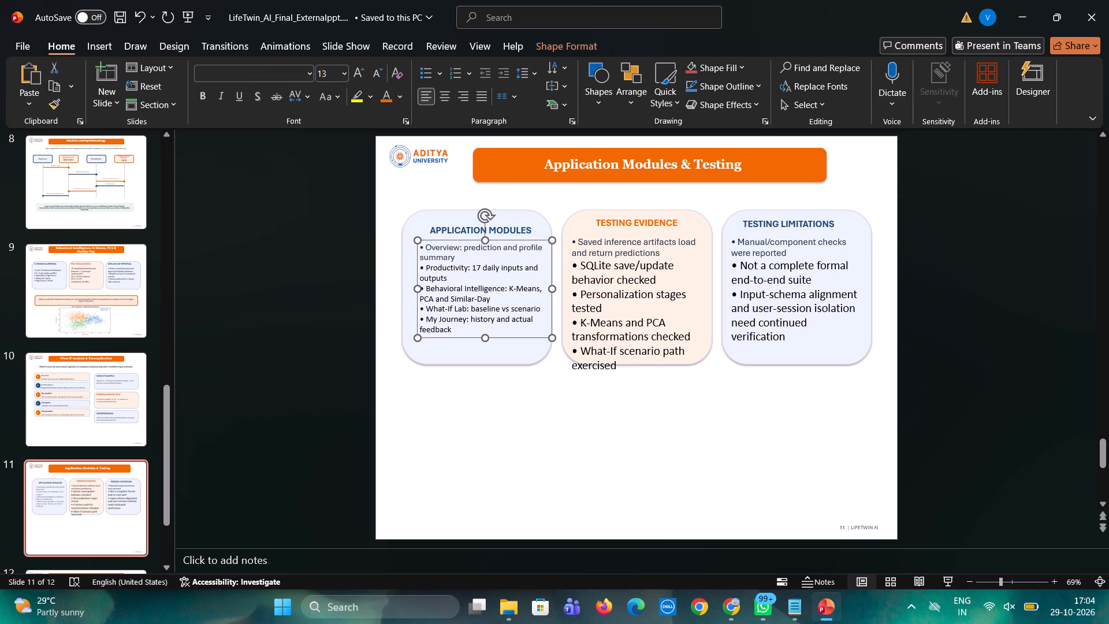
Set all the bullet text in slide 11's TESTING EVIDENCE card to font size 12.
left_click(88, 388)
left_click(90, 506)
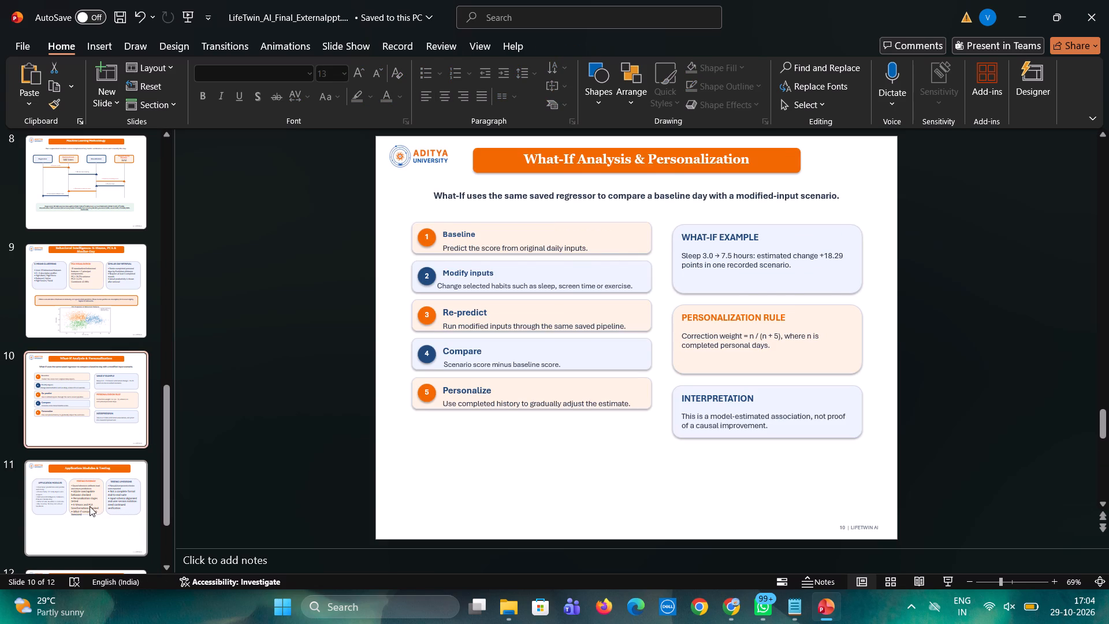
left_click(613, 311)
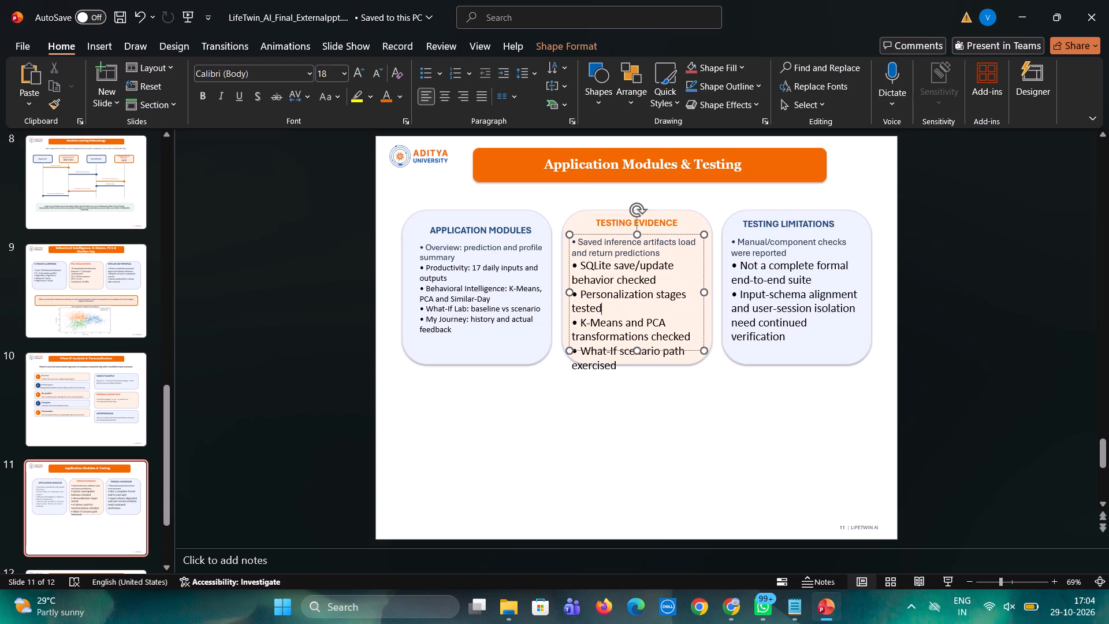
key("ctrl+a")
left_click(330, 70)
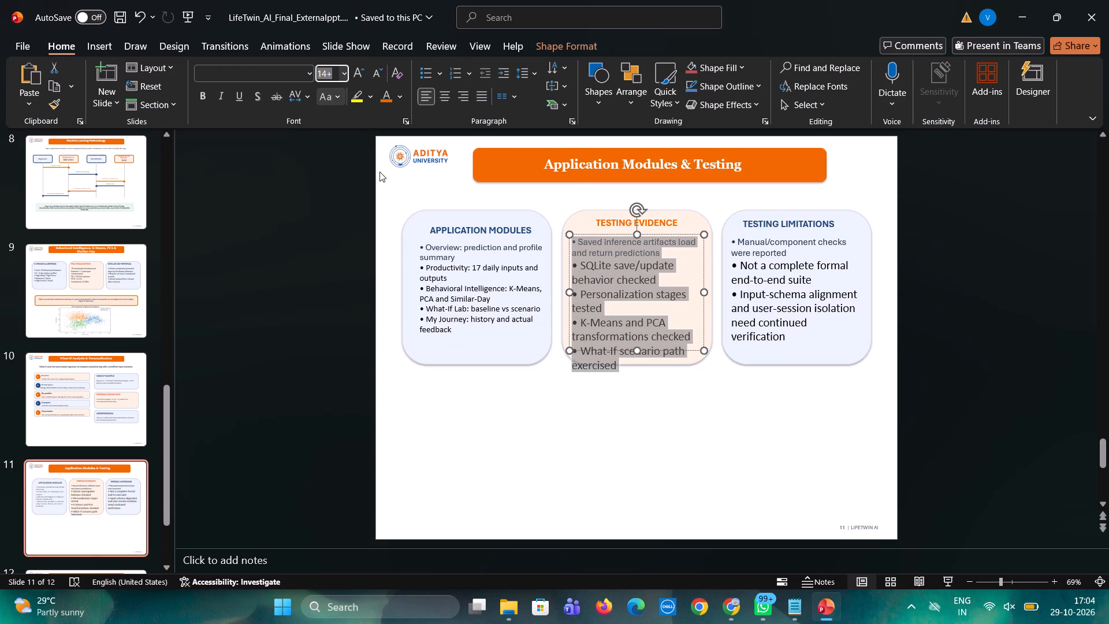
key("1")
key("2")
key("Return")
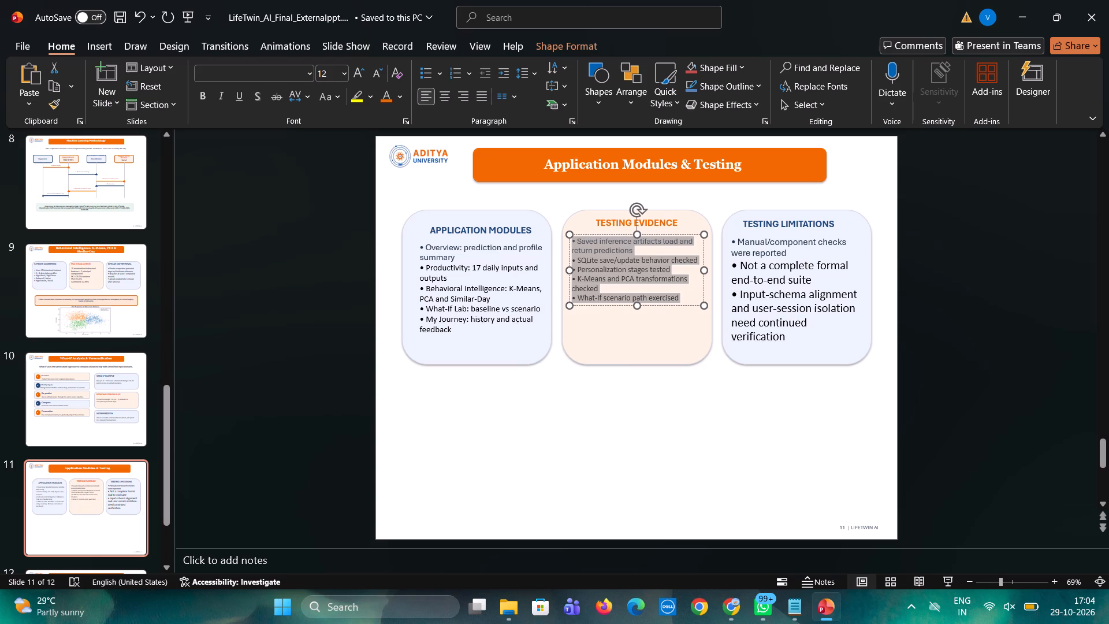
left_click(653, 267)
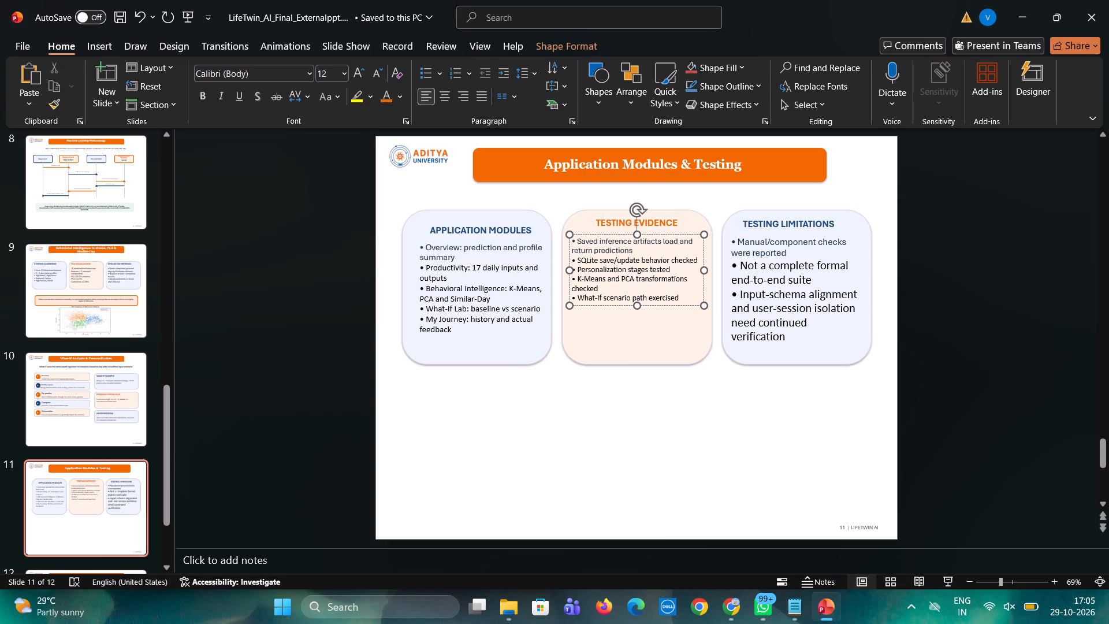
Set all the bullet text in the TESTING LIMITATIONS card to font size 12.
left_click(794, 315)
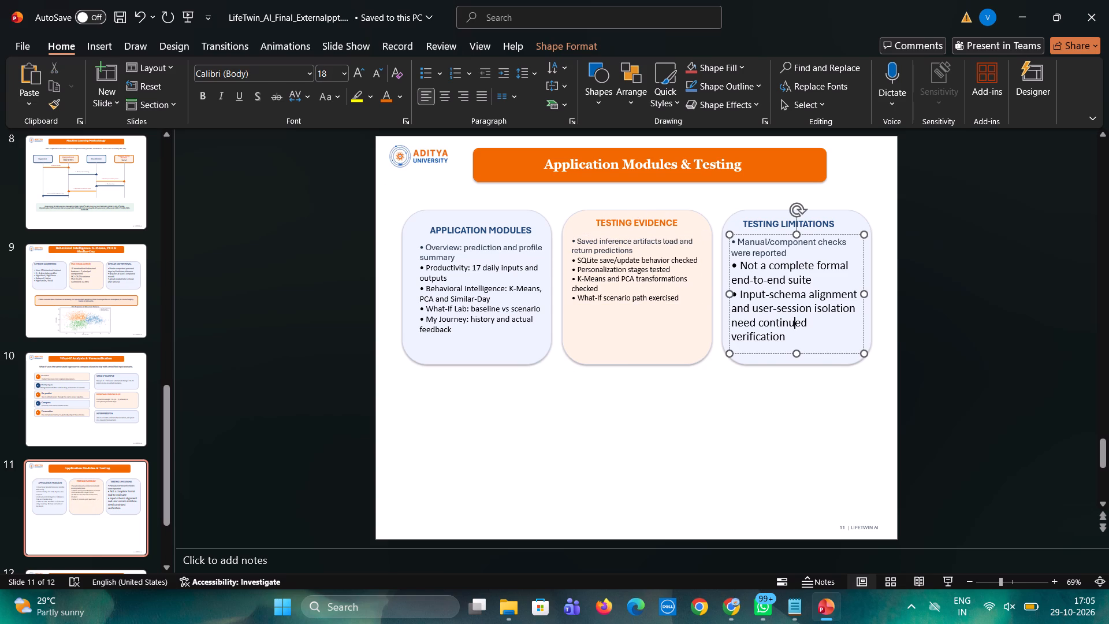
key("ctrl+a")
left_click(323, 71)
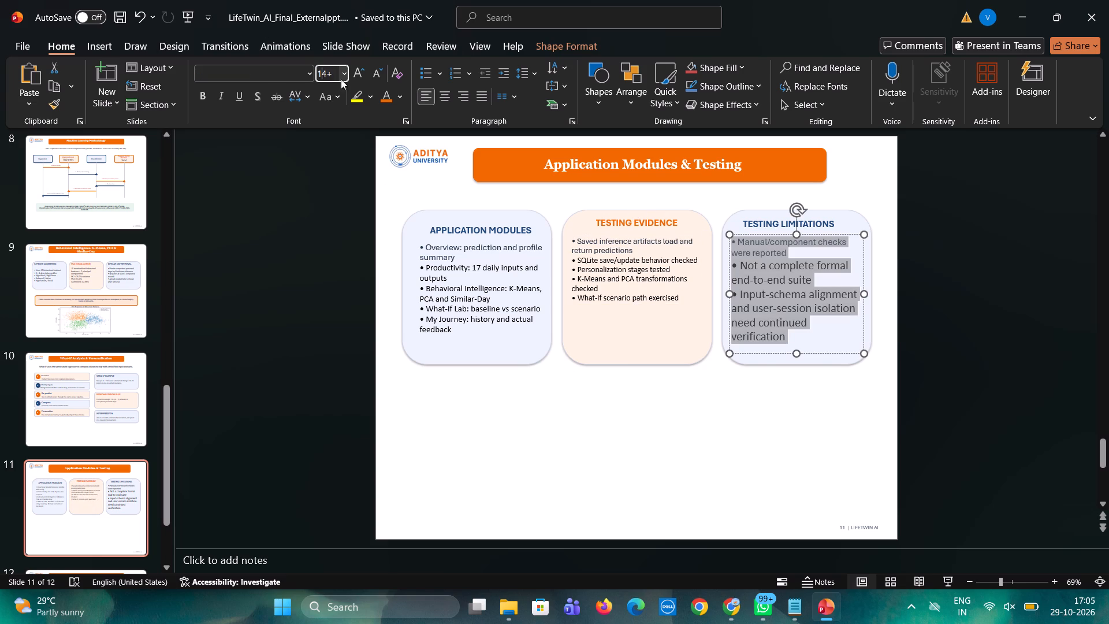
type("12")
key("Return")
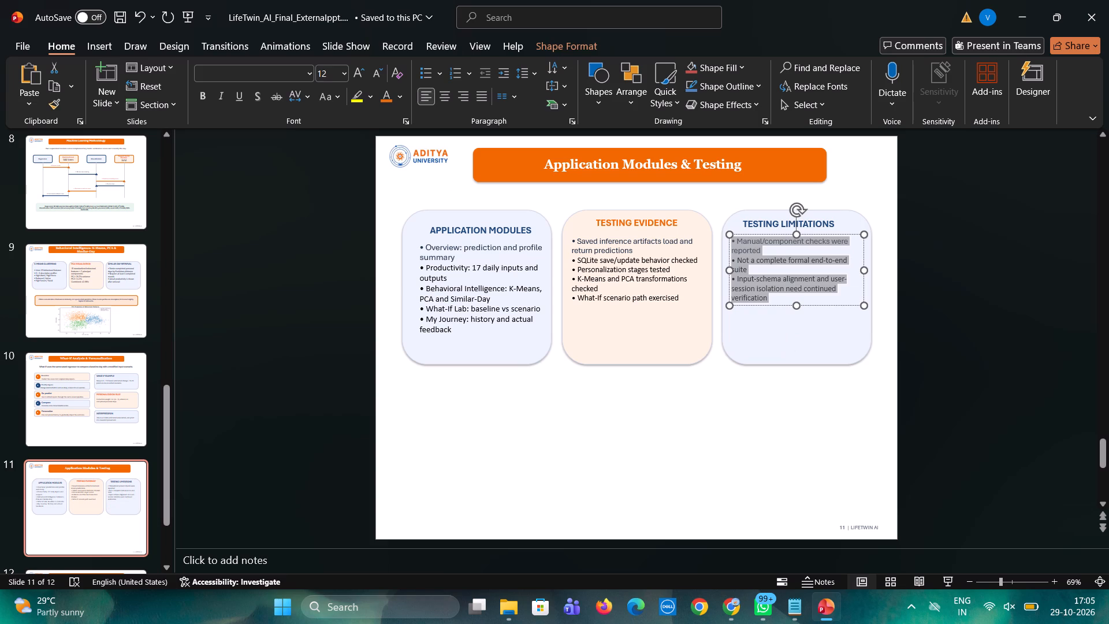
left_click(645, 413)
Enlarge the whole bullet text in the APPLICATION MODULES card to font size 14.
left_click(519, 297)
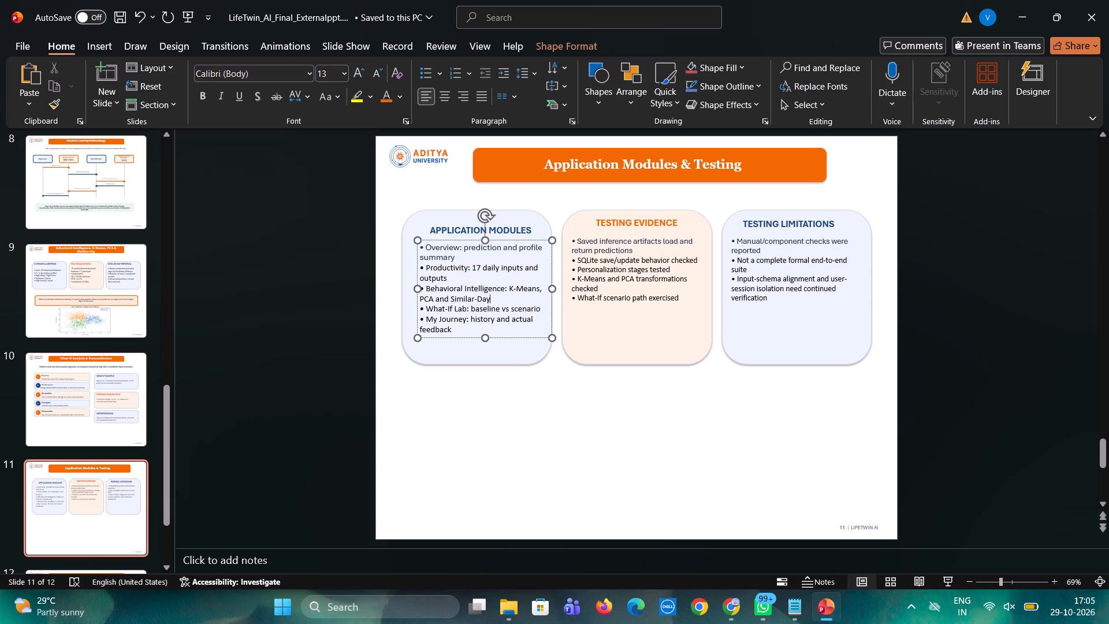
left_click(499, 319)
key("ctrl+a")
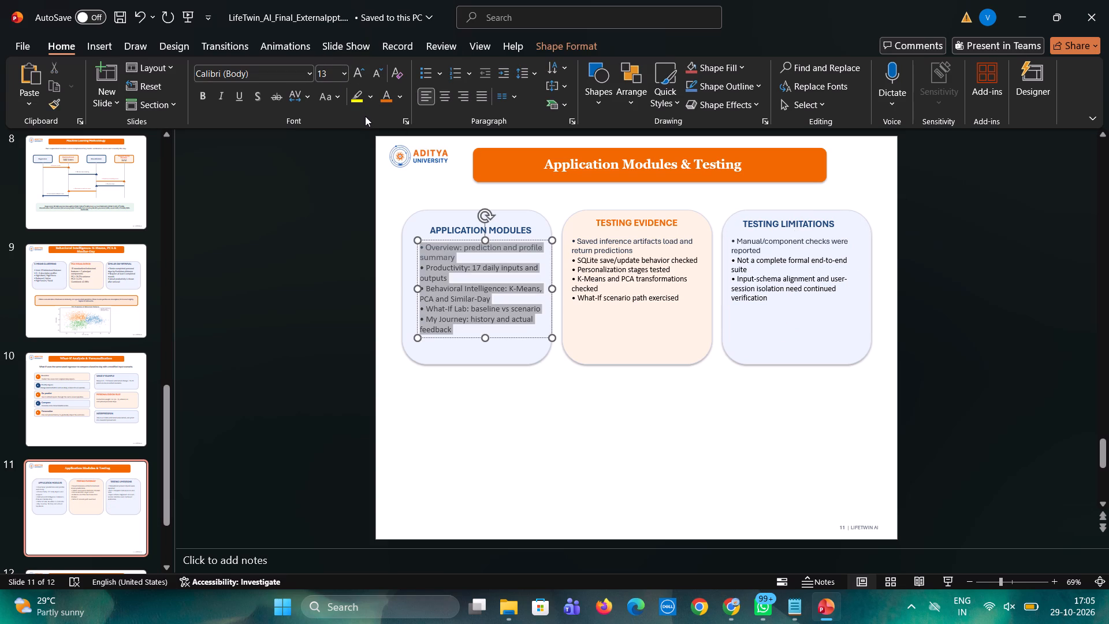
left_click(358, 72)
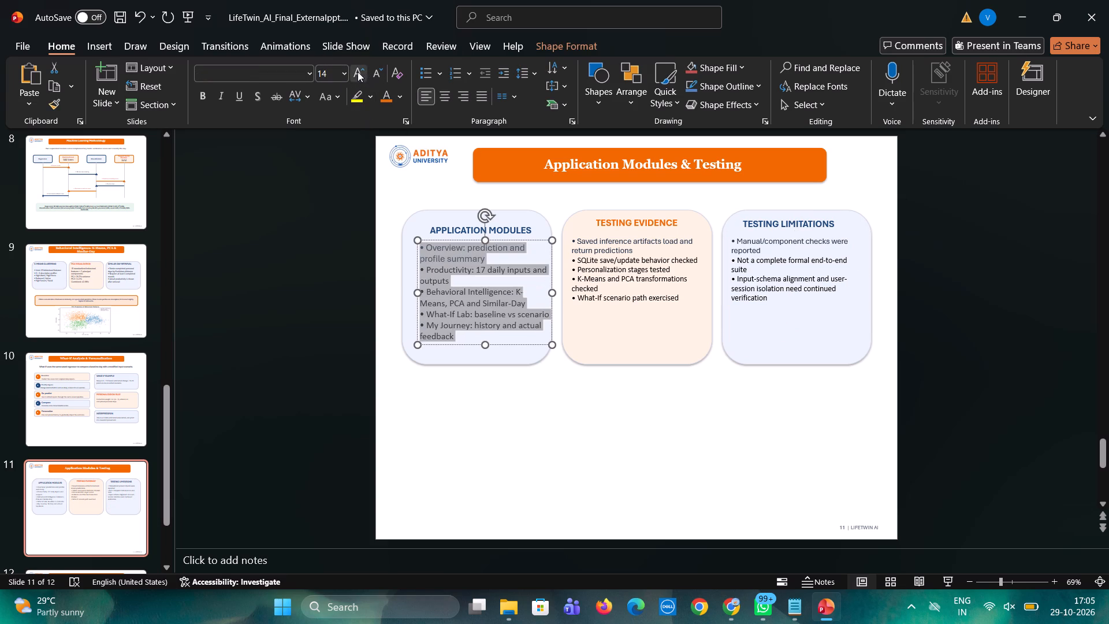
left_click(487, 388)
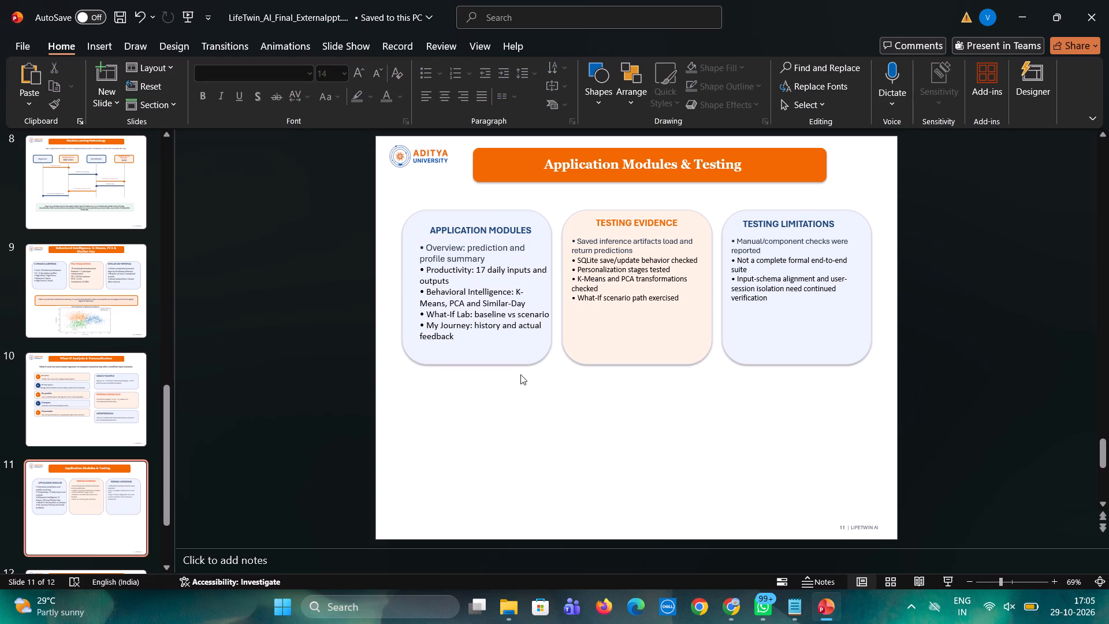
Enlarge the whole bullet text in the TESTING EVIDENCE card to font size 14.
left_click(649, 302)
key("ctrl+a")
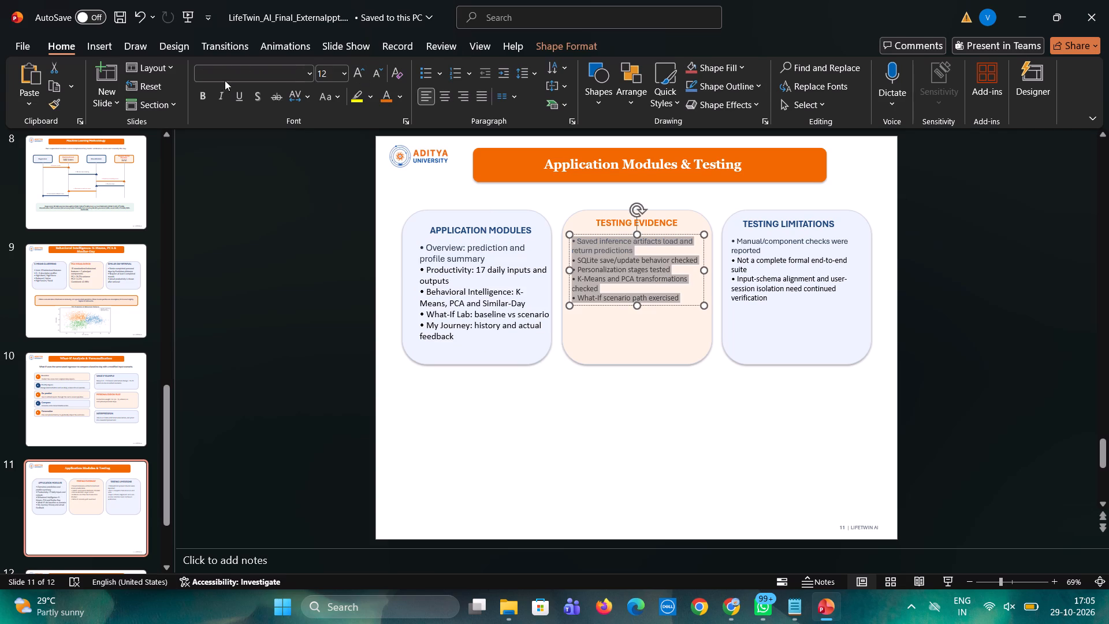
double_click(355, 70)
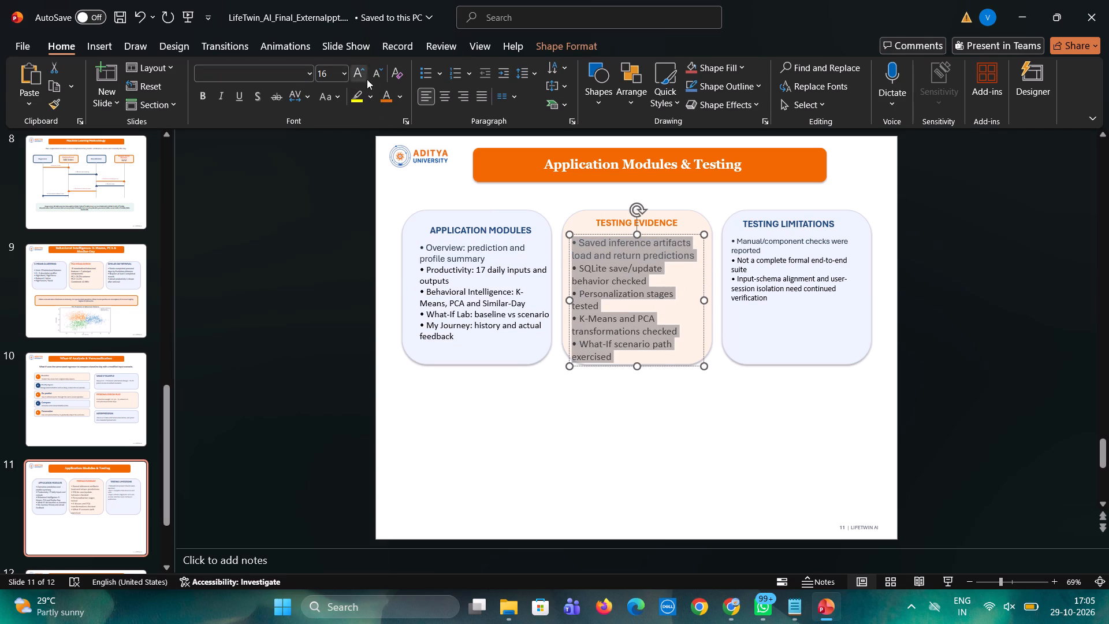
left_click(378, 73)
left_click(628, 457)
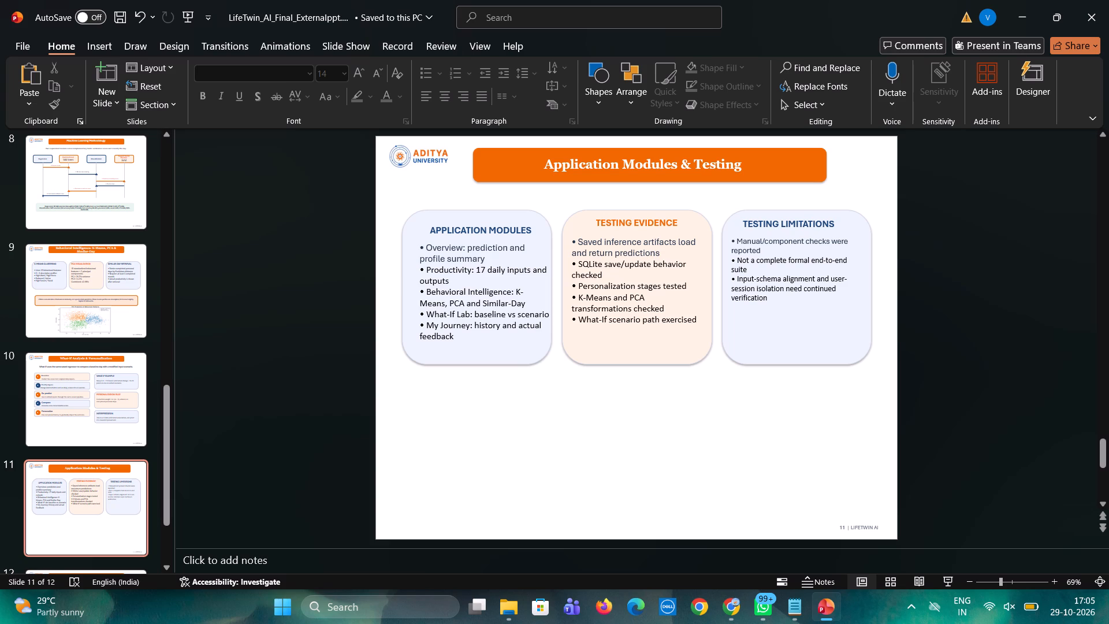
Enlarge the whole bullet text in slide 11's TESTING LIMITATIONS card to about font size 14.
left_click(768, 292)
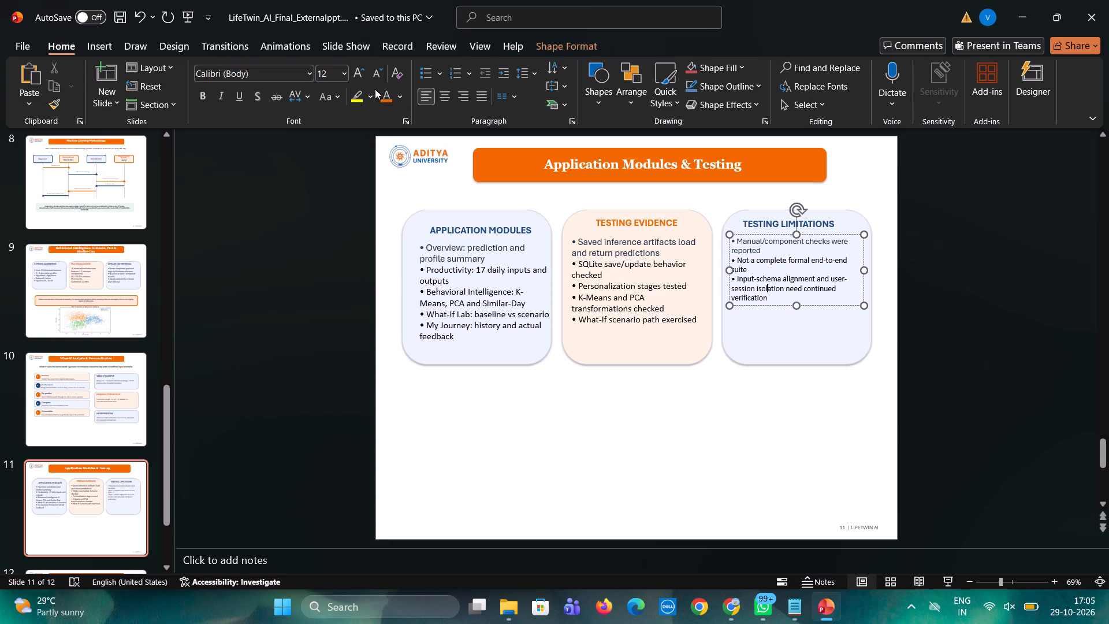
left_click(357, 75)
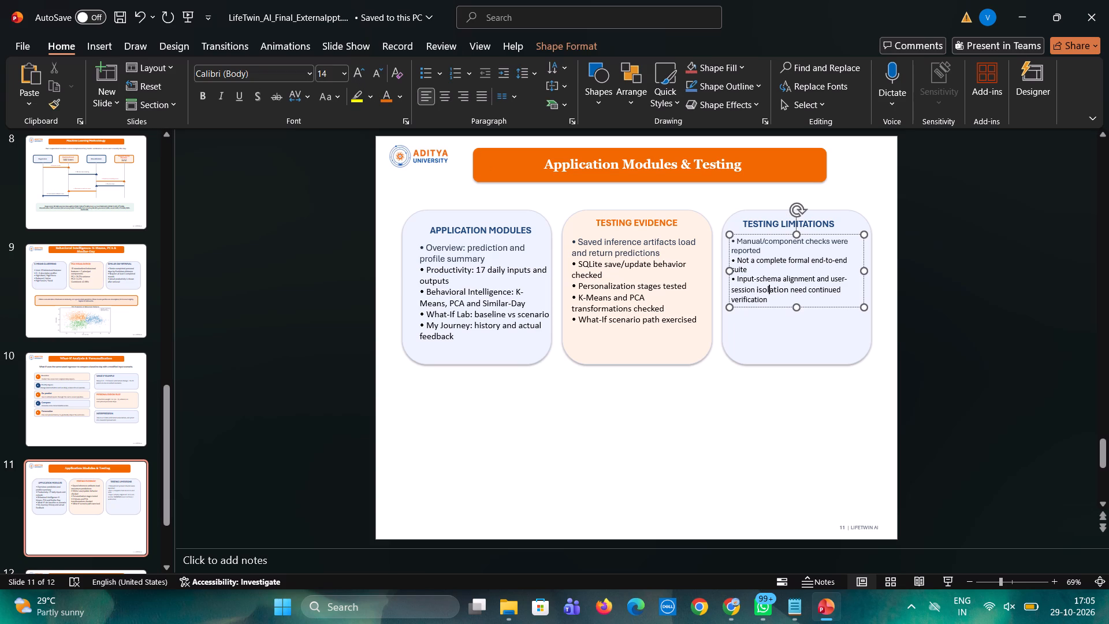
left_click(817, 255)
key("ctrl+a")
left_click(356, 73)
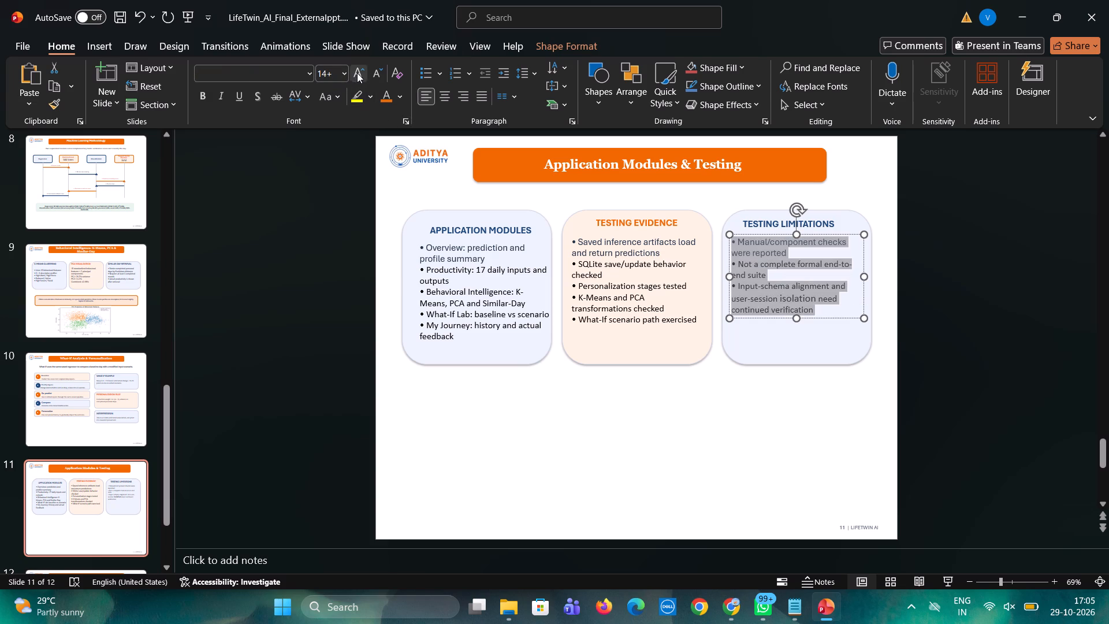
left_click(773, 441)
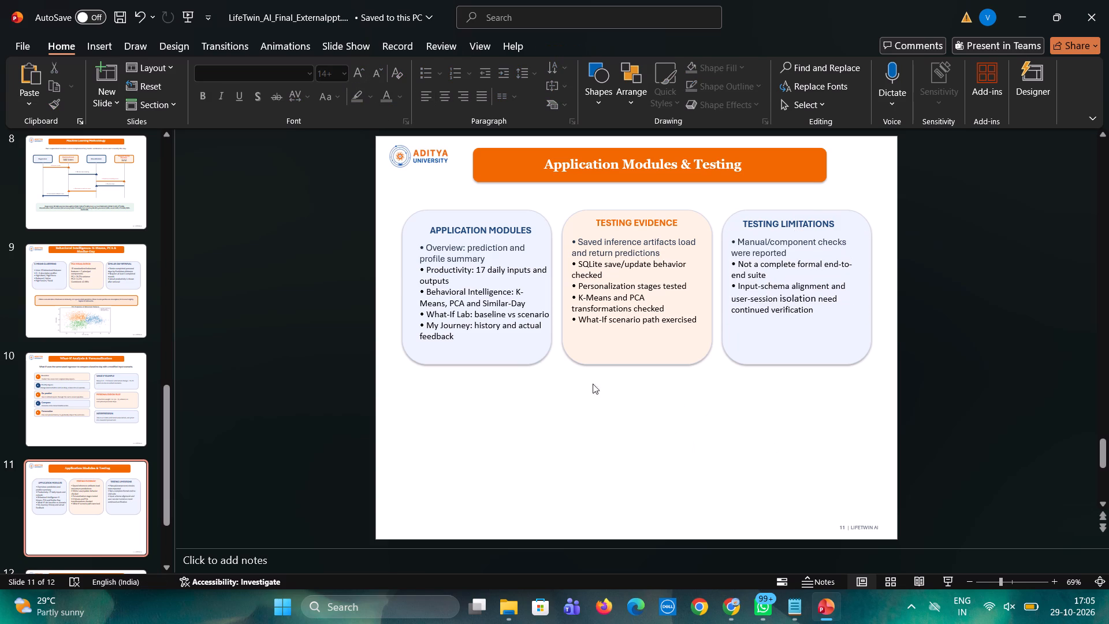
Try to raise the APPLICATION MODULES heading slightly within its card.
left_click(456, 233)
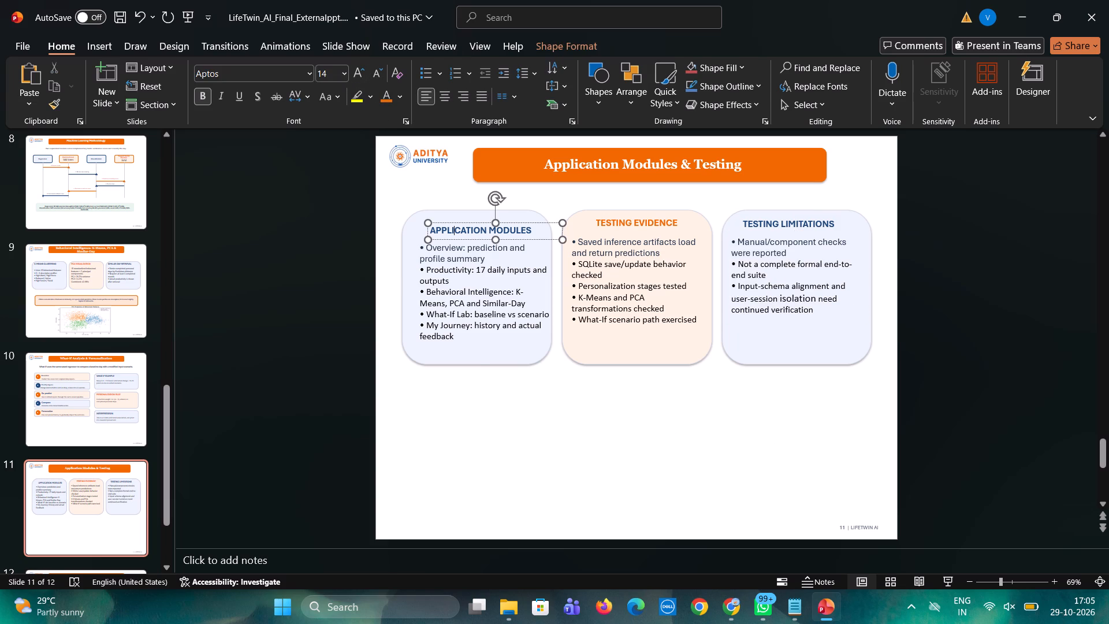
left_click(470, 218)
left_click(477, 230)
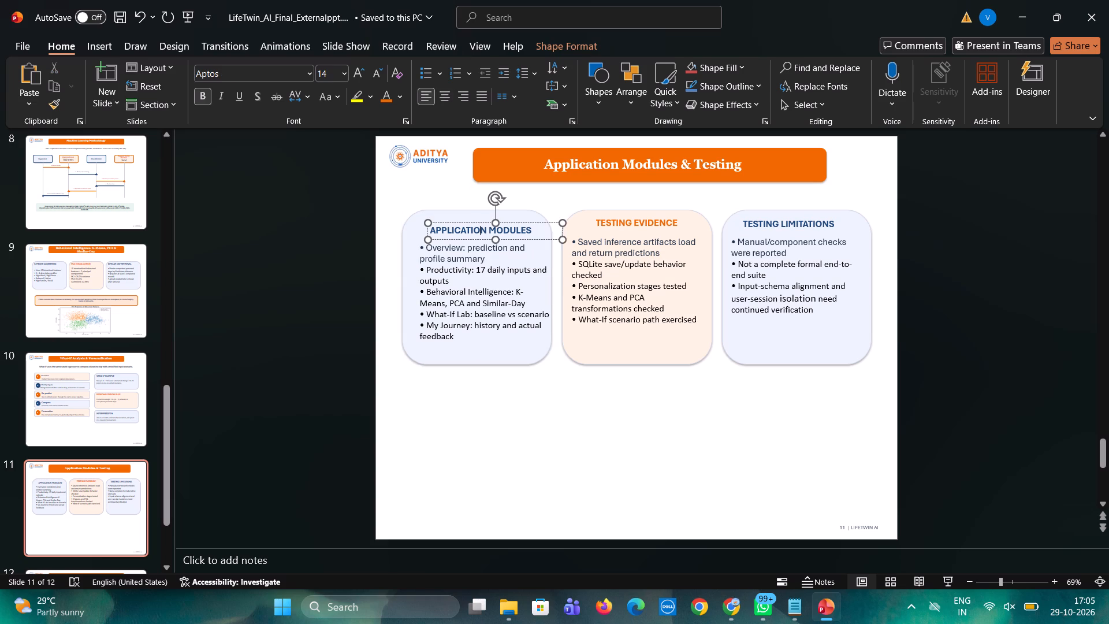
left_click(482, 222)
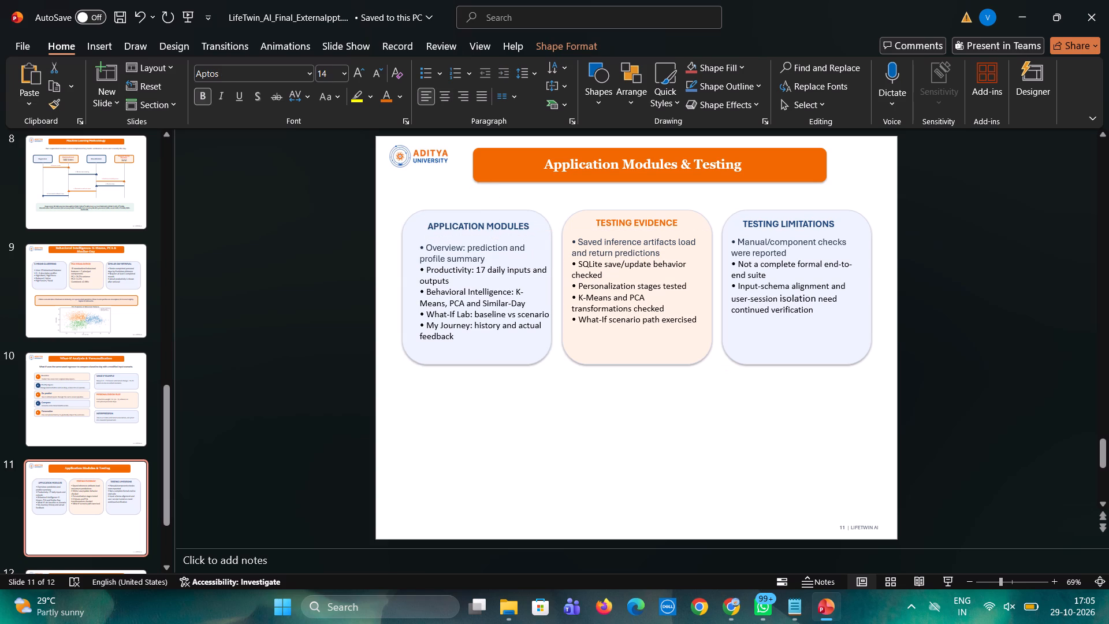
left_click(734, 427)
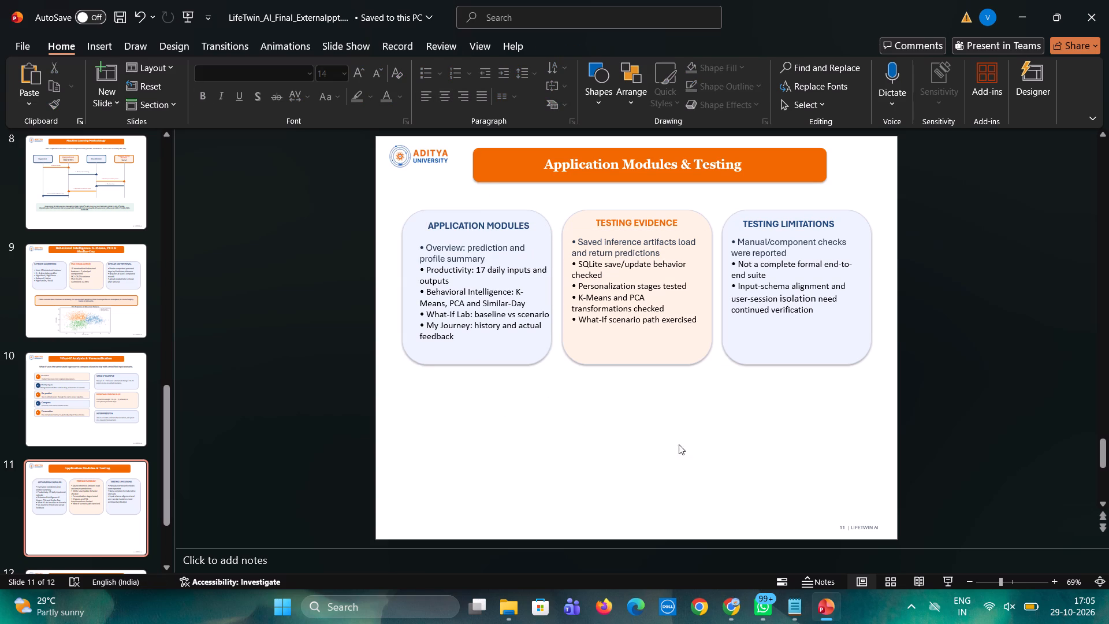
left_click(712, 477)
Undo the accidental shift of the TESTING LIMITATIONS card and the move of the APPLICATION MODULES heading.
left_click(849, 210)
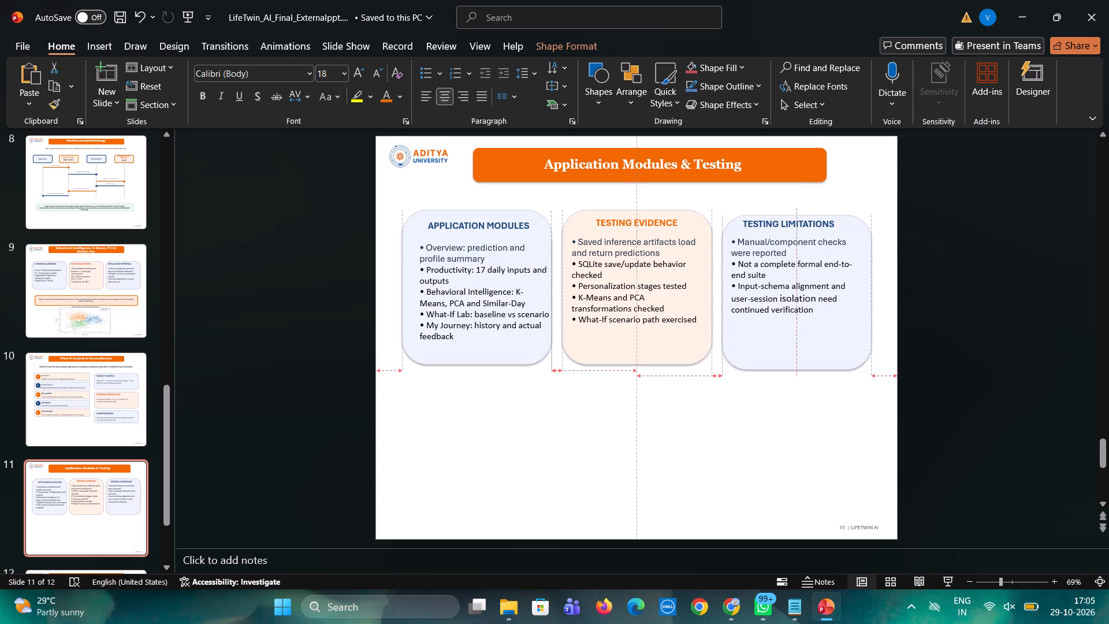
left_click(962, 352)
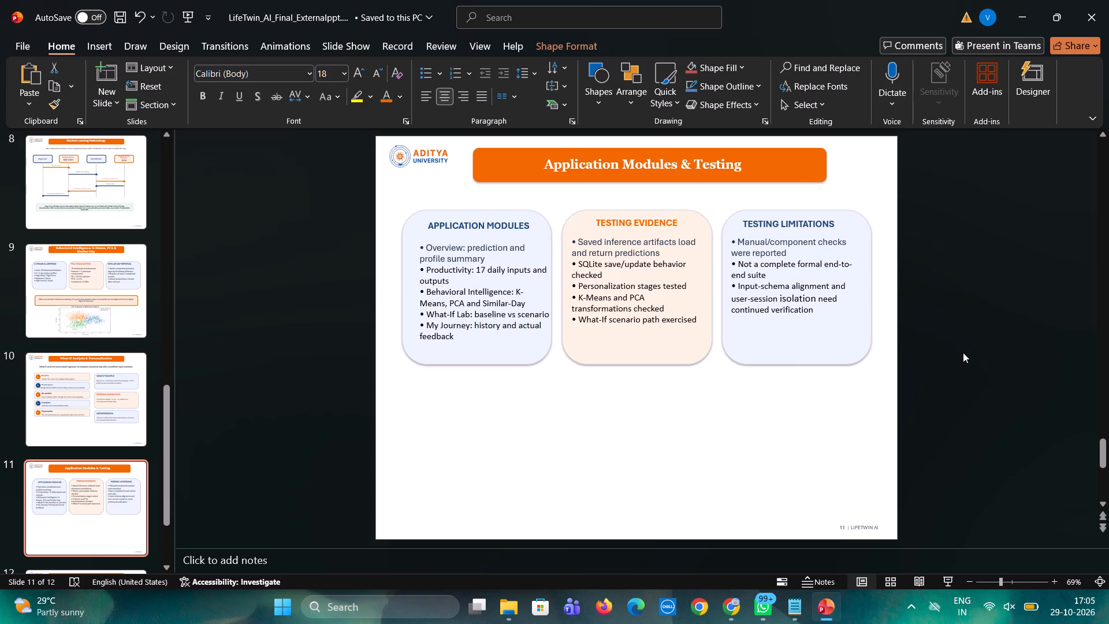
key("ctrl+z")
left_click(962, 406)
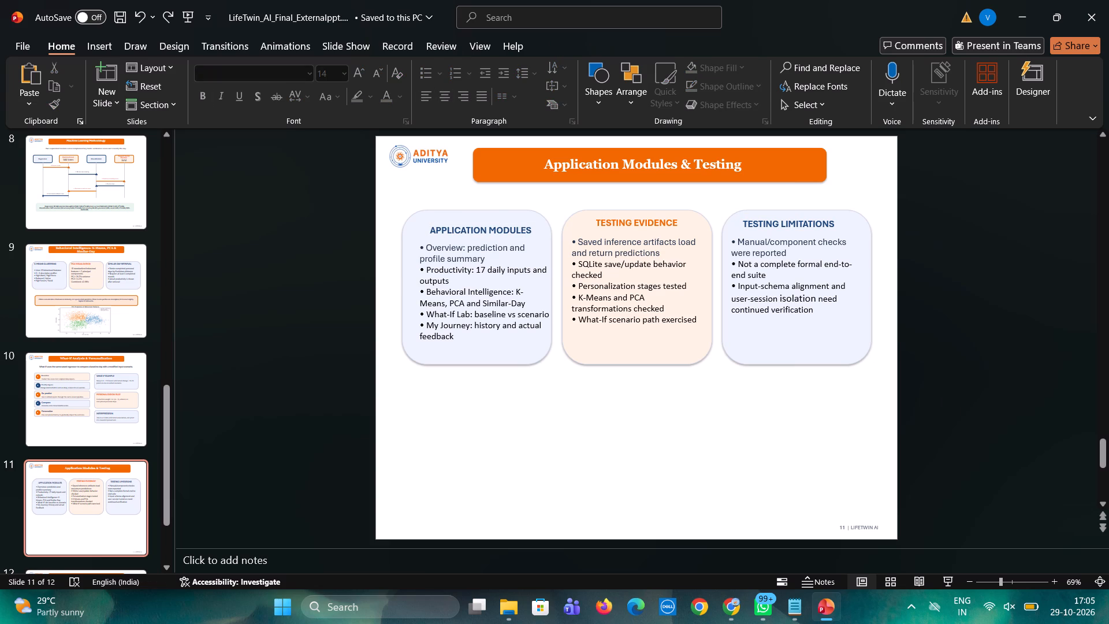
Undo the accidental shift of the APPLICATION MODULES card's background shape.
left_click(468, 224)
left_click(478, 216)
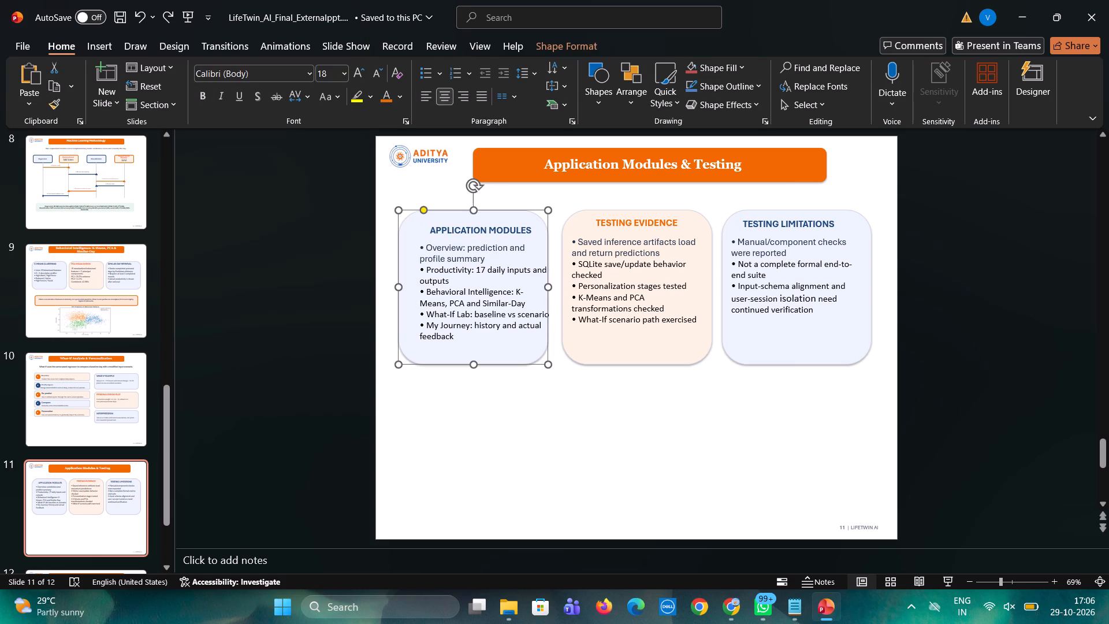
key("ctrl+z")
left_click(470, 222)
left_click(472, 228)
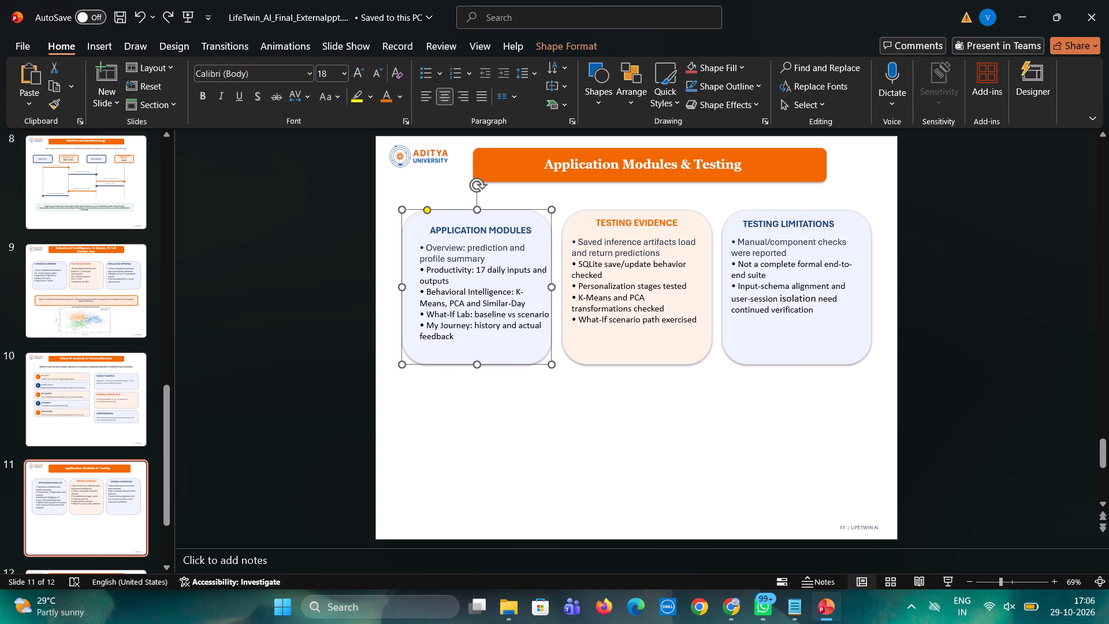
Move the APPLICATION MODULES heading up slightly so it lines up with the TESTING LIMITATIONS heading.
left_click(468, 219)
left_click(468, 225)
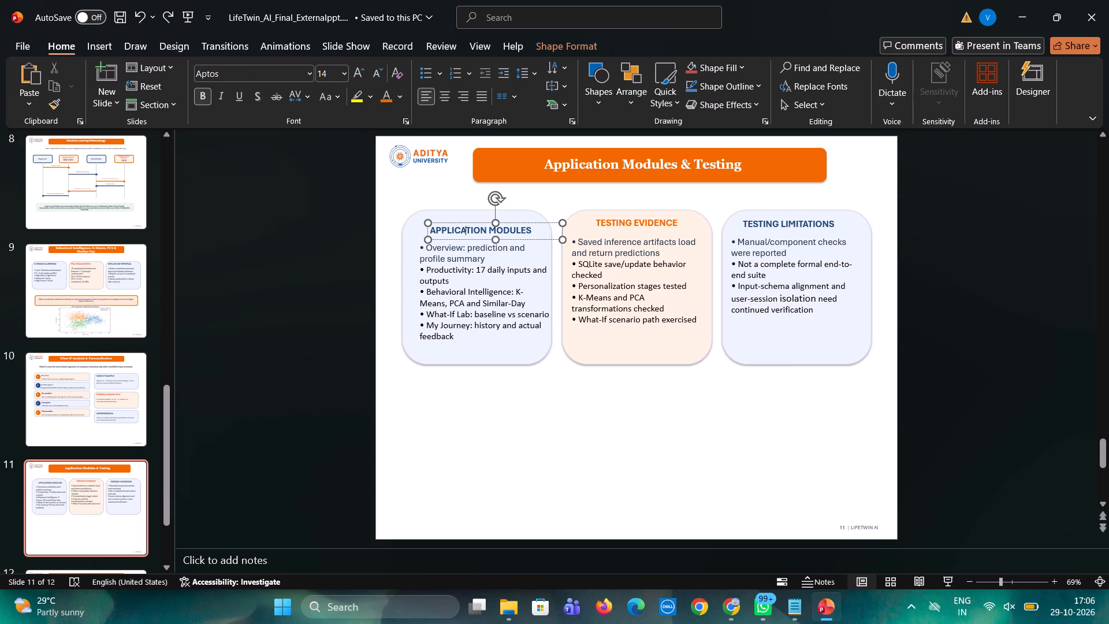
left_click_drag(449, 223, 447, 219)
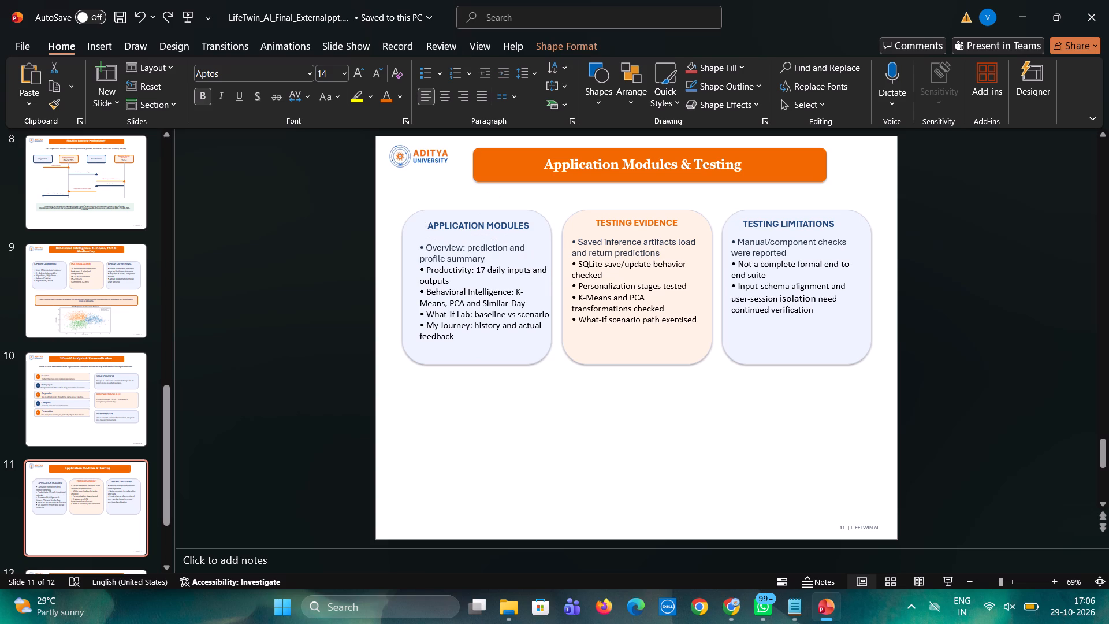
left_click_drag(447, 219, 447, 217)
left_click(806, 445)
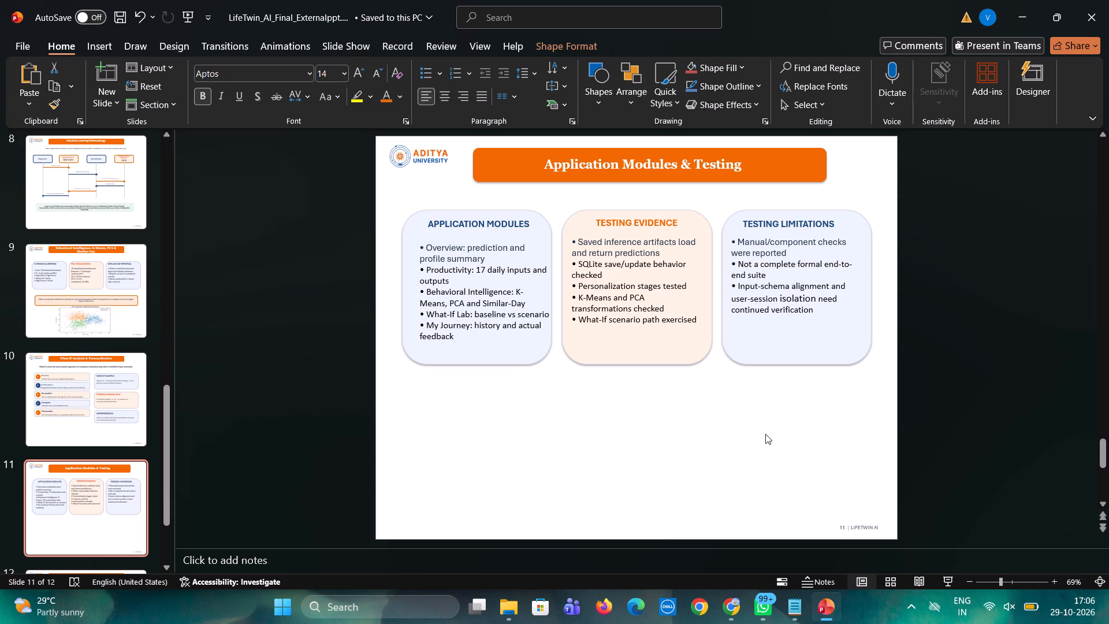
On slide 12, set the description text of the Real-world validation card to font size 11.
key("Down")
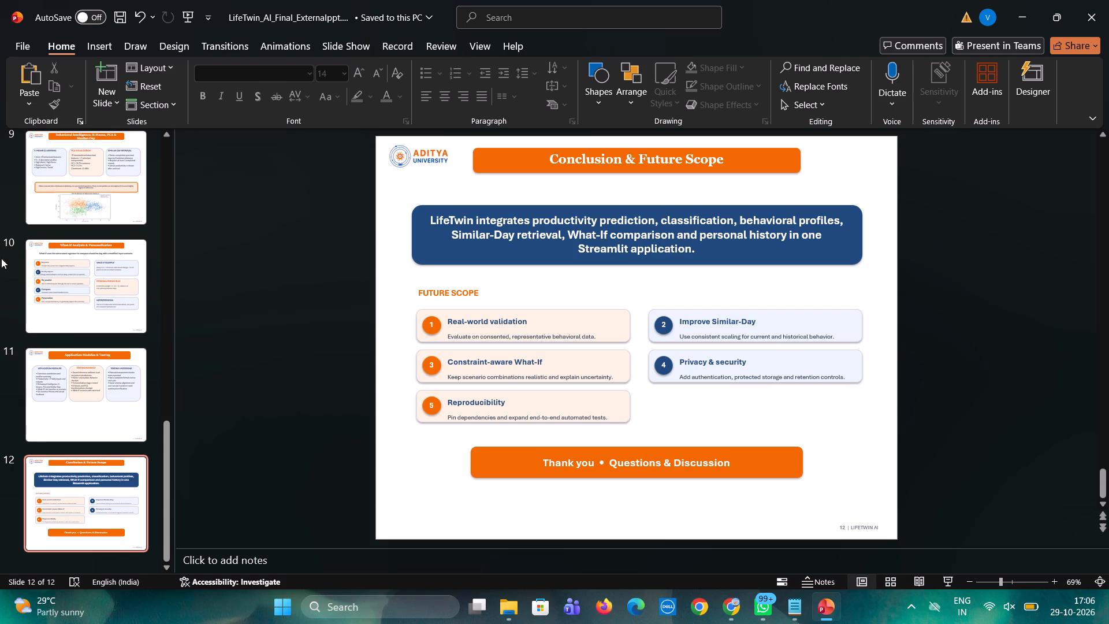
left_click(601, 336)
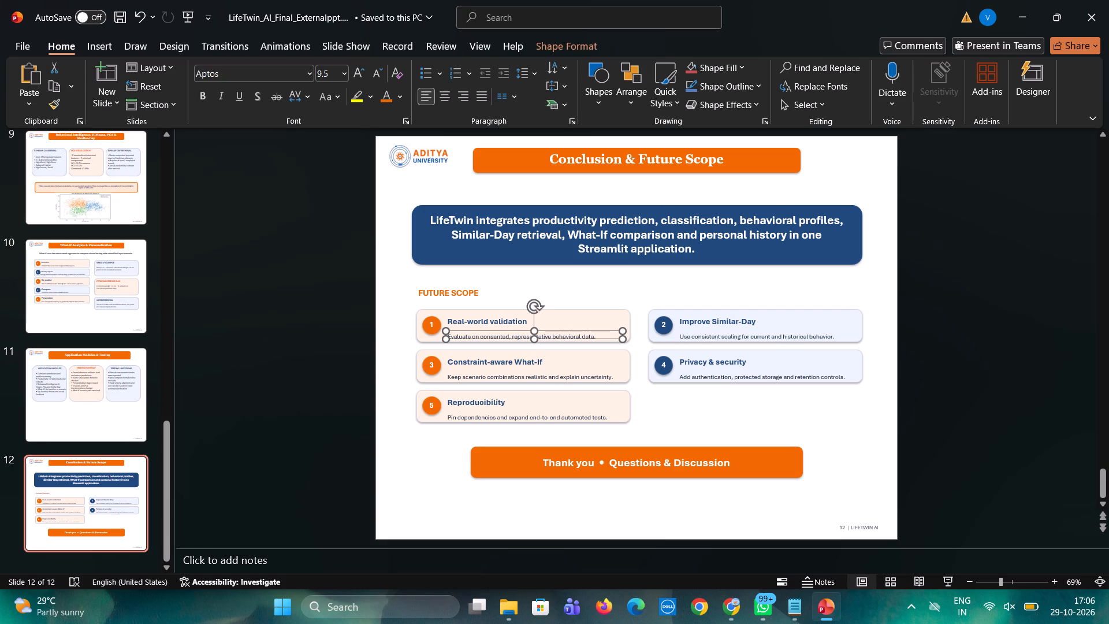
key("ctrl+a")
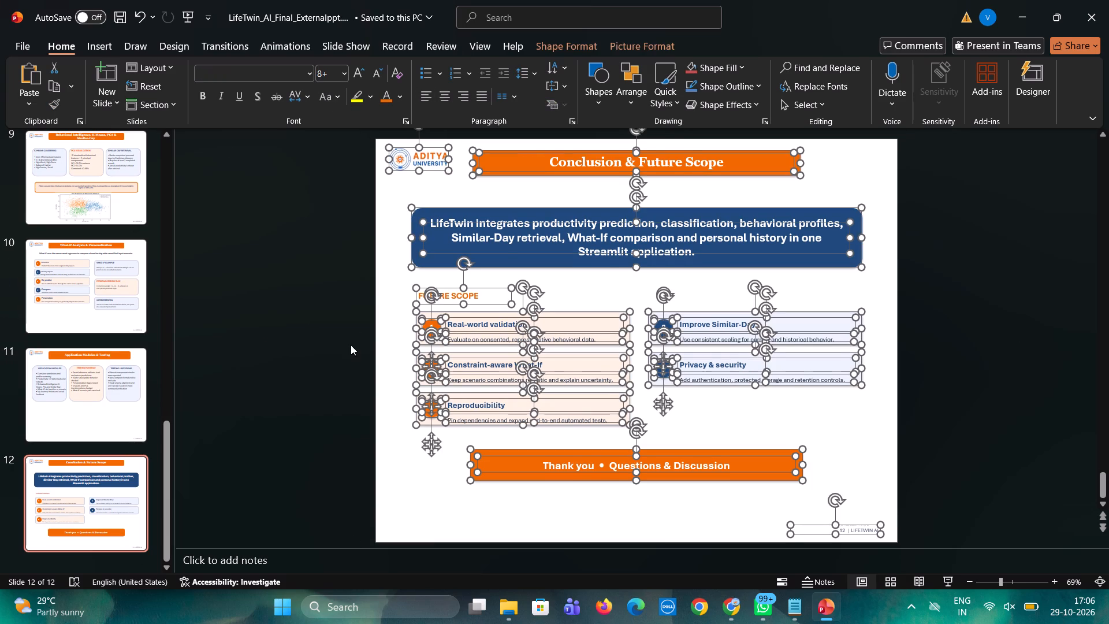
left_click(271, 390)
left_click(536, 335)
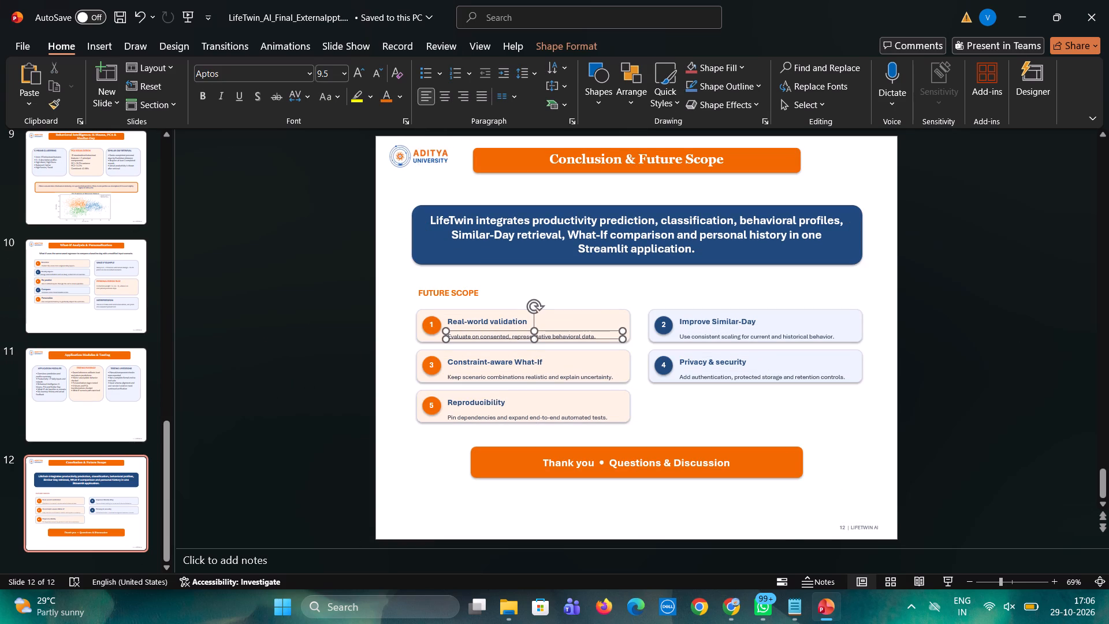
key("ctrl+a")
left_click(359, 69)
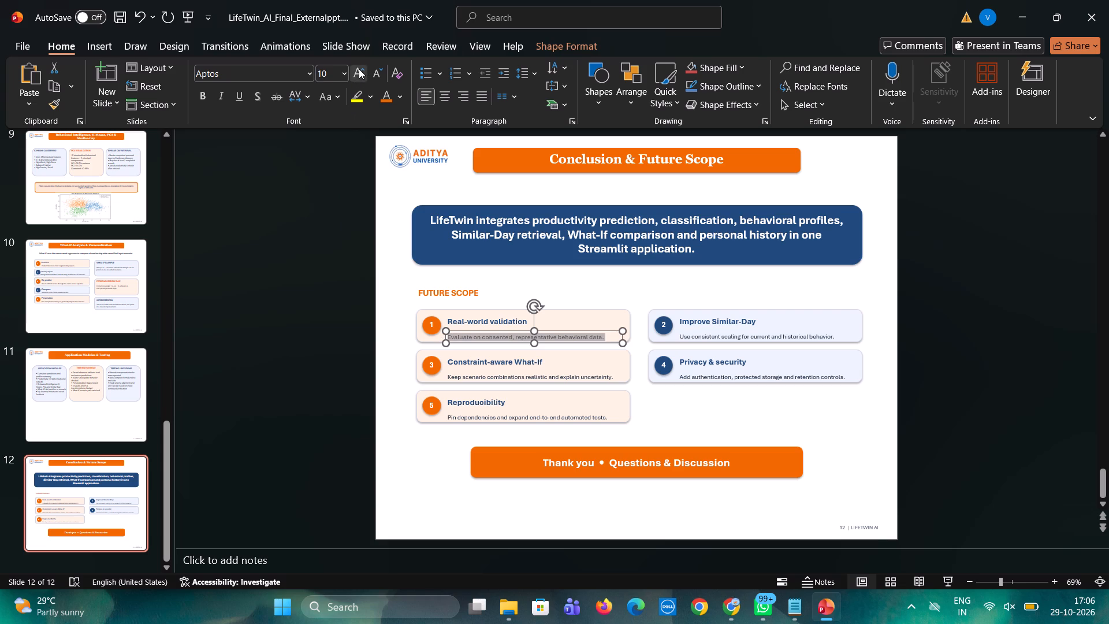
left_click(360, 71)
left_click(360, 71)
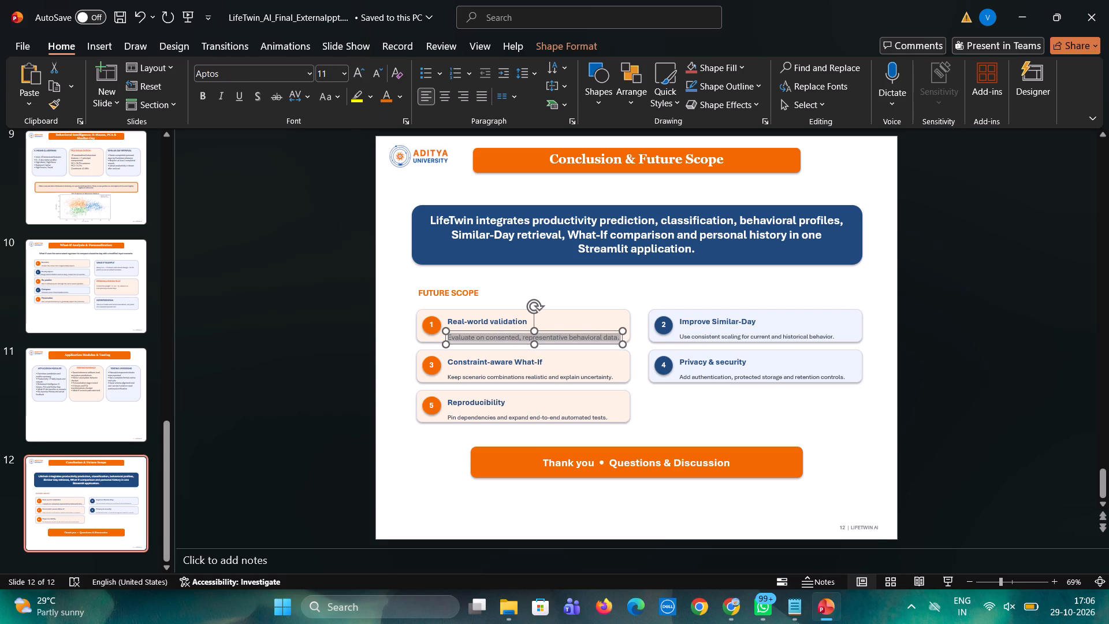
Enlarge the Real-world validation, Constraint-aware What-If and Reproducibility card headings to font size 14.
left_click(502, 318)
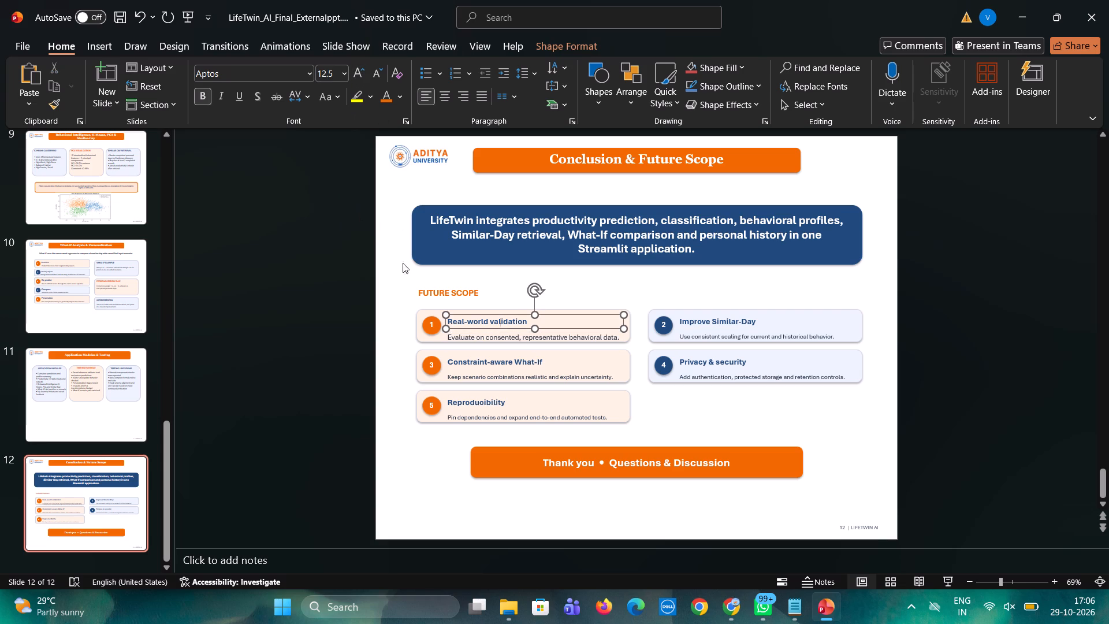
key("ctrl+a")
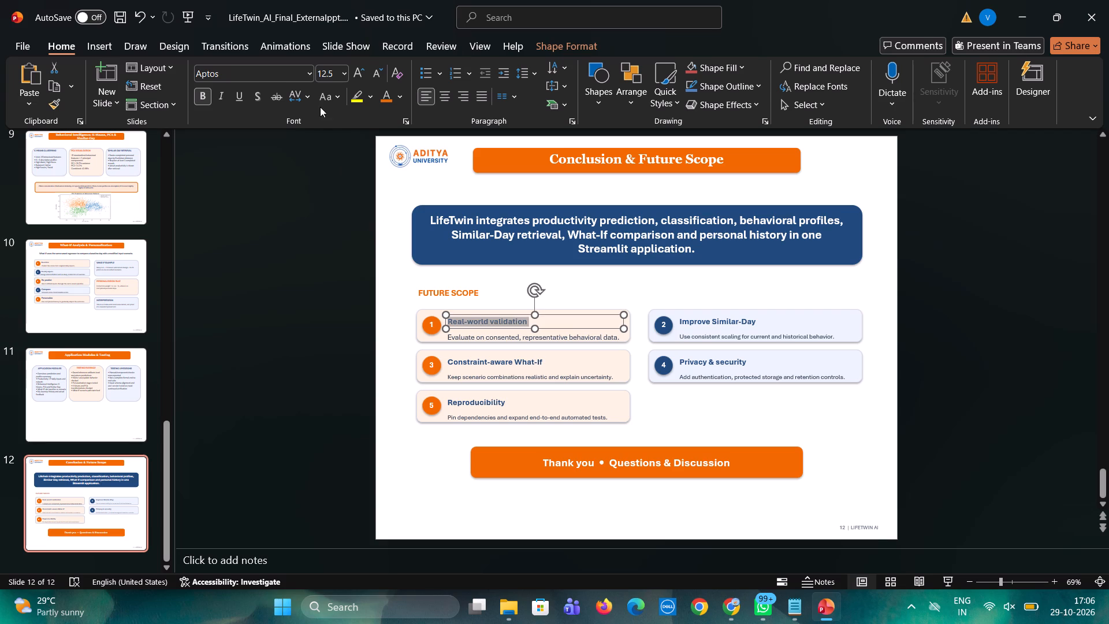
left_click(356, 73)
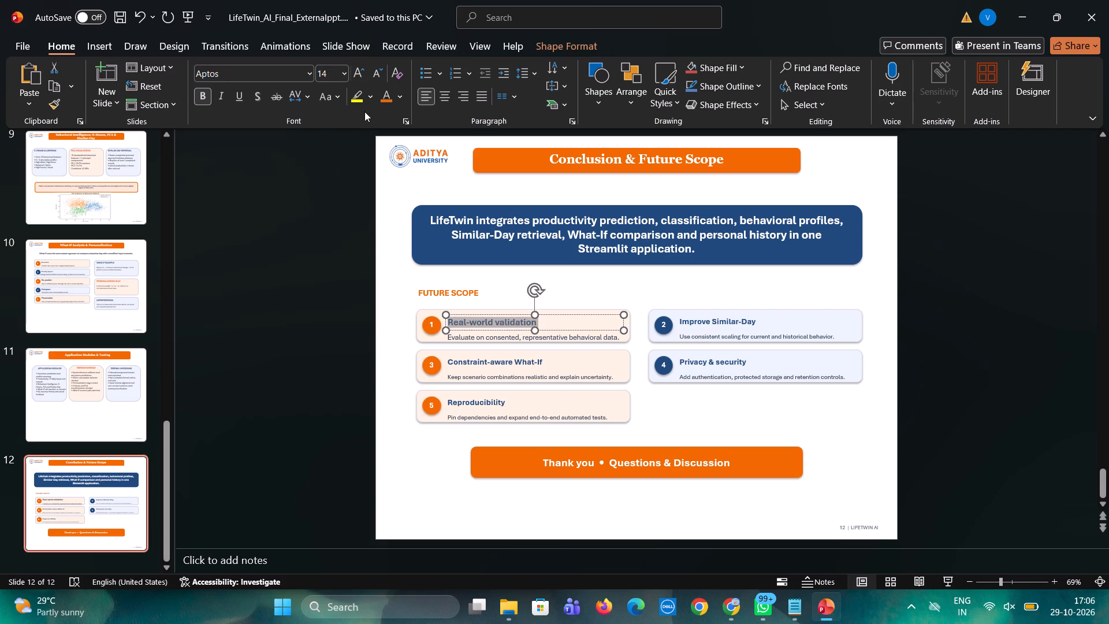
left_click(499, 365)
key("ctrl+a")
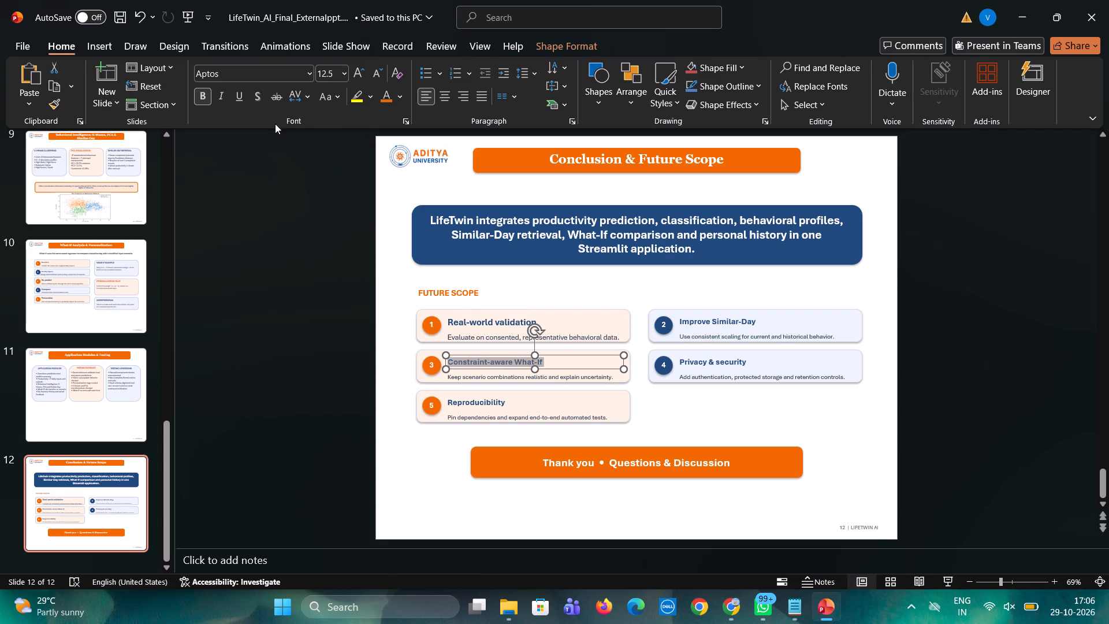
left_click(351, 74)
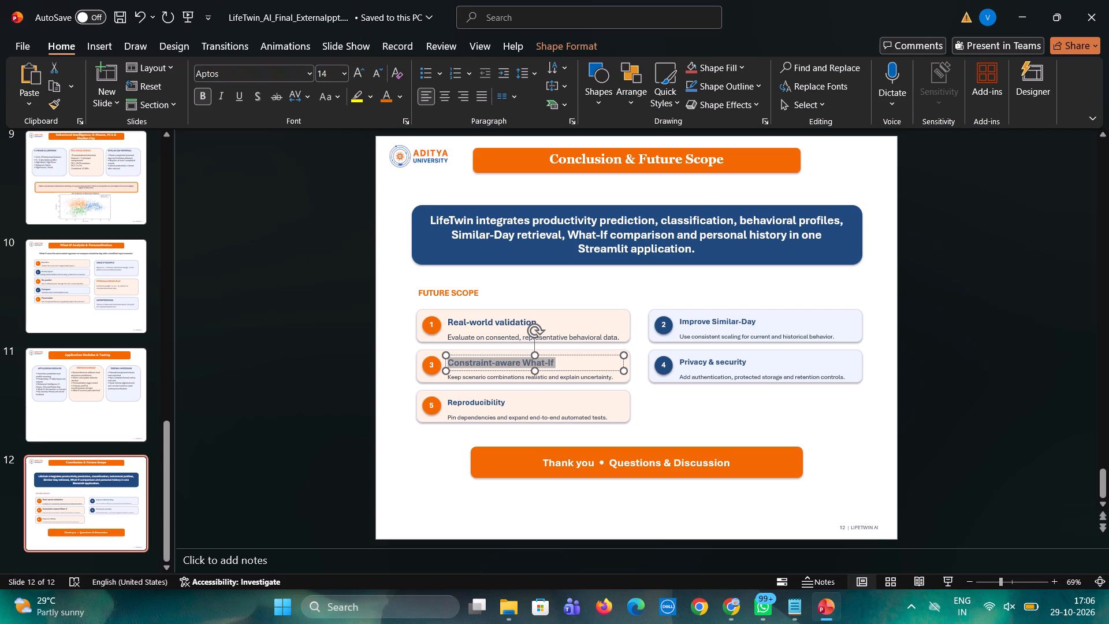
left_click(503, 402)
key("ctrl+a")
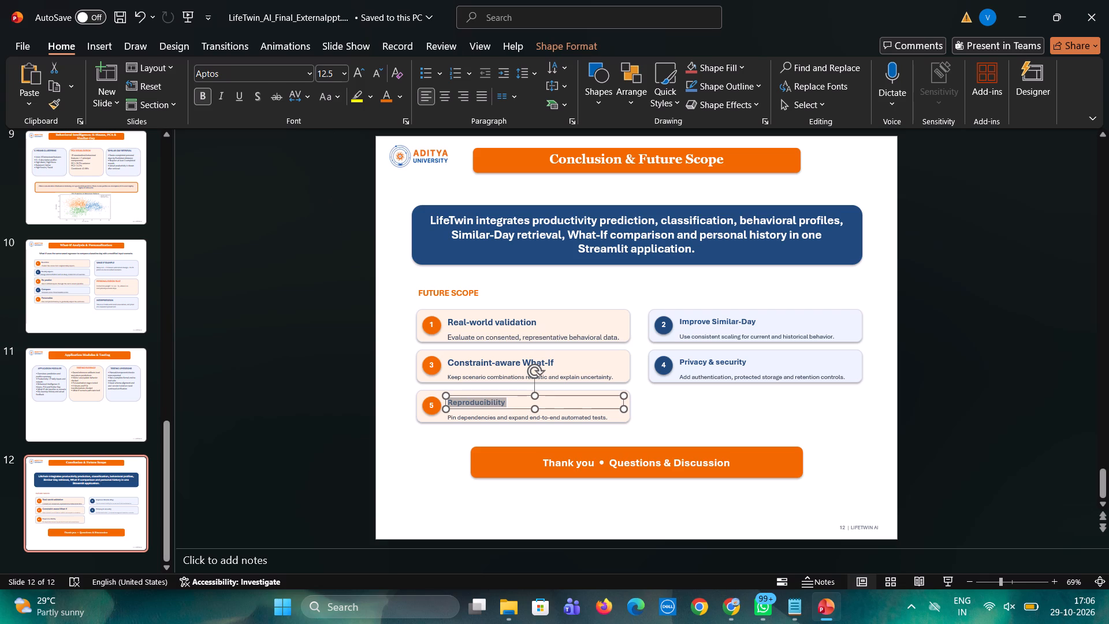
left_click(358, 77)
Enlarge the Improve Similar-Day and Privacy & security card headings to font size 14.
left_click(737, 319)
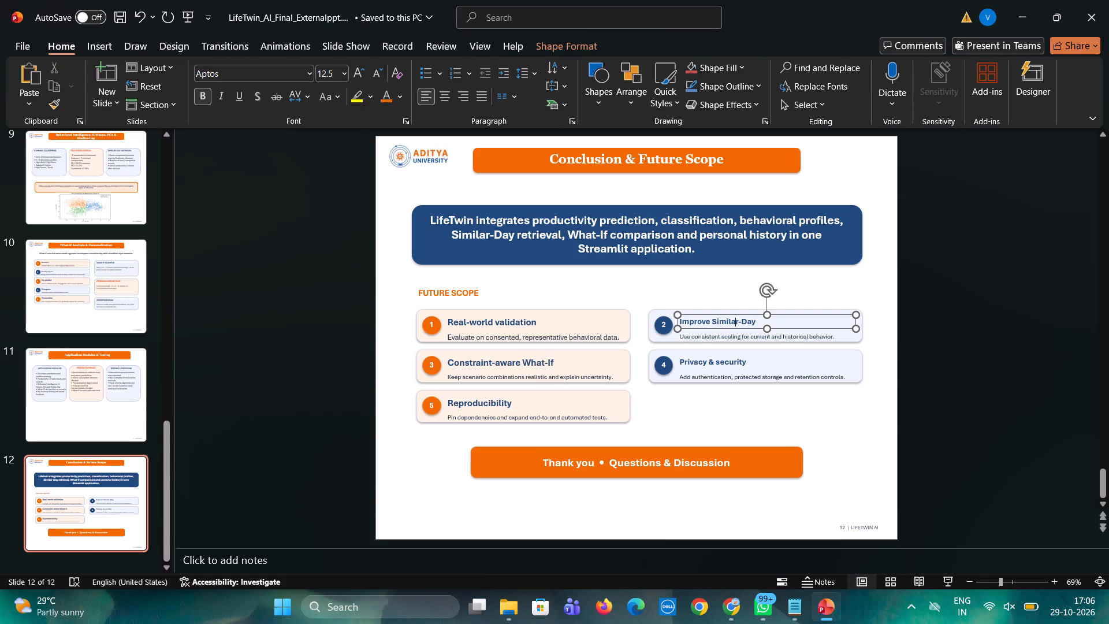
key("ctrl+a")
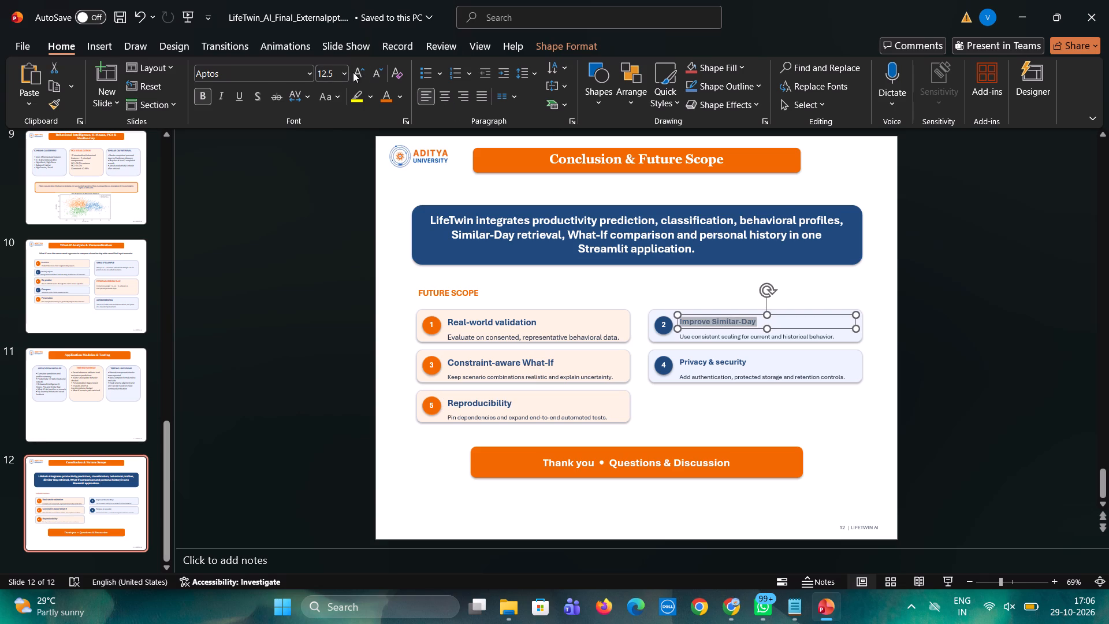
left_click(353, 72)
left_click(730, 361)
key("ctrl+a")
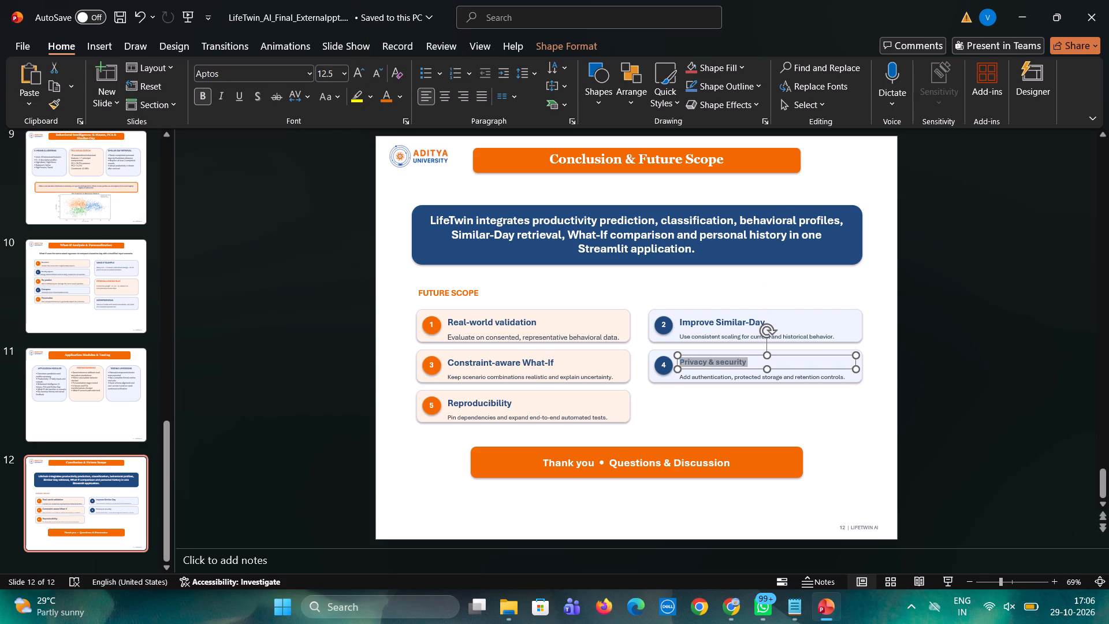
left_click(358, 75)
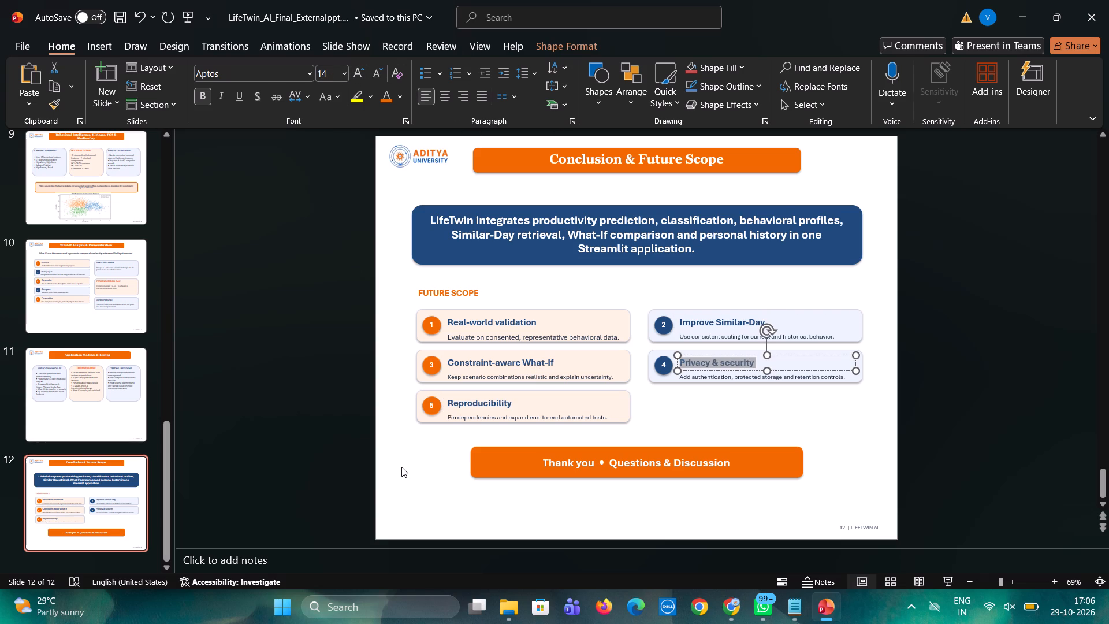
left_click(401, 467)
Set the Constraint-aware What-If description to font size 10.5, widen its text box to fit one line, and nudge it inside the card.
left_click(490, 377)
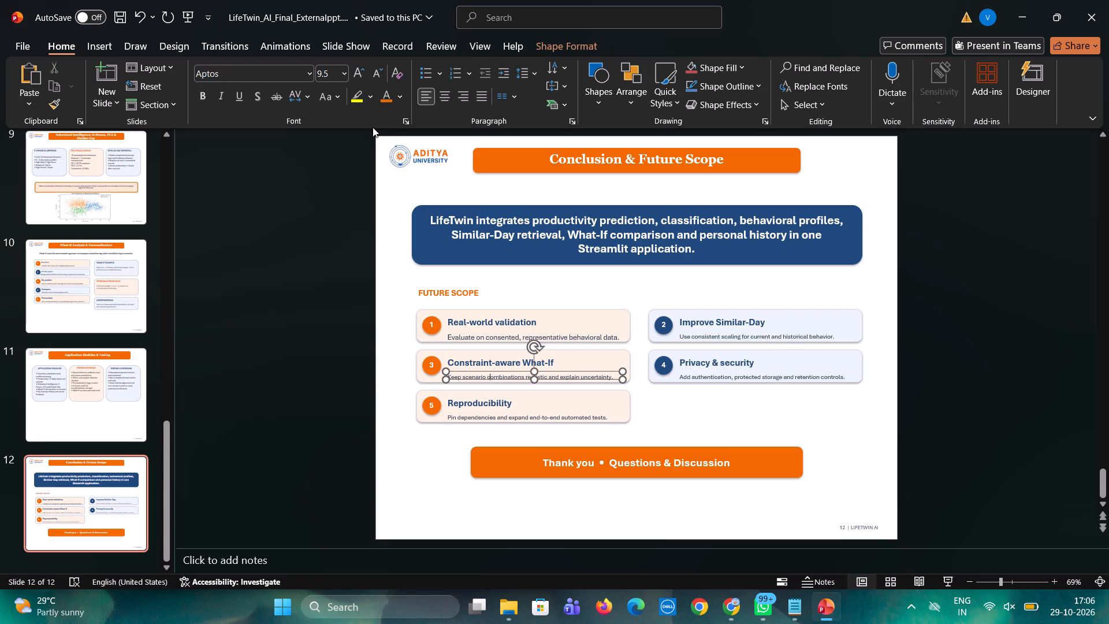
key("ctrl+a")
left_click(357, 75)
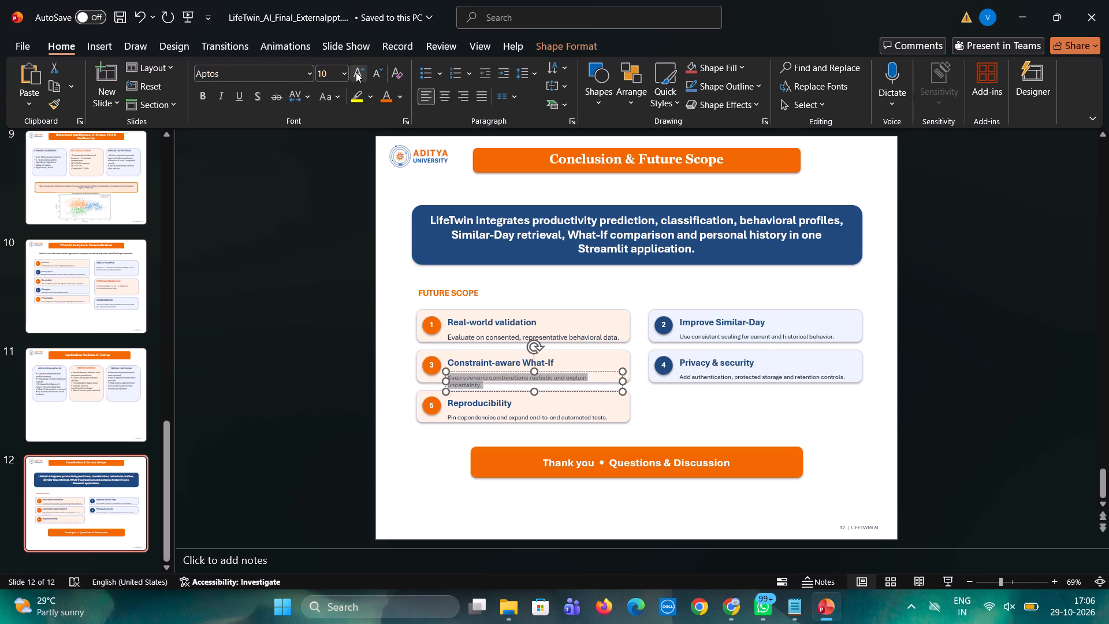
left_click(356, 72)
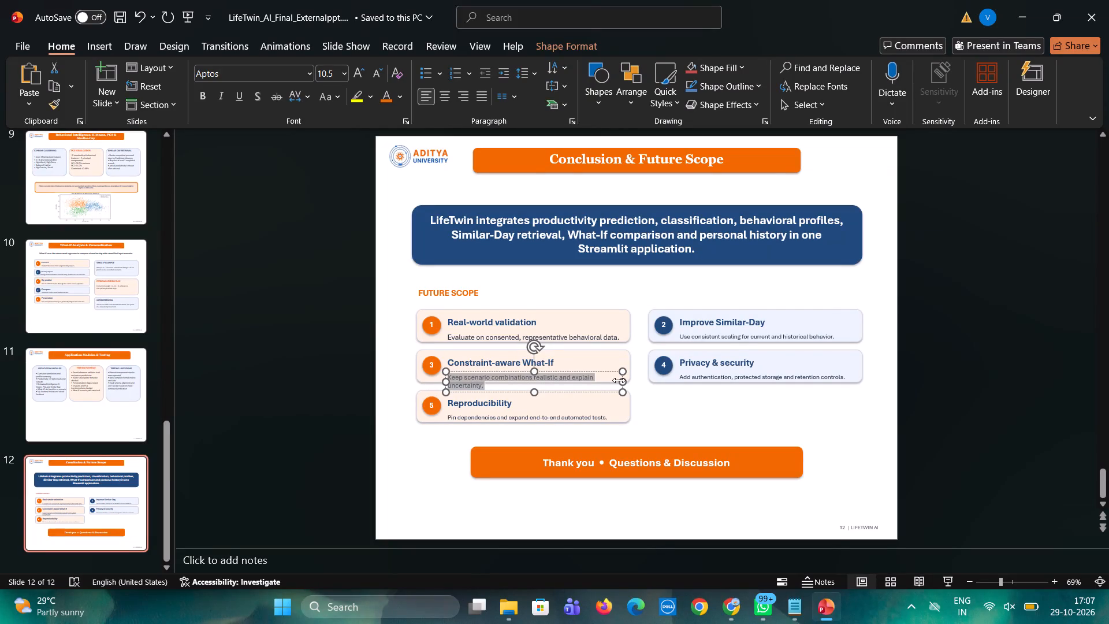
left_click_drag(622, 380, 636, 376)
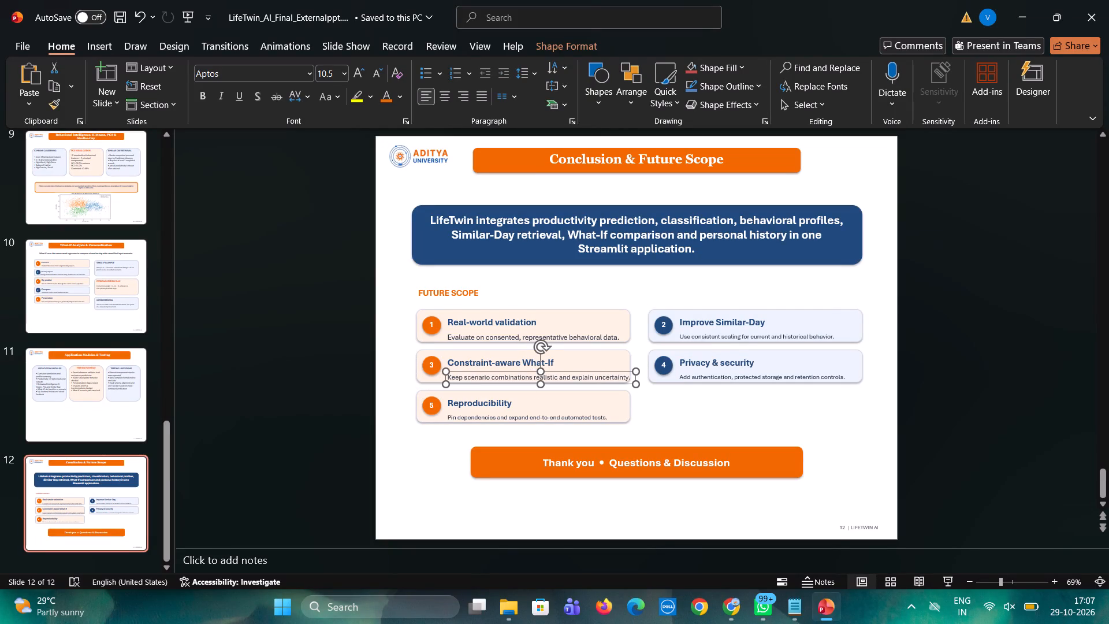
left_click(489, 370)
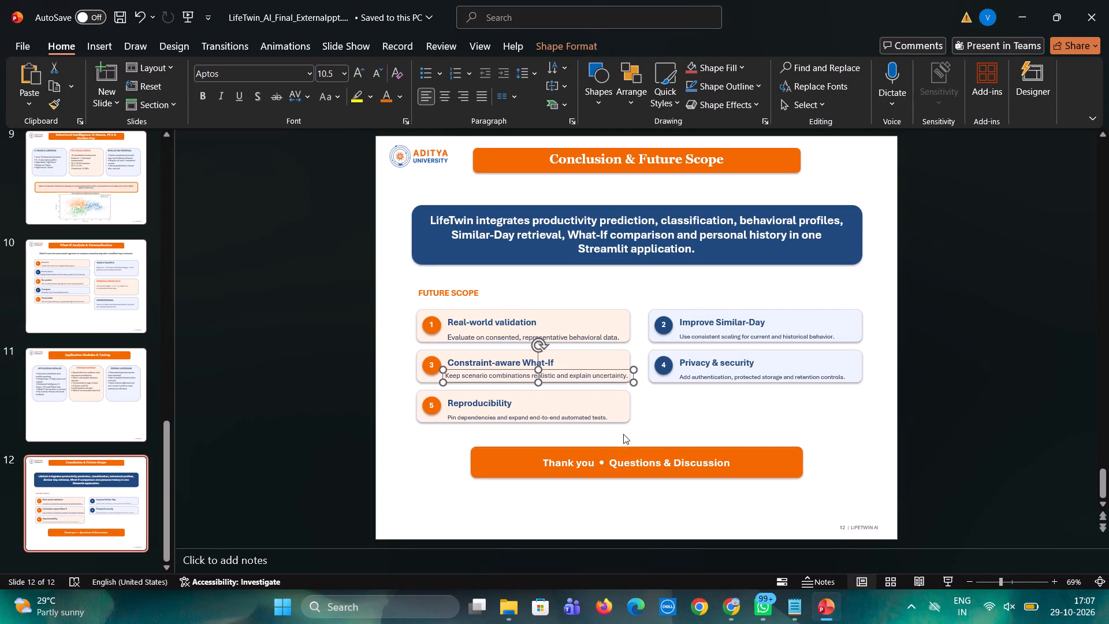
left_click(843, 436)
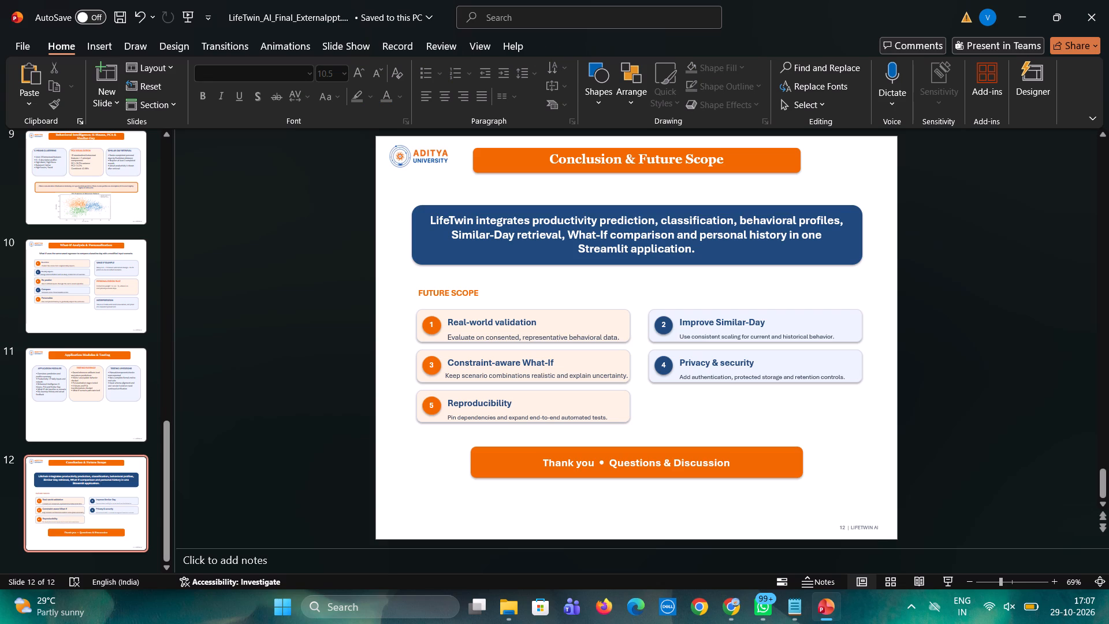
Set the Reproducibility description to font size 11, widen its text box to fit one line, and nudge it inside the card.
left_click(531, 418)
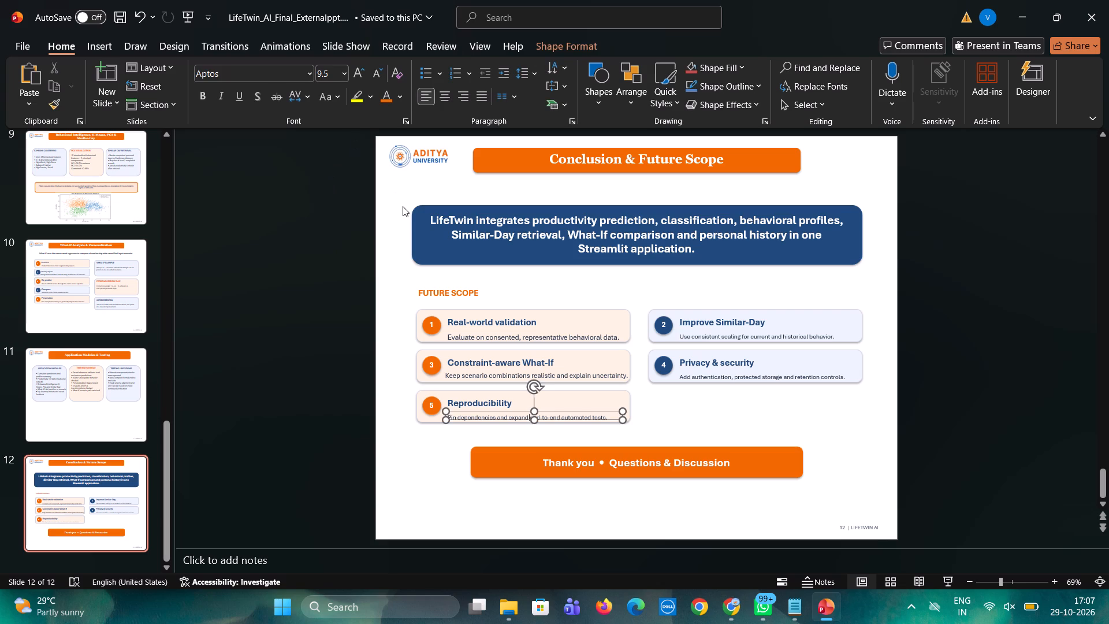
key("ctrl+a")
left_click(360, 77)
left_click(360, 77)
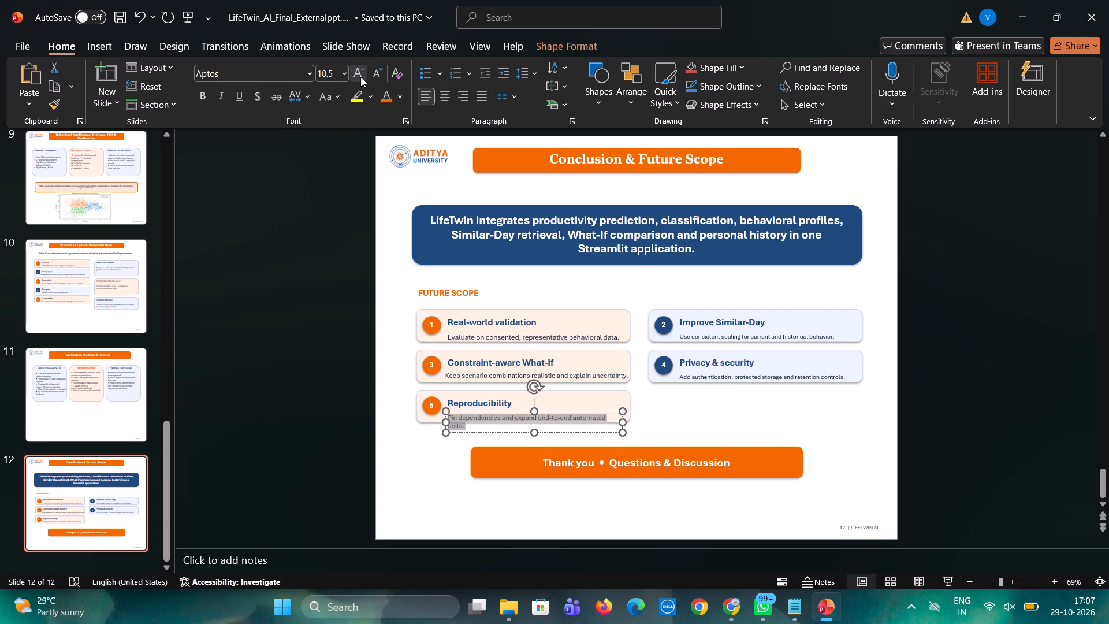
left_click(360, 77)
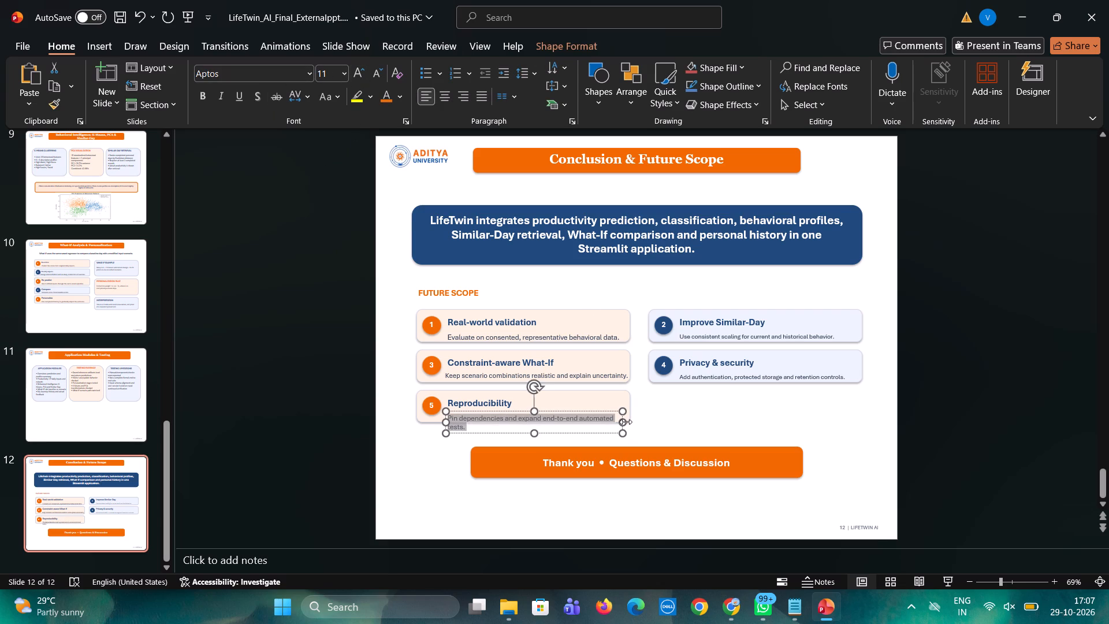
left_click_drag(625, 422, 640, 415)
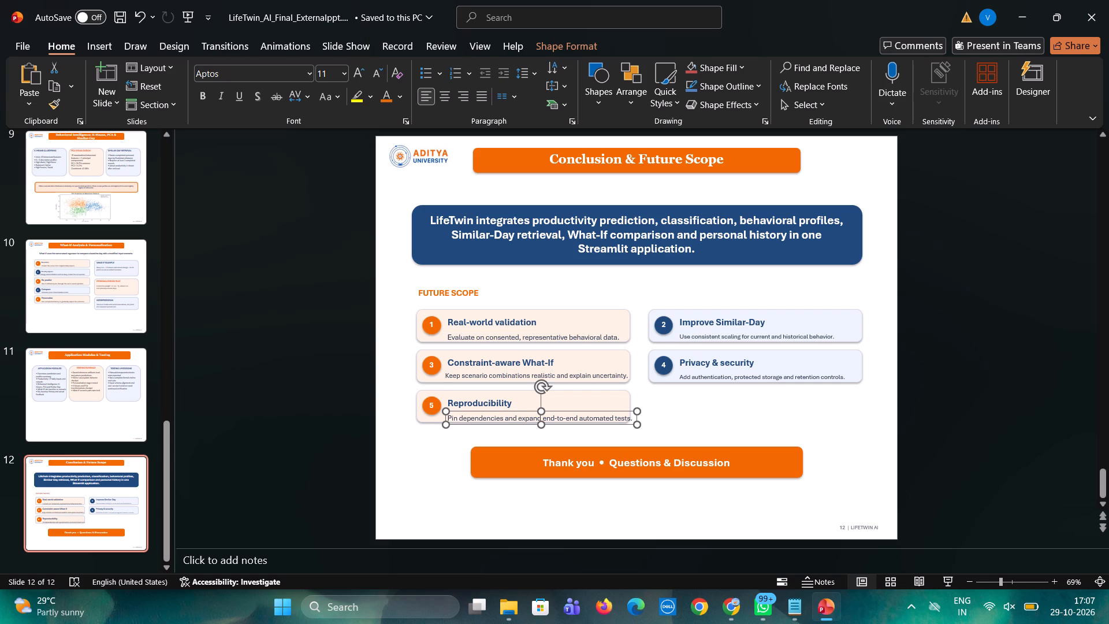
left_click(605, 409)
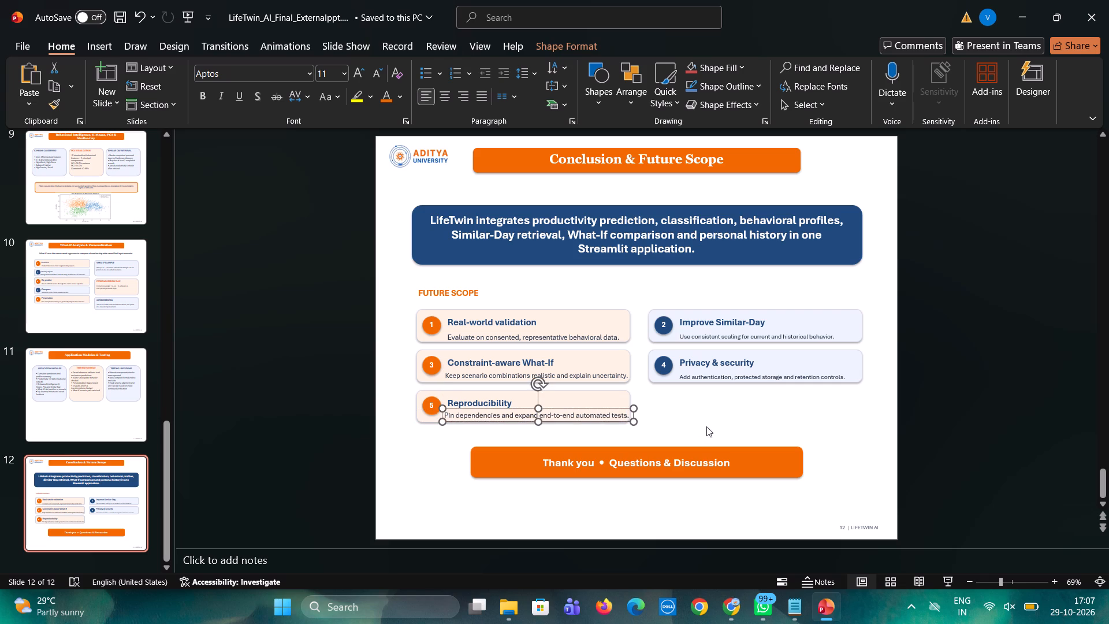
left_click(706, 426)
Set the Privacy & security description to font size 11, widen its text box to fit one line, and shift it inside the card.
left_click(745, 375)
key("ctrl+a")
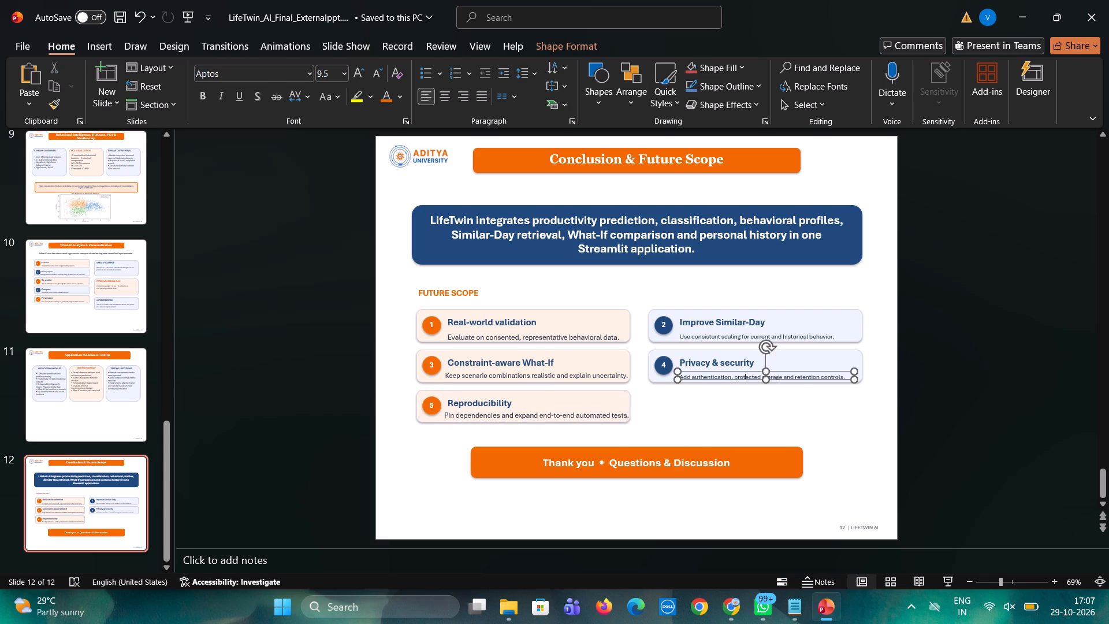
left_click(356, 71)
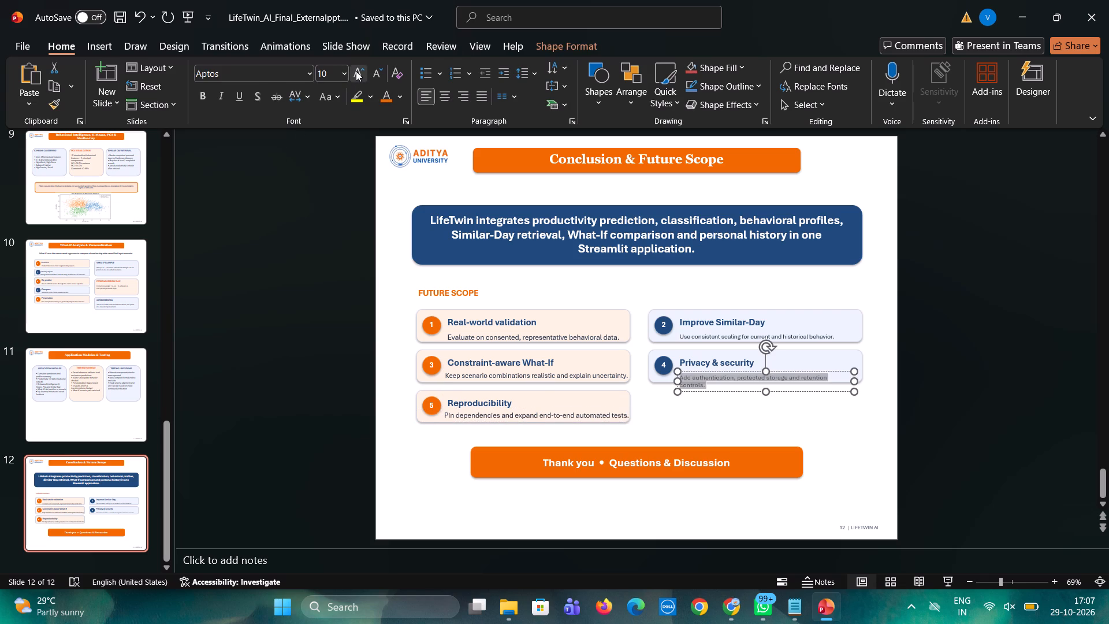
left_click(356, 71)
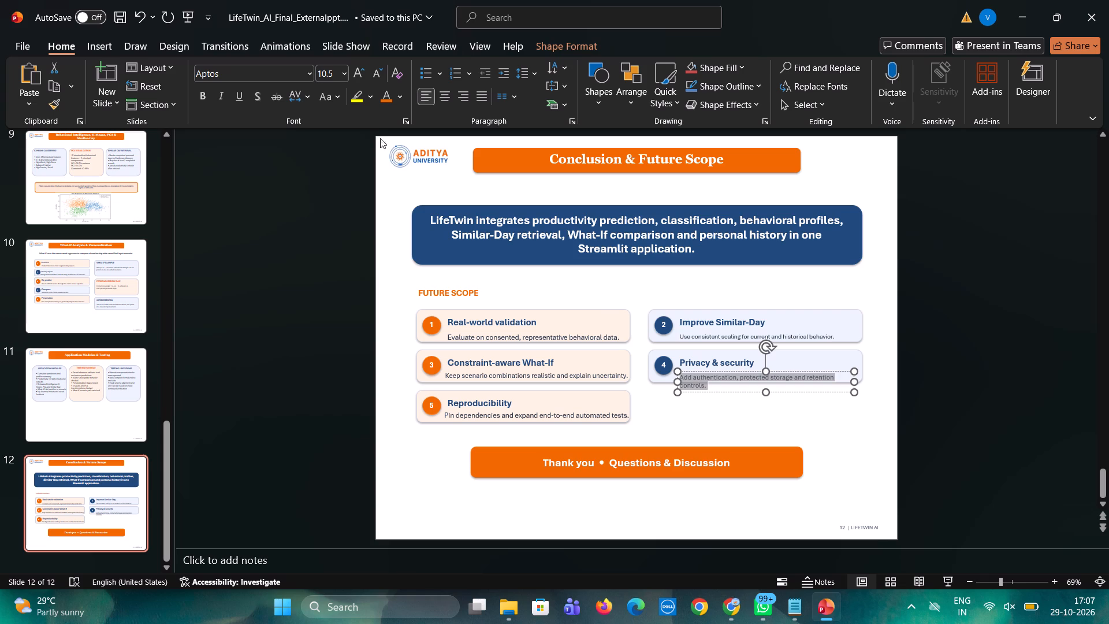
left_click(353, 70)
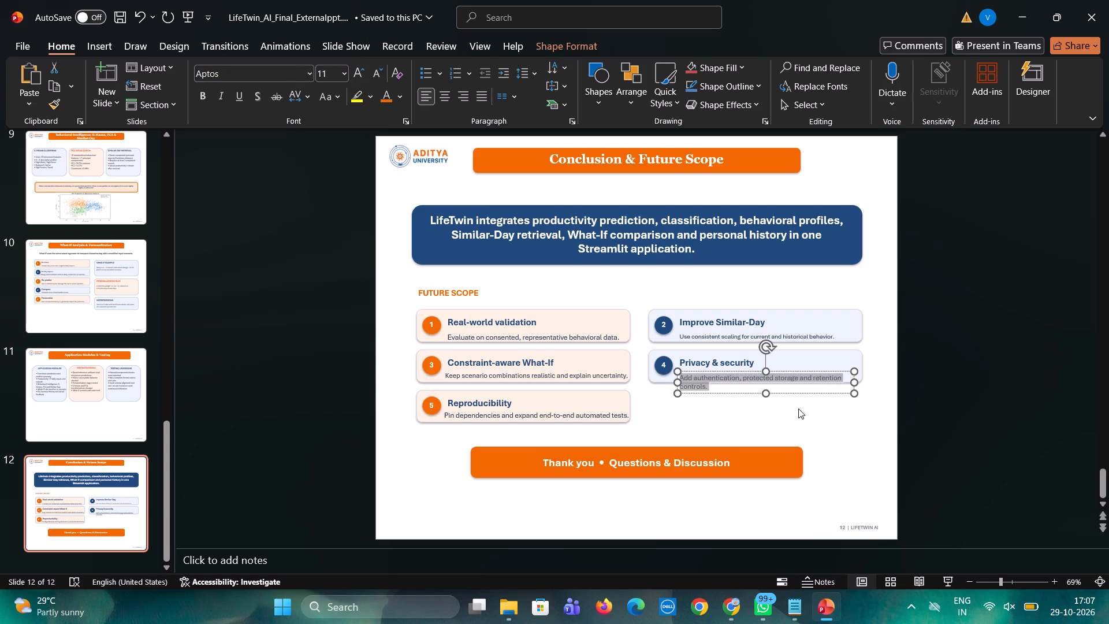
left_click(798, 408)
left_click(838, 380)
left_click_drag(854, 379, 865, 377)
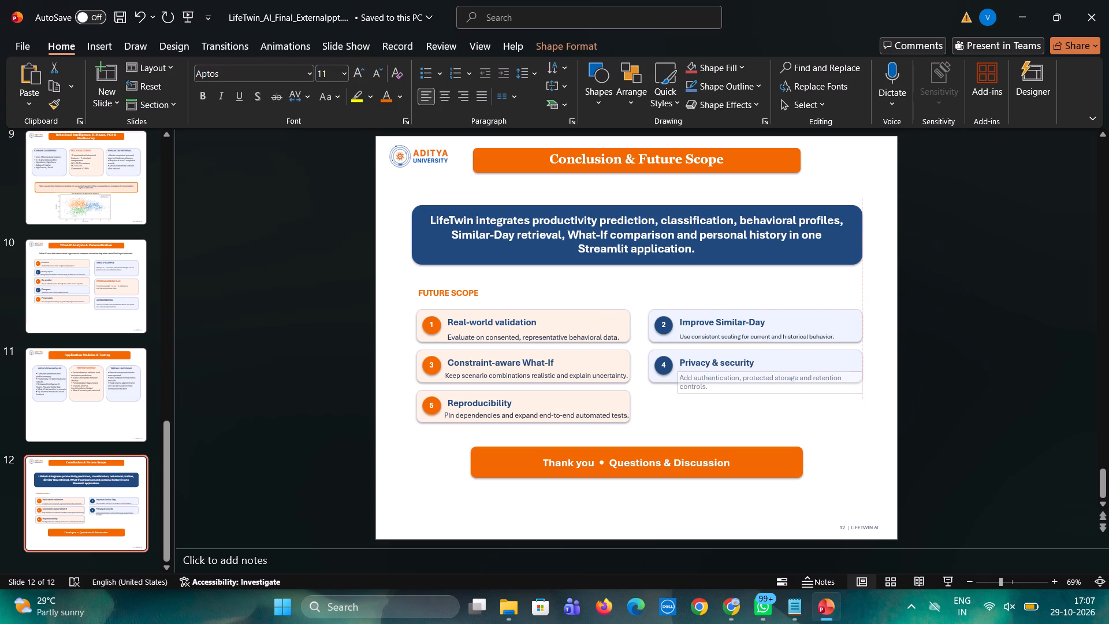
left_click_drag(865, 377, 871, 377)
double_click(871, 377)
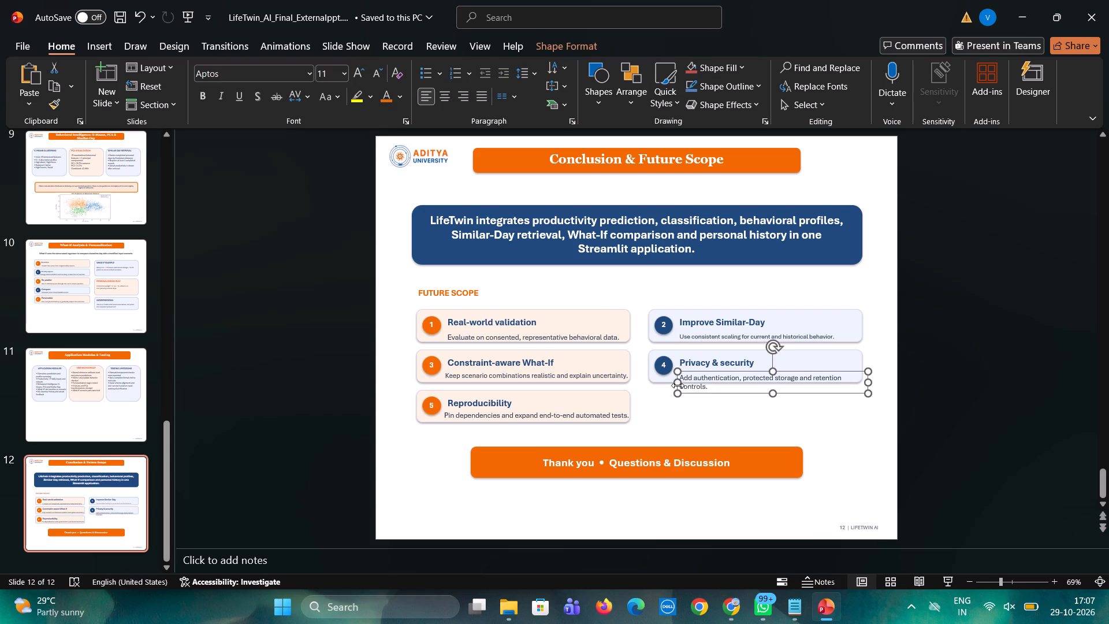
left_click_drag(676, 384, 669, 382)
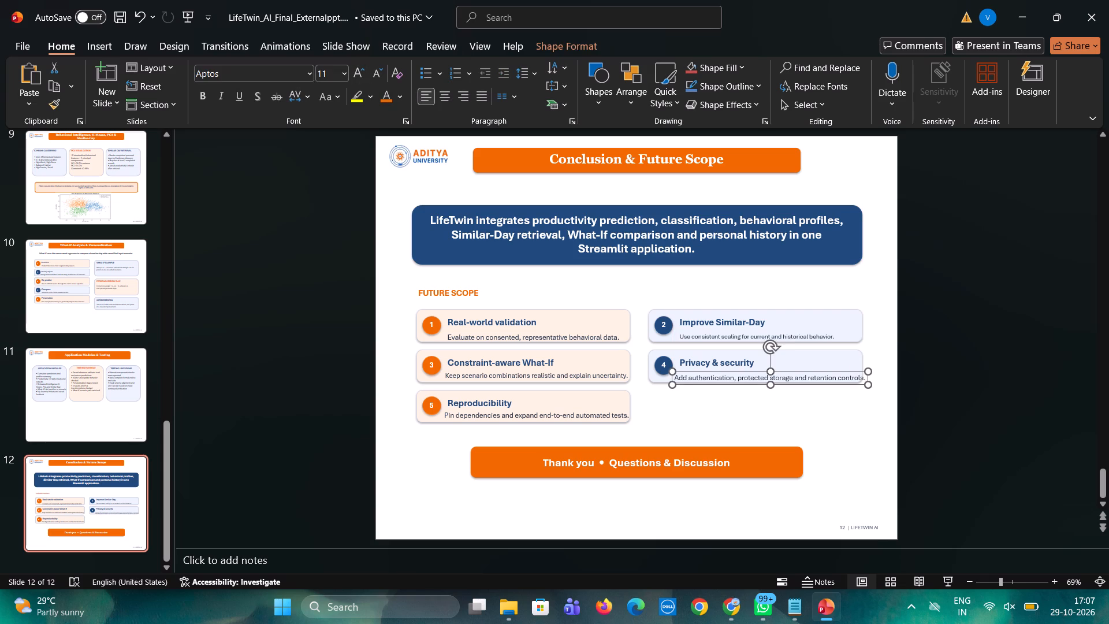
left_click_drag(755, 371, 750, 370)
left_click(773, 411)
Set the Improve Similar-Day description to font size 11 and widen its text box so the sentence fits on one line.
left_click(754, 337)
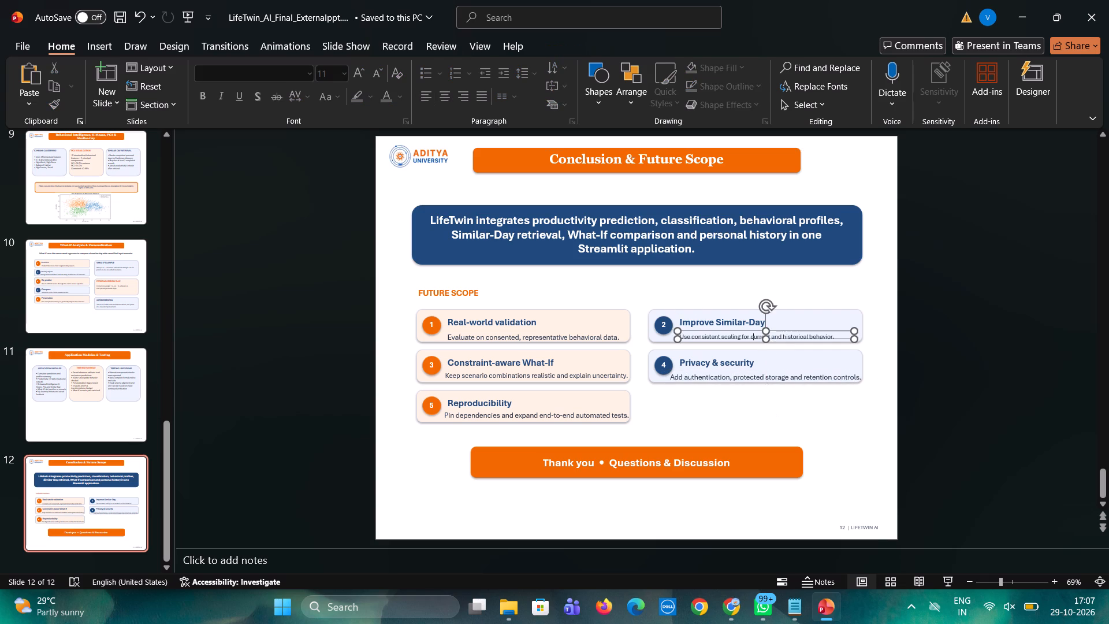
key("ctrl+a")
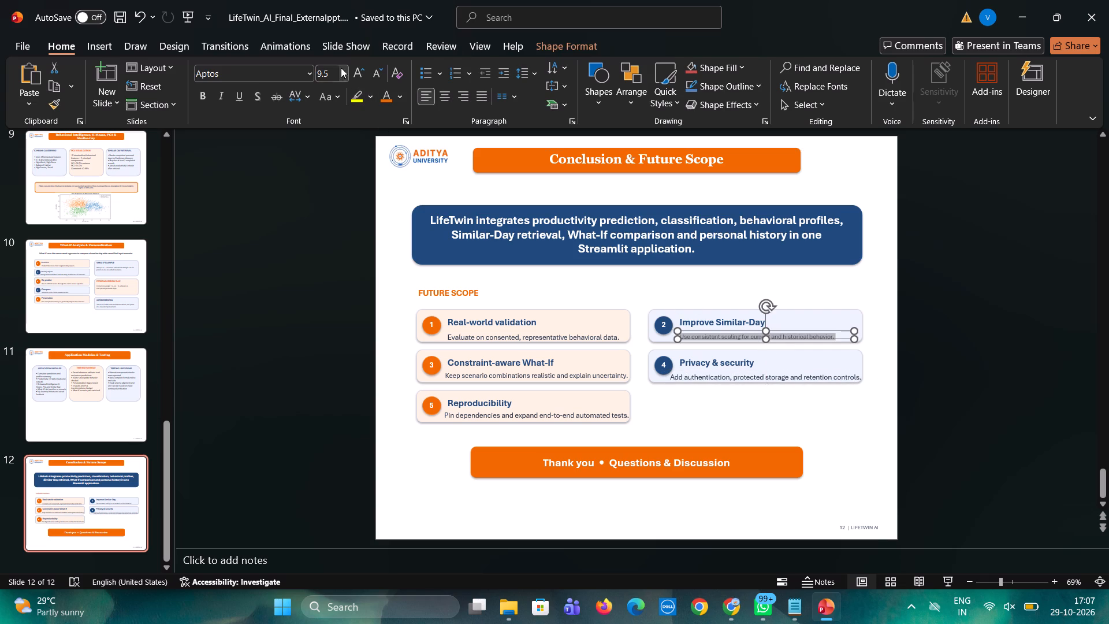
left_click(360, 74)
left_click(360, 74)
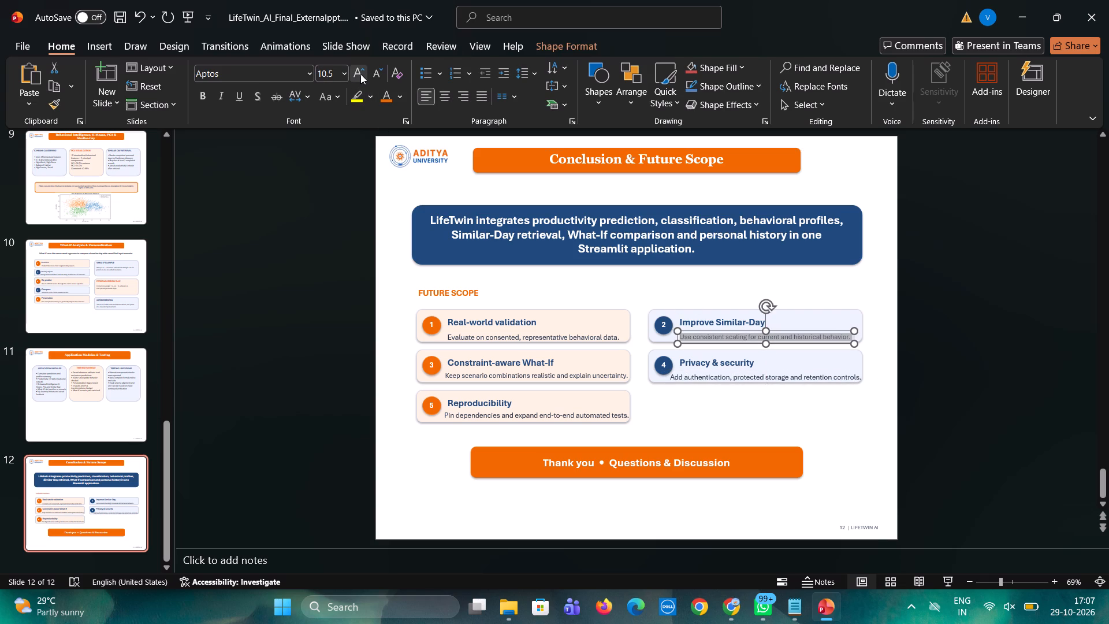
left_click(357, 74)
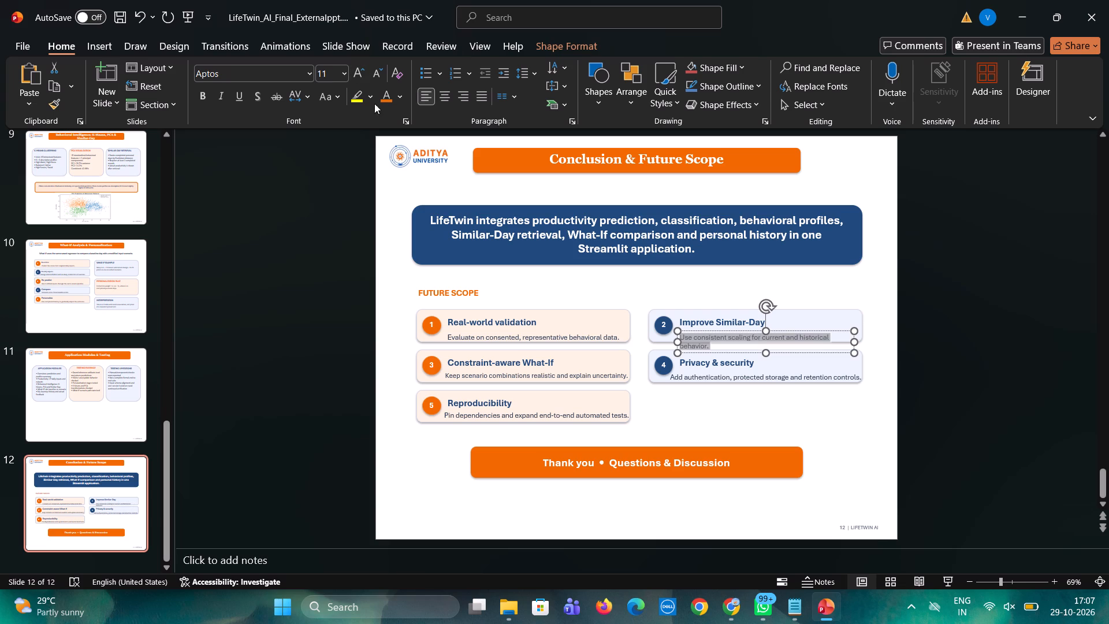
left_click_drag(855, 341, 855, 341)
left_click_drag(855, 341, 865, 337)
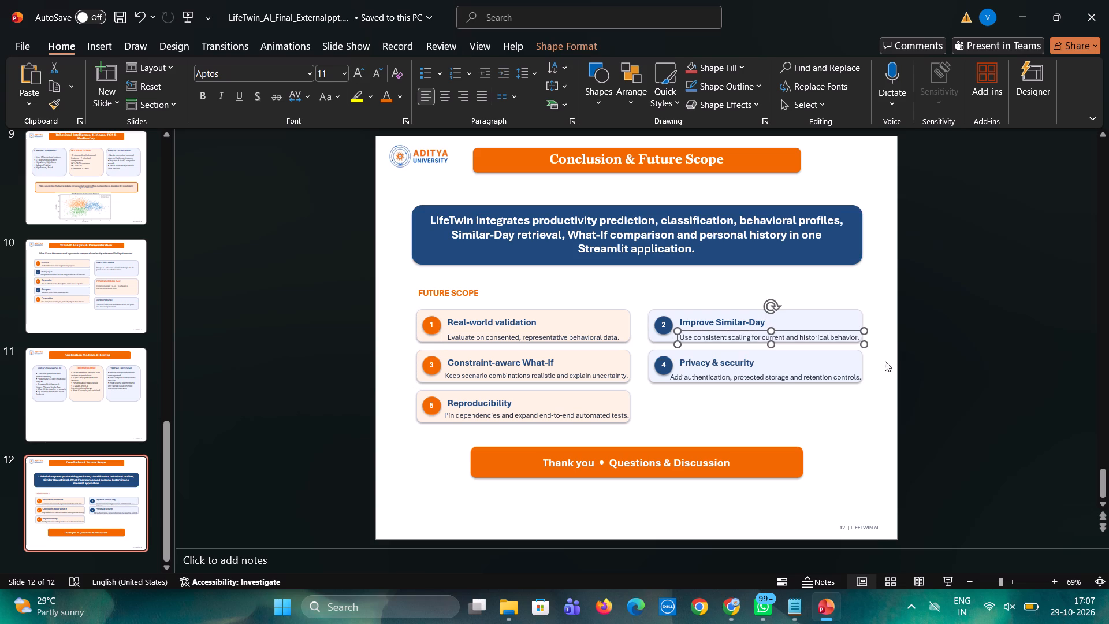
left_click(884, 400)
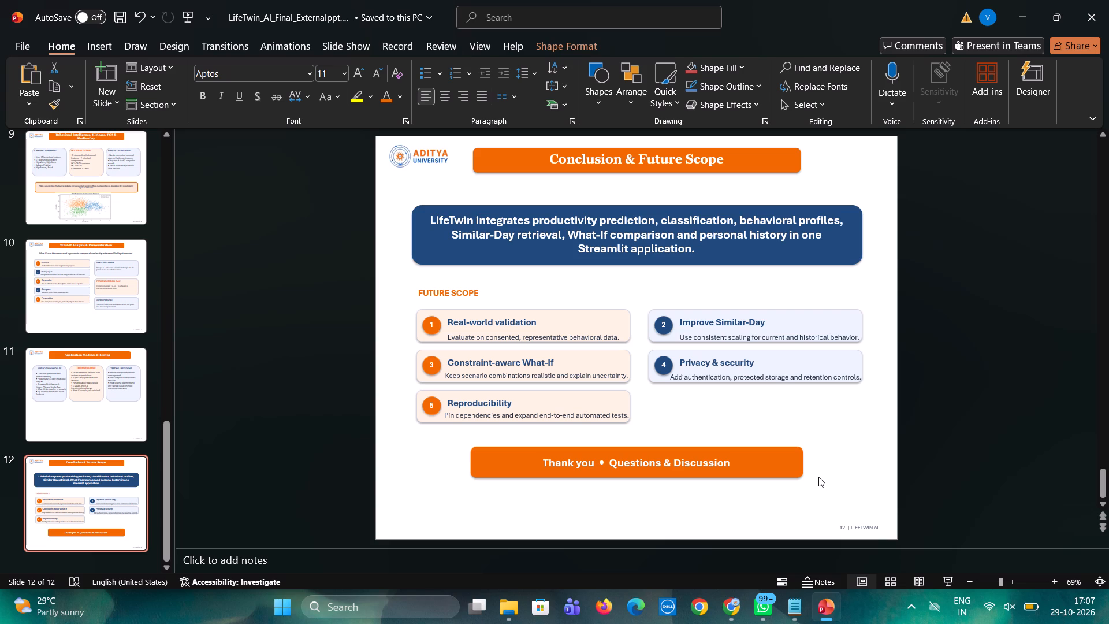
Save the presentation.
key("ctrl+s")
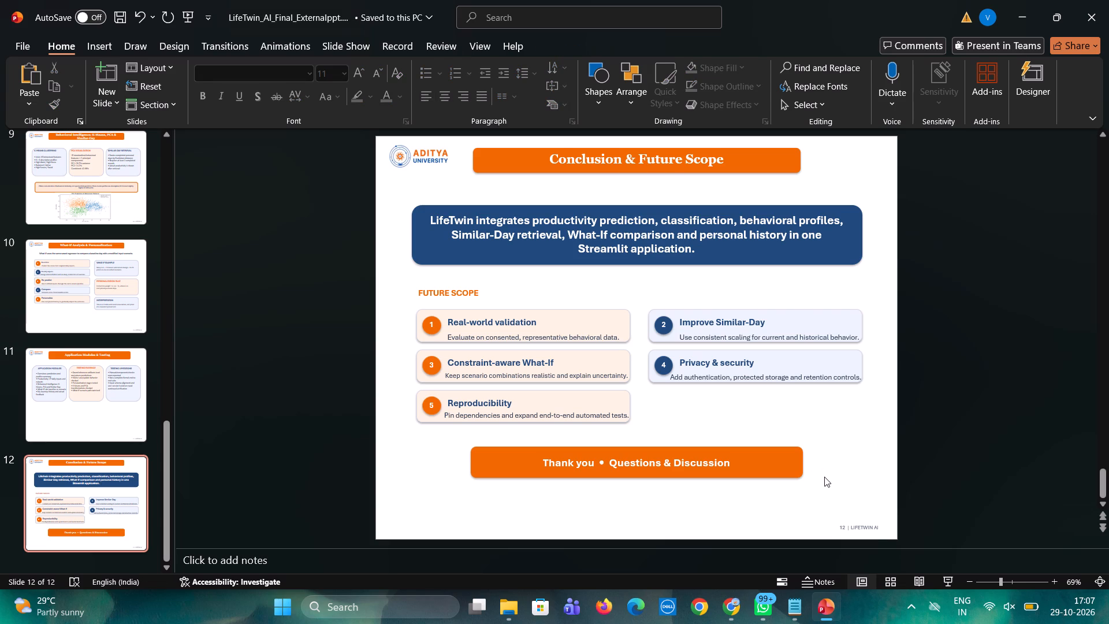
On the title slide, move the FINAL EXTERNAL REVIEW line slightly down, away from the department name.
key("Up")
key("Up")
key("Up")
key("Up")
key("Up")
key("Up")
key("Up")
key("Up")
key("Up")
key("Up")
key("Up")
key("Up")
key("Up")
key("Up")
key("Up")
key("Up")
key("Up")
key("Up")
key("Up")
key("Up")
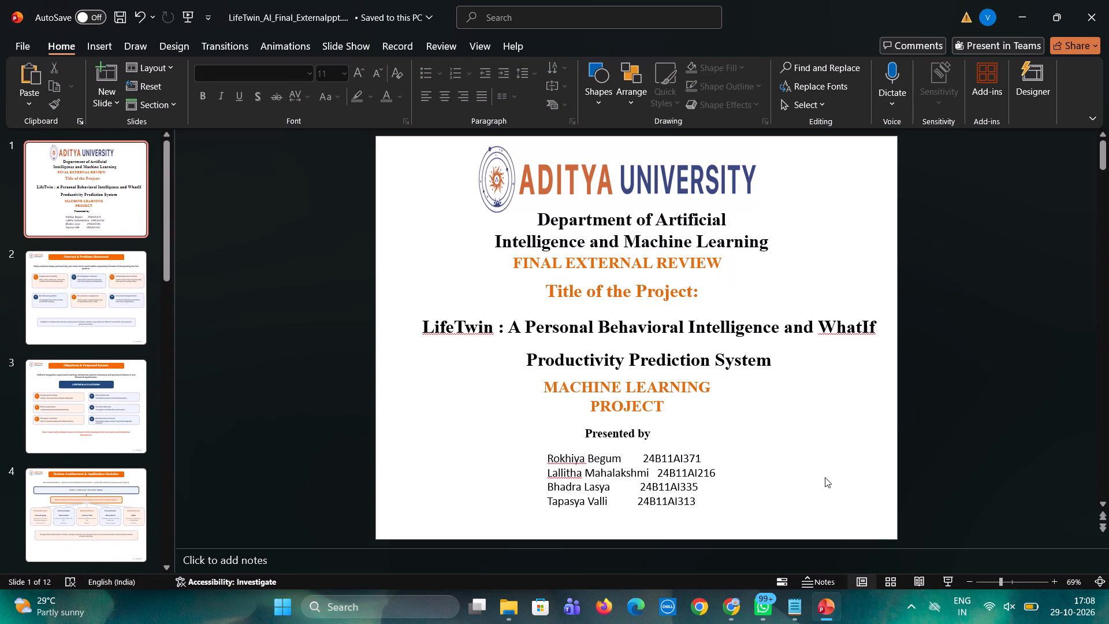
left_click(539, 260)
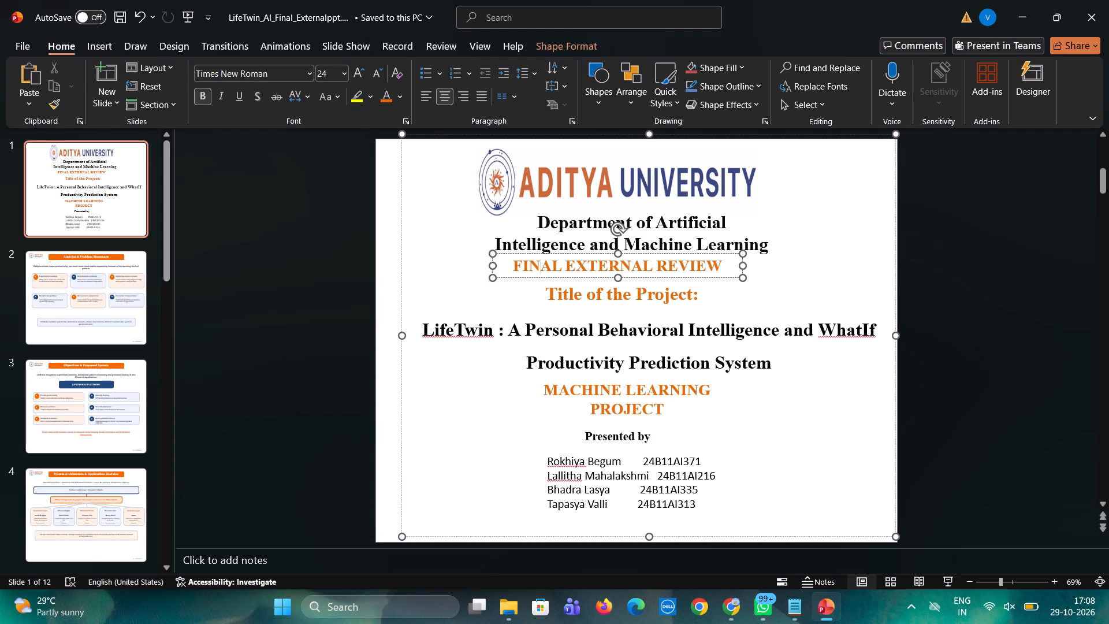
left_click_drag(659, 278, 661, 284)
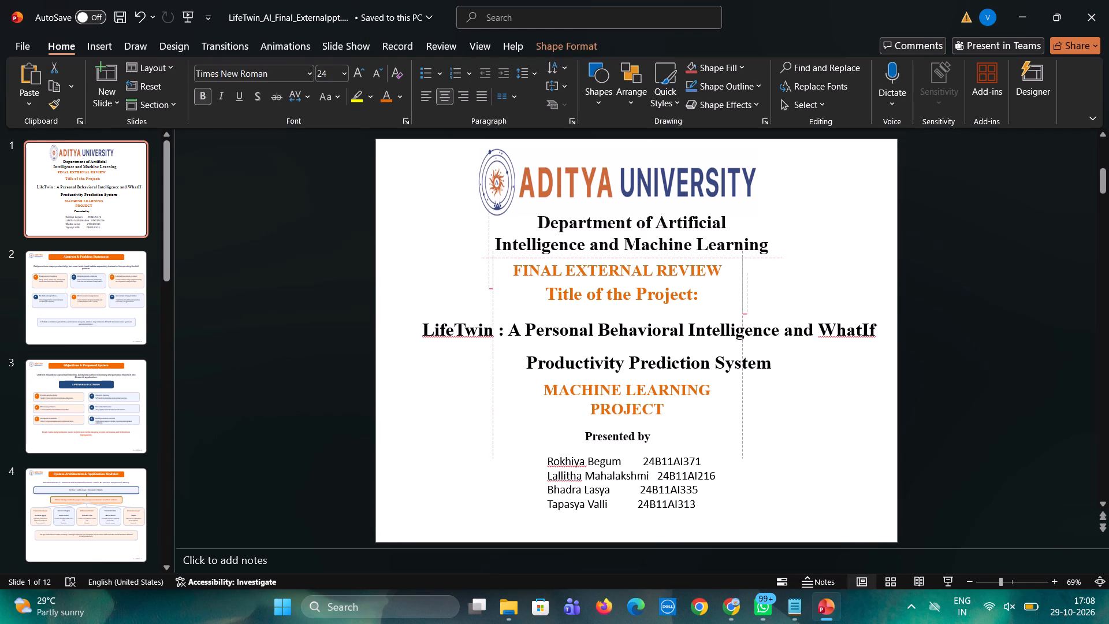
left_click_drag(661, 284, 662, 286)
left_click(952, 288)
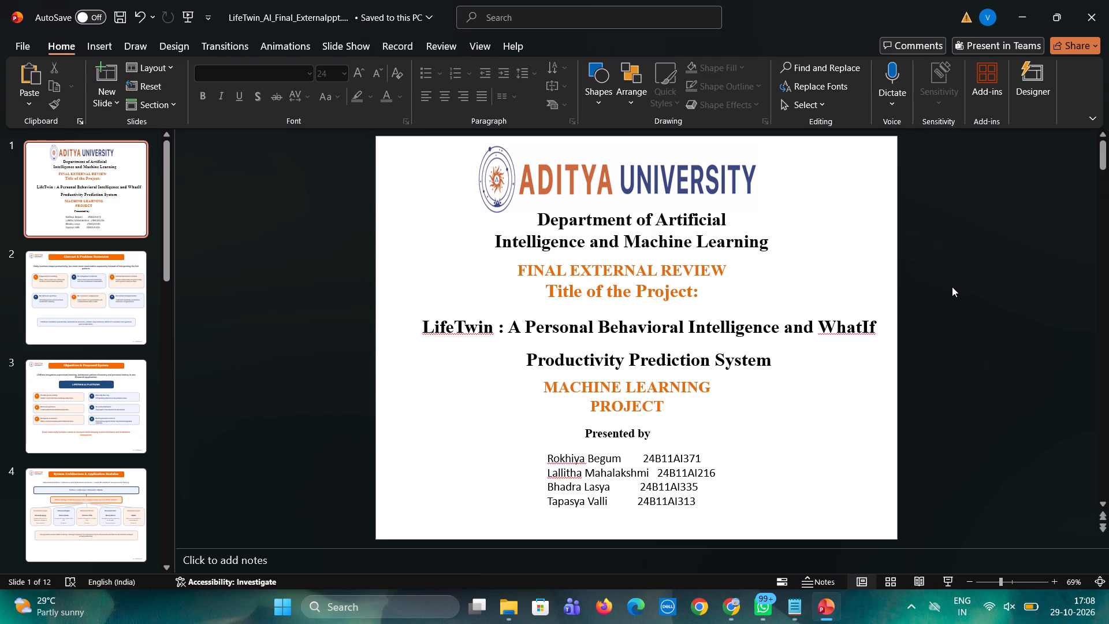
On slide 2, enlarge the Fragmented tracking and No integrated estimate card headings to font size 14.
left_click(117, 309)
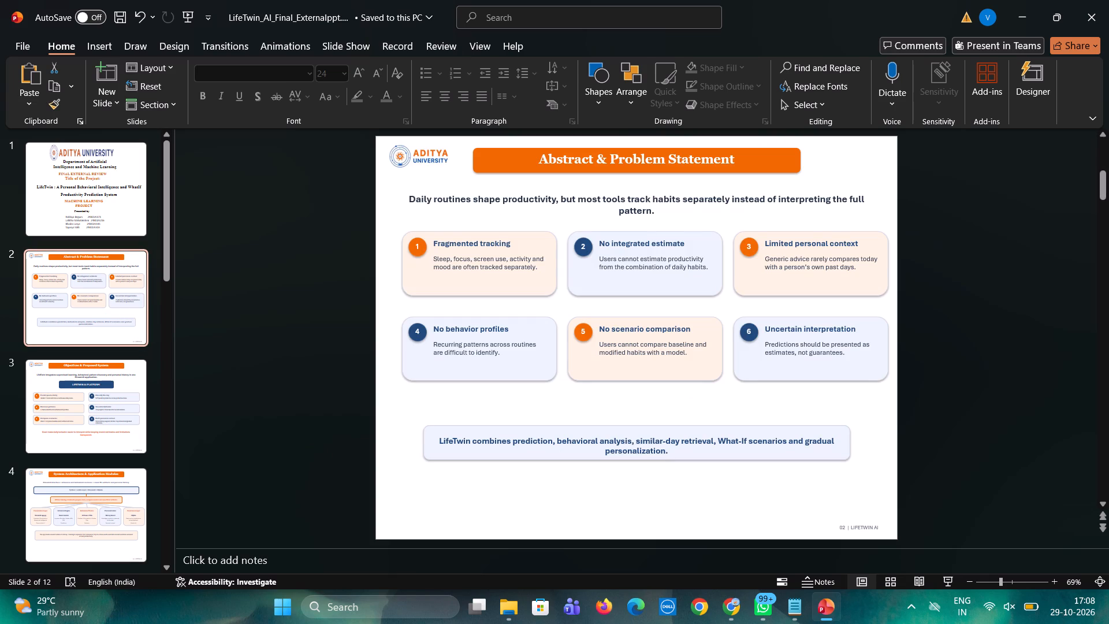
left_click(503, 242)
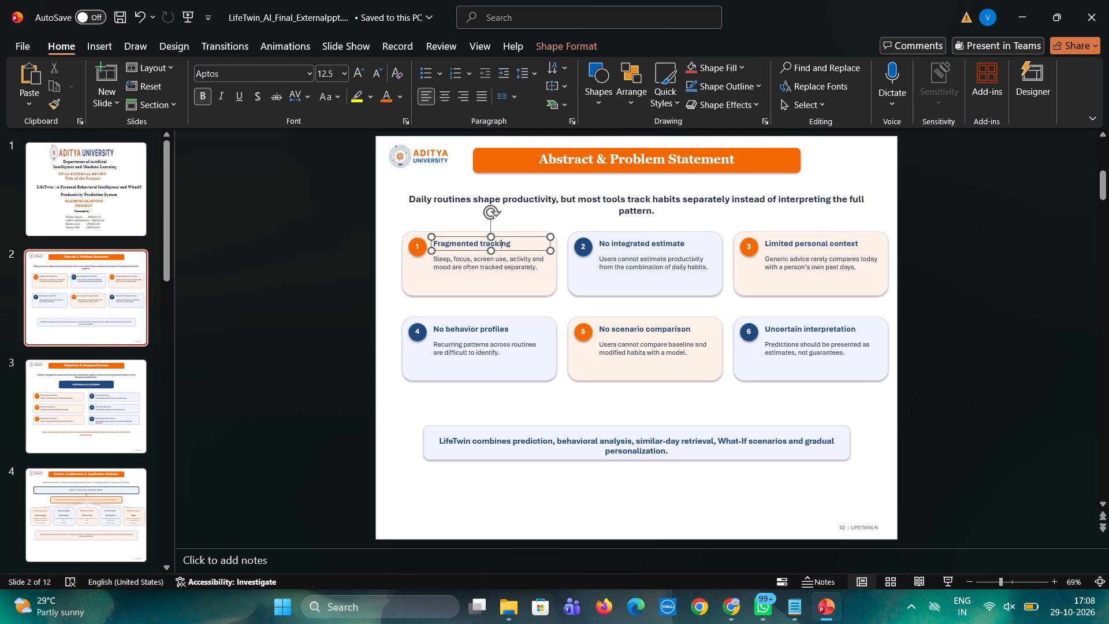
key("ctrl+a")
left_click(357, 71)
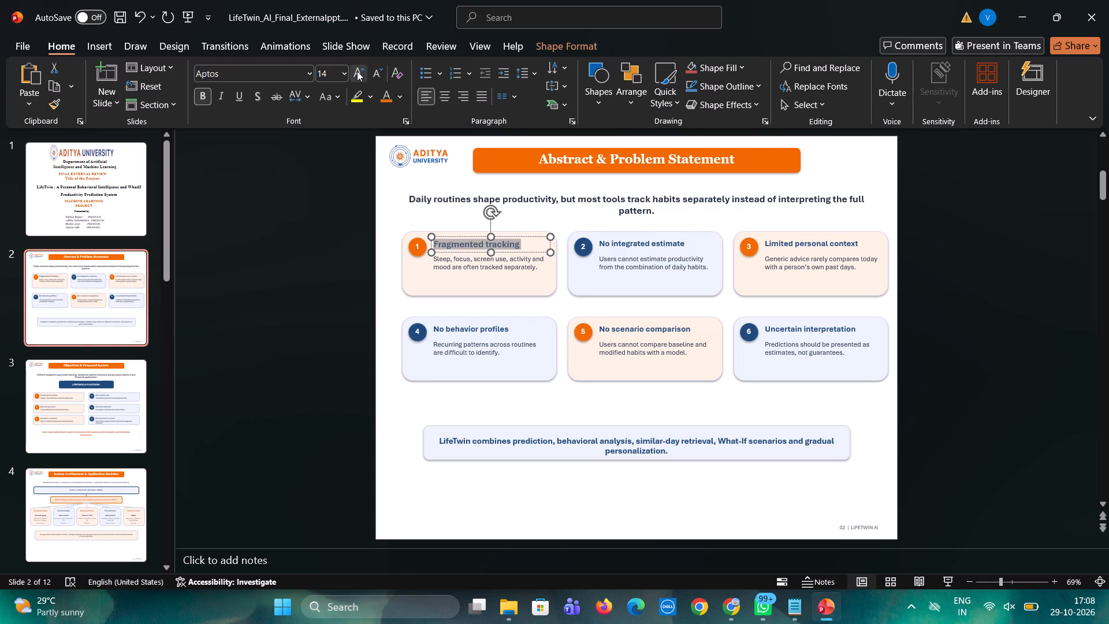
left_click(624, 243)
key("ctrl+a")
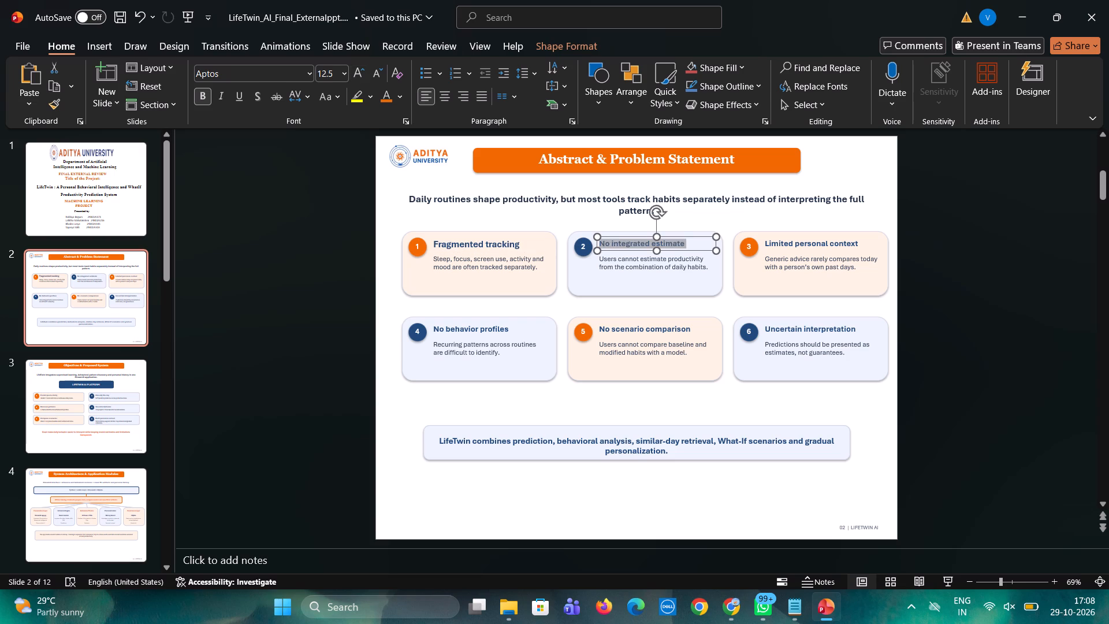
left_click(356, 73)
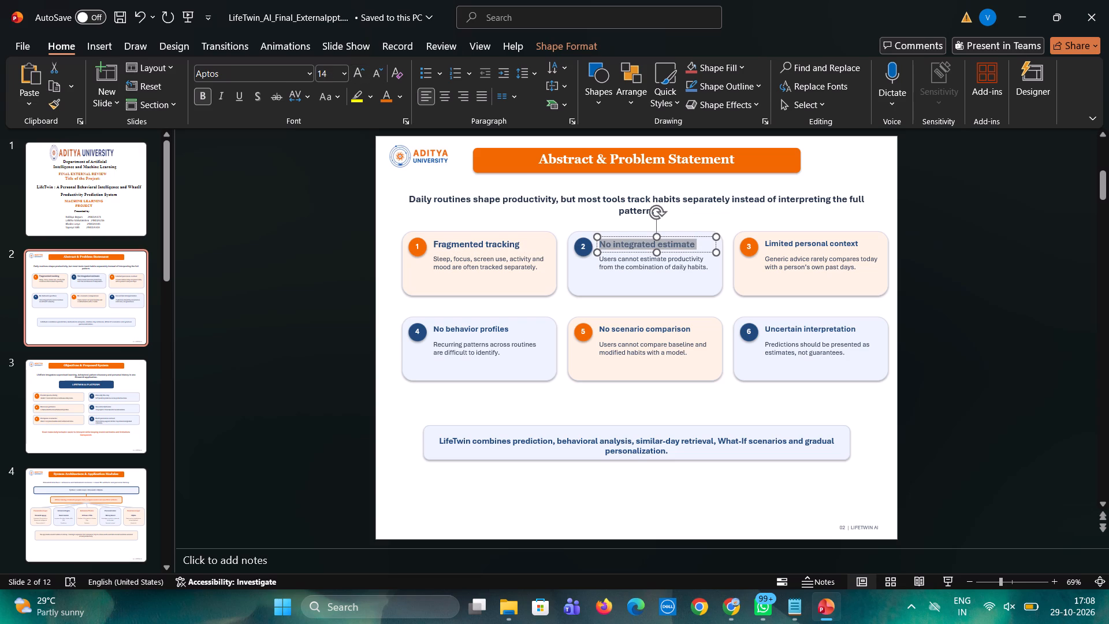
On slide 2, enlarge the Limited personal context, No behavior profiles, No scenario comparison and Uncertain interpretation card headings to font size 14.
left_click(839, 243)
key("ctrl+a")
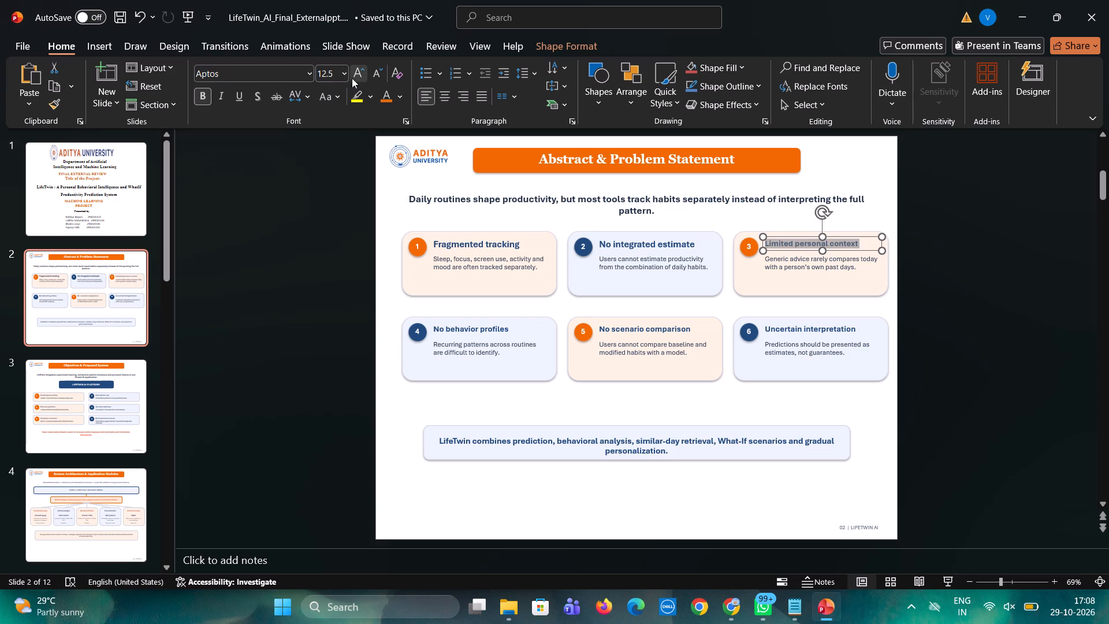
left_click(353, 77)
left_click(500, 324)
key("ctrl+a")
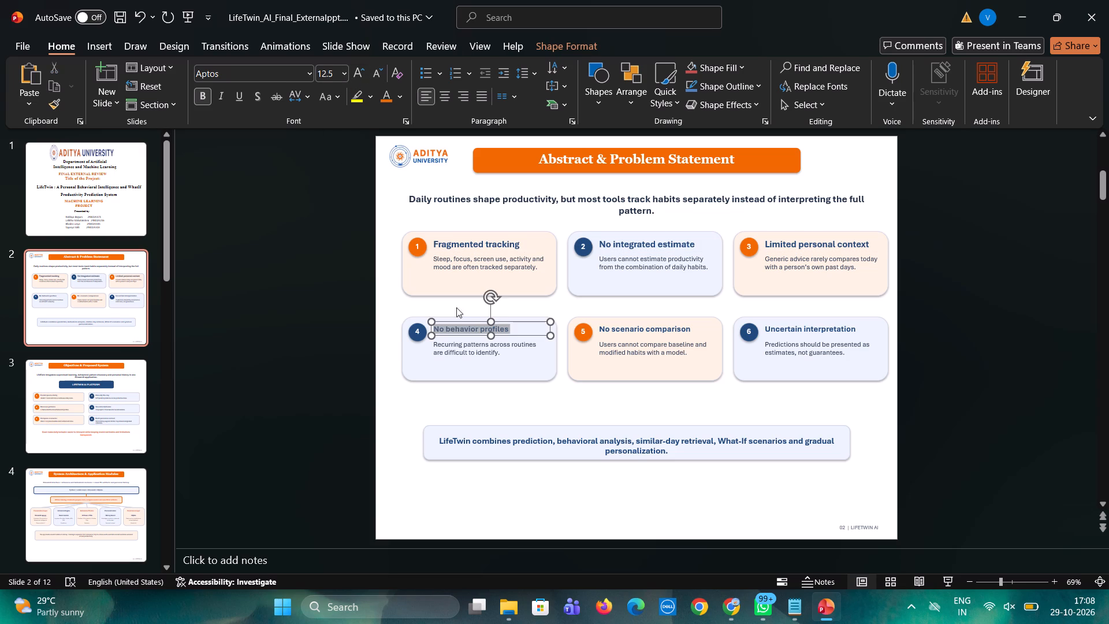
left_click(359, 71)
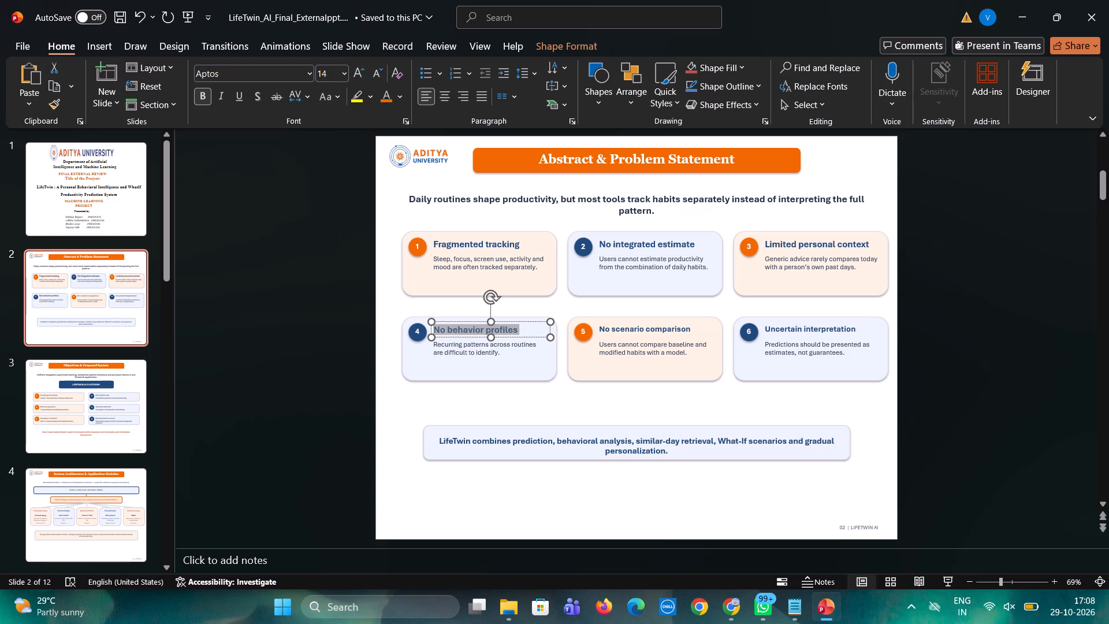
left_click(606, 330)
key("ctrl+a")
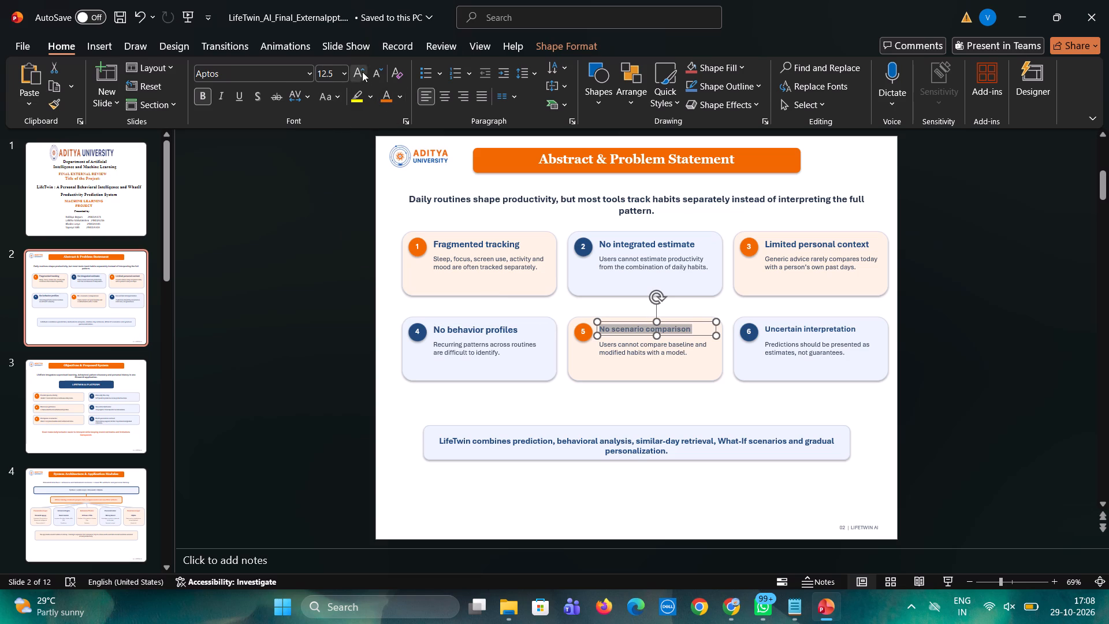
left_click(353, 71)
left_click(786, 324)
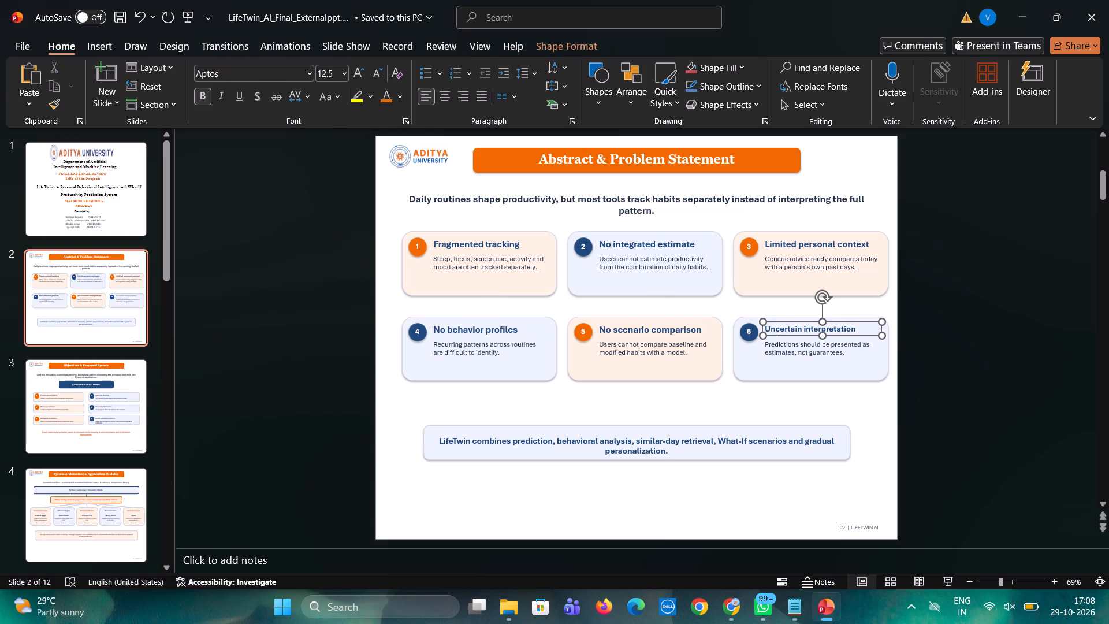
key("ctrl+a")
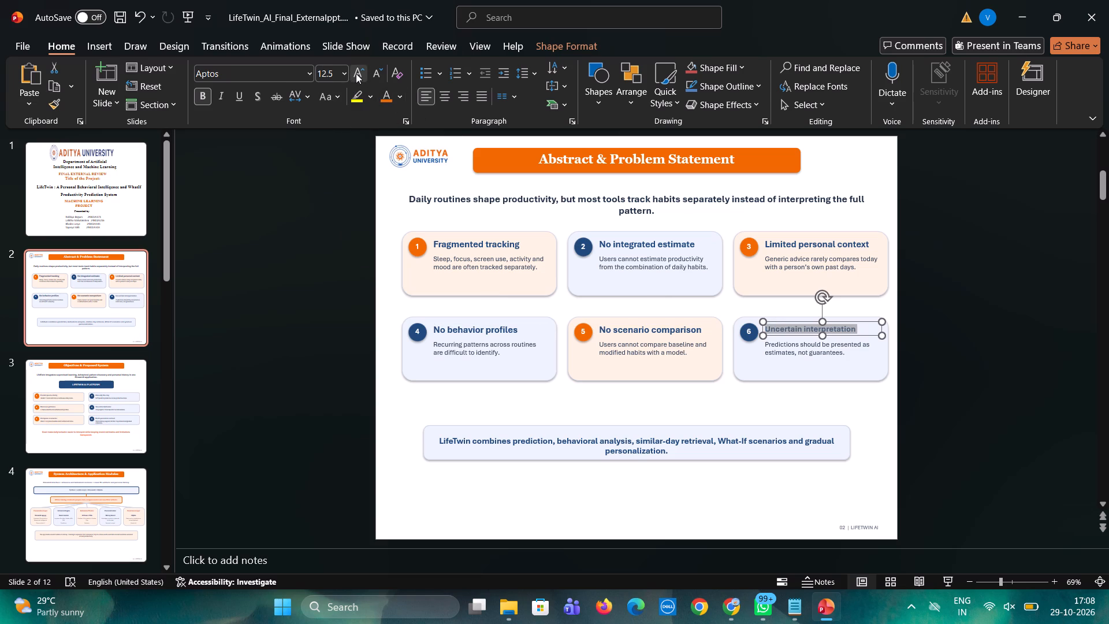
left_click(356, 73)
left_click(955, 434)
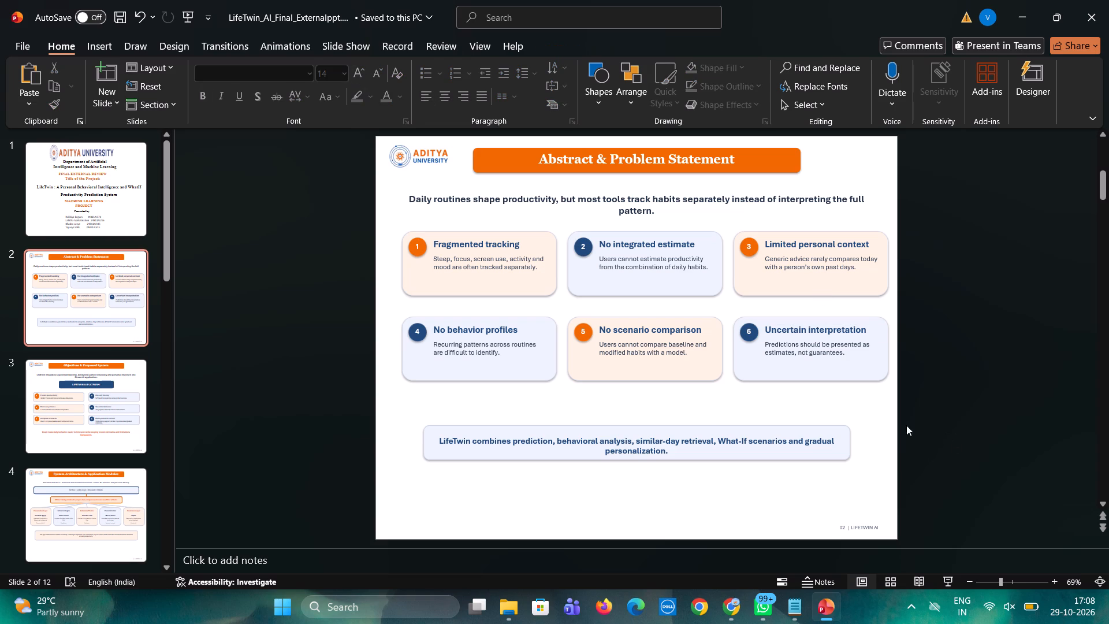
Enlarge the descriptions of the Fragmented tracking, No integrated estimate and Limited personal context cards to font size 12.
left_click(478, 262)
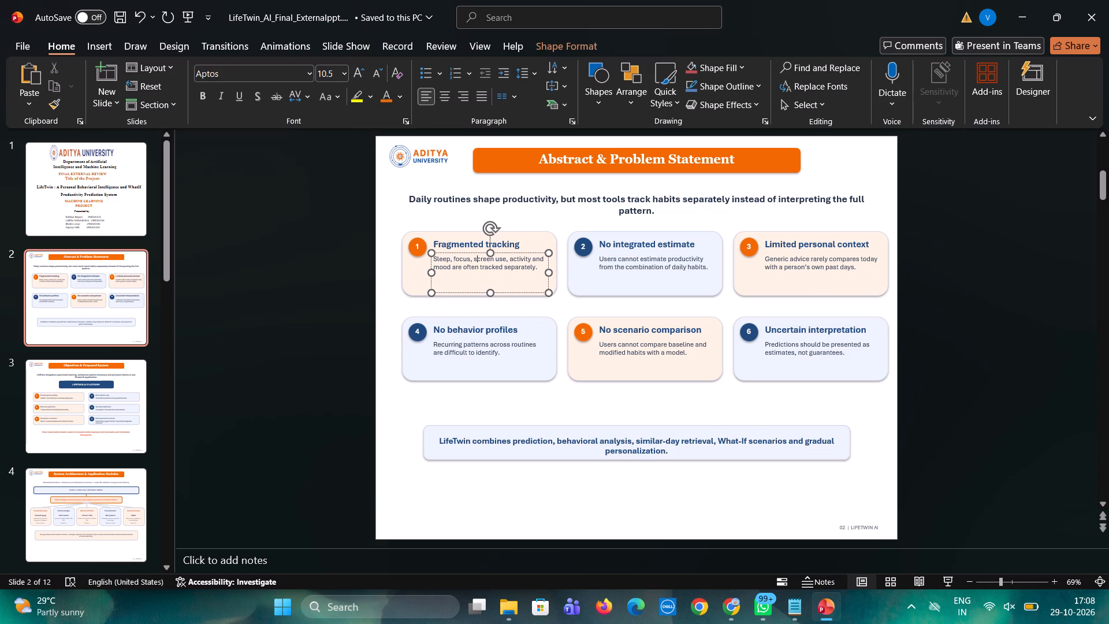
key("ctrl+a")
left_click(358, 72)
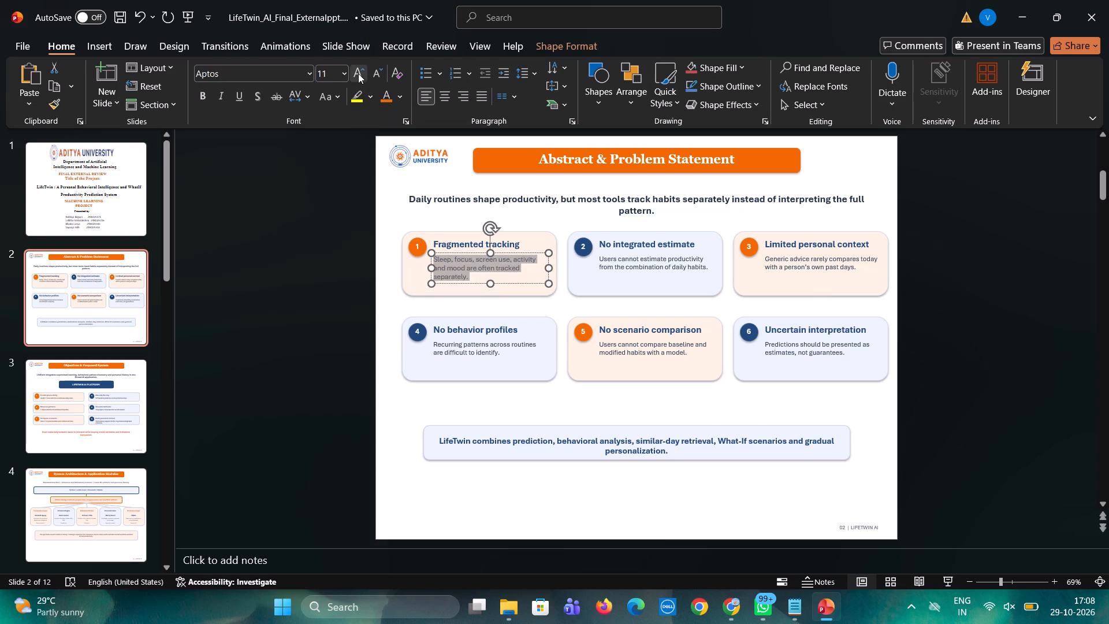
left_click(358, 73)
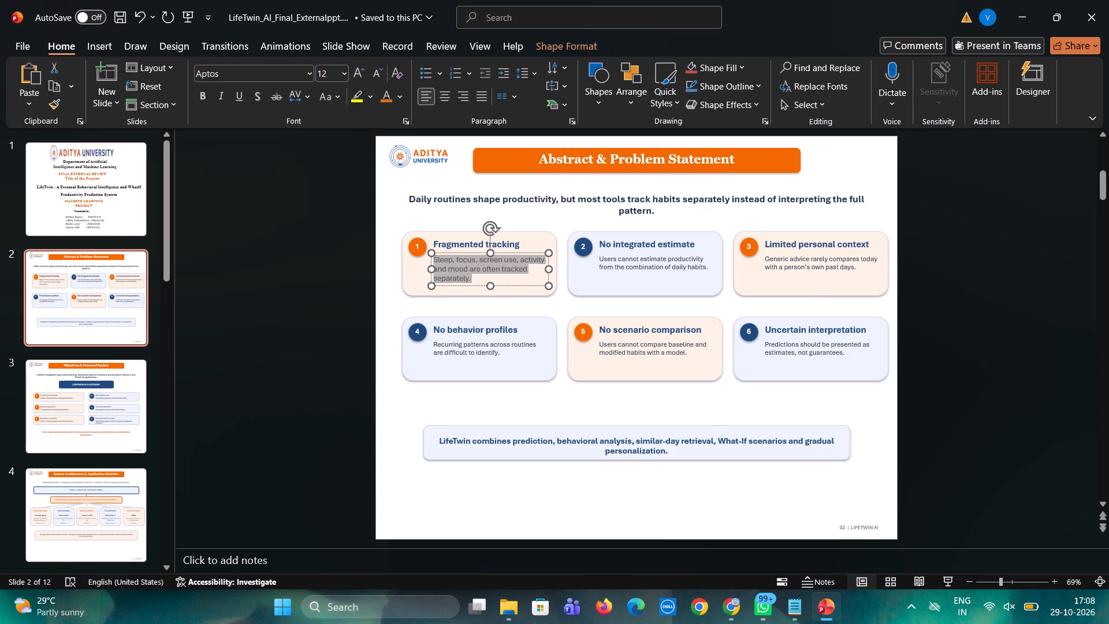
left_click(643, 266)
key("ctrl+a")
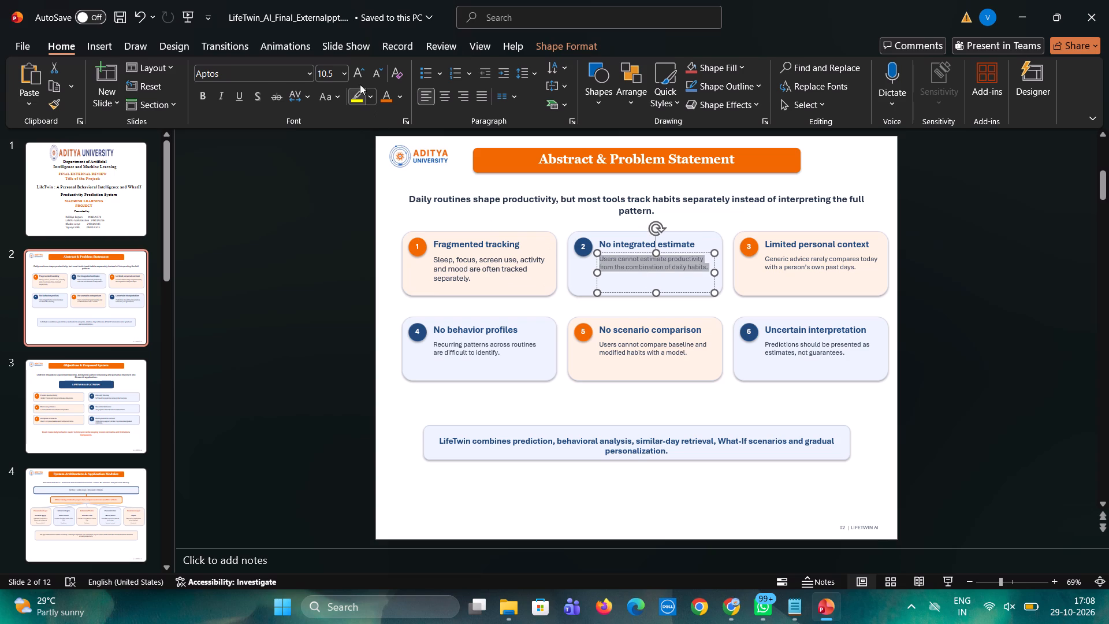
left_click(358, 78)
left_click(358, 78)
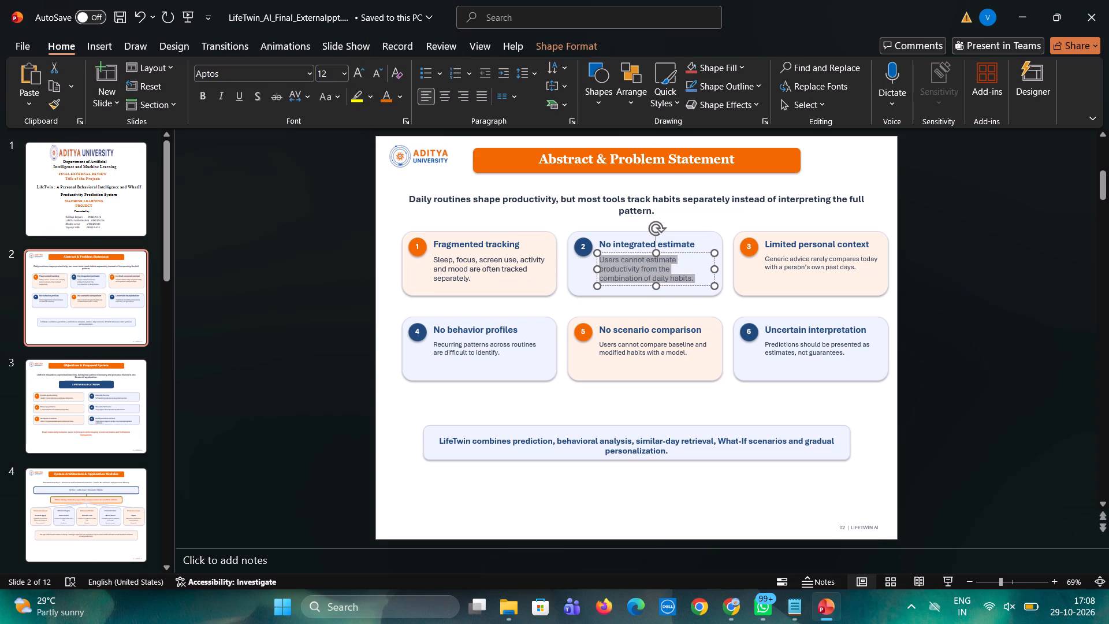
left_click(794, 269)
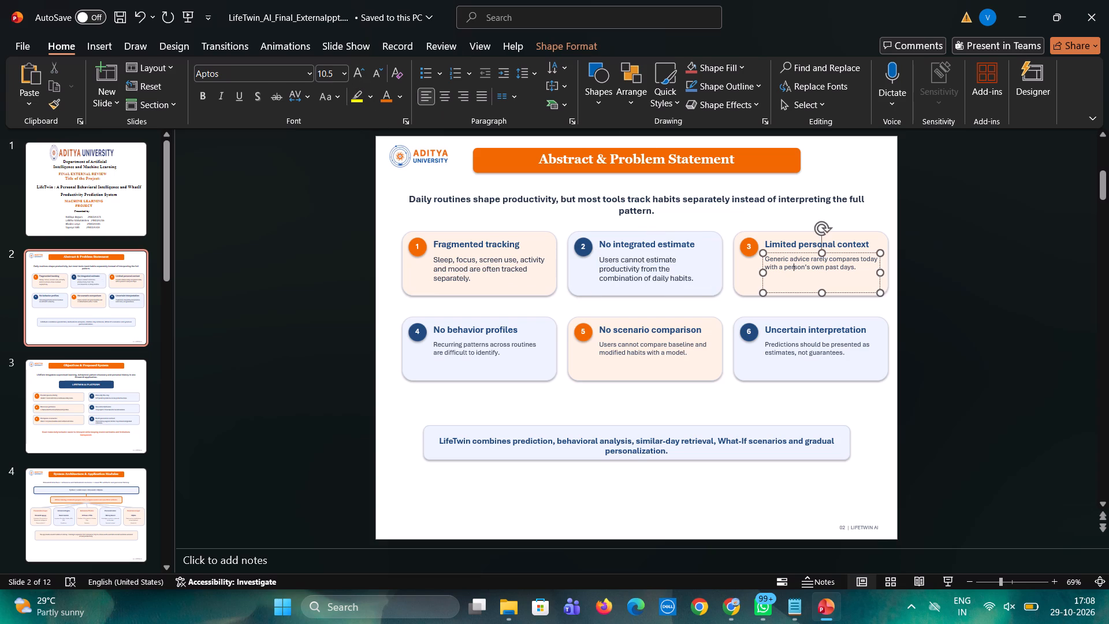
key("ctrl+a")
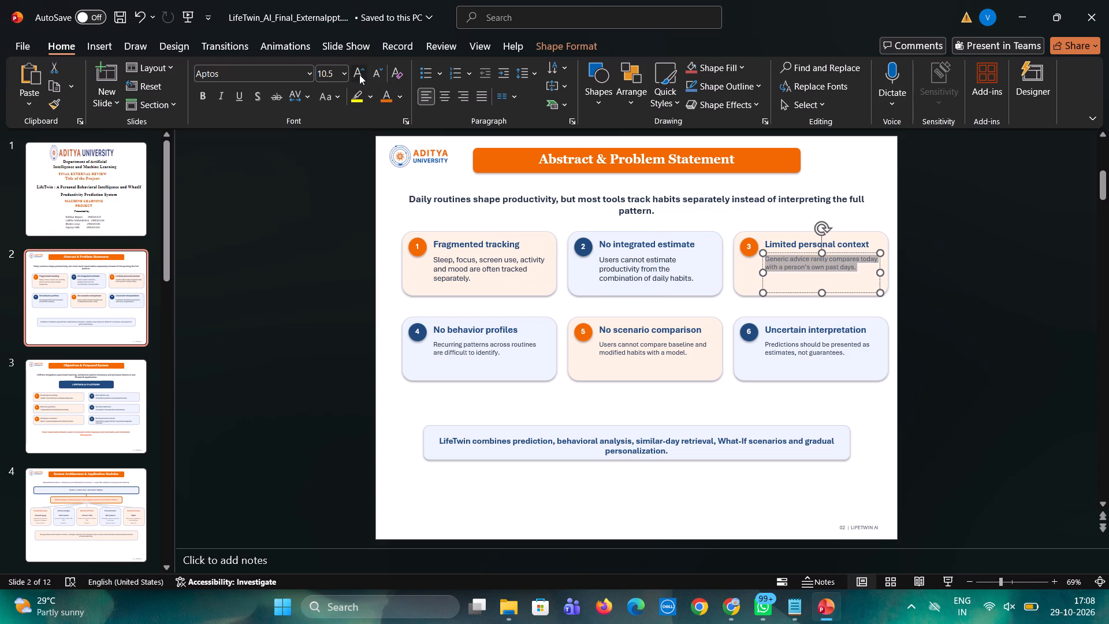
left_click(359, 75)
left_click(359, 75)
Enlarge the descriptions of the No behavior profiles, No scenario comparison and Uncertain interpretation cards to font size 12.
left_click(466, 356)
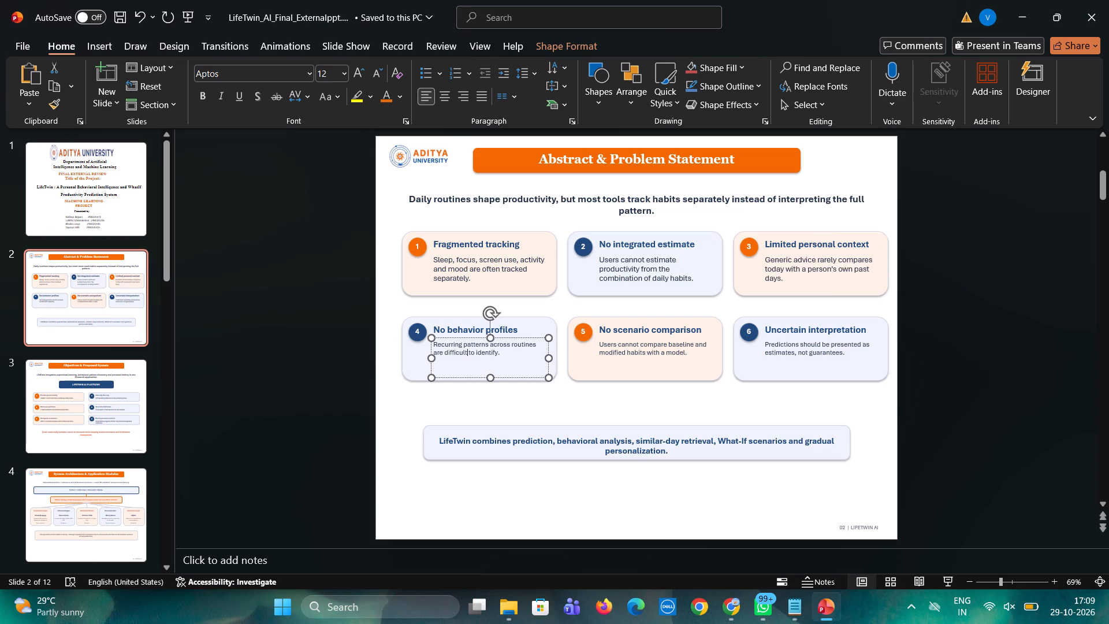
key("ctrl+a")
left_click(361, 74)
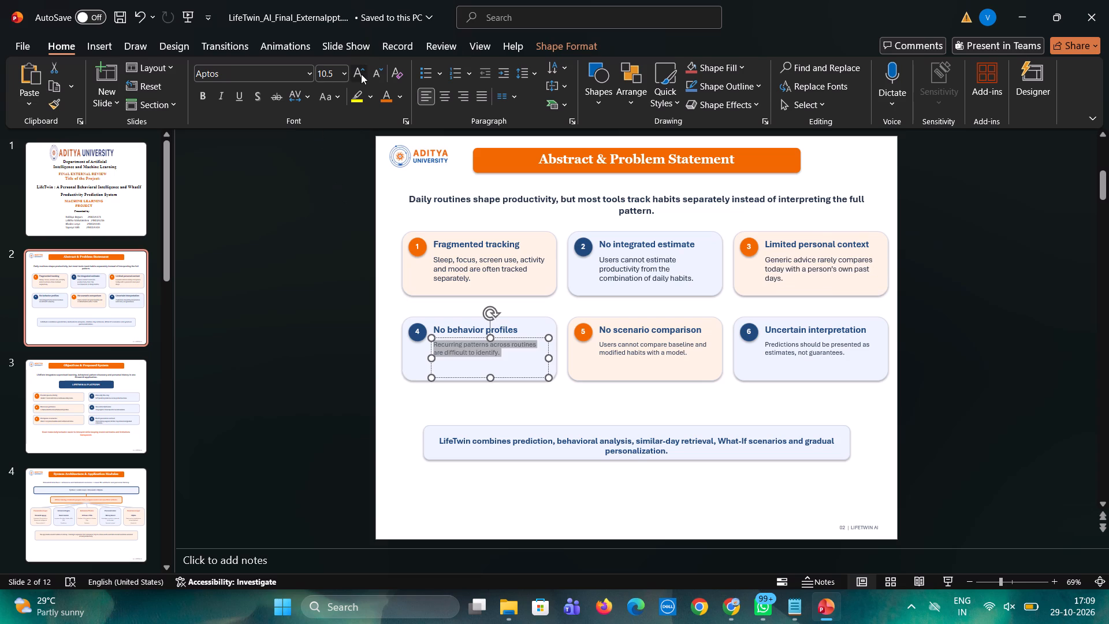
left_click(361, 74)
left_click(690, 350)
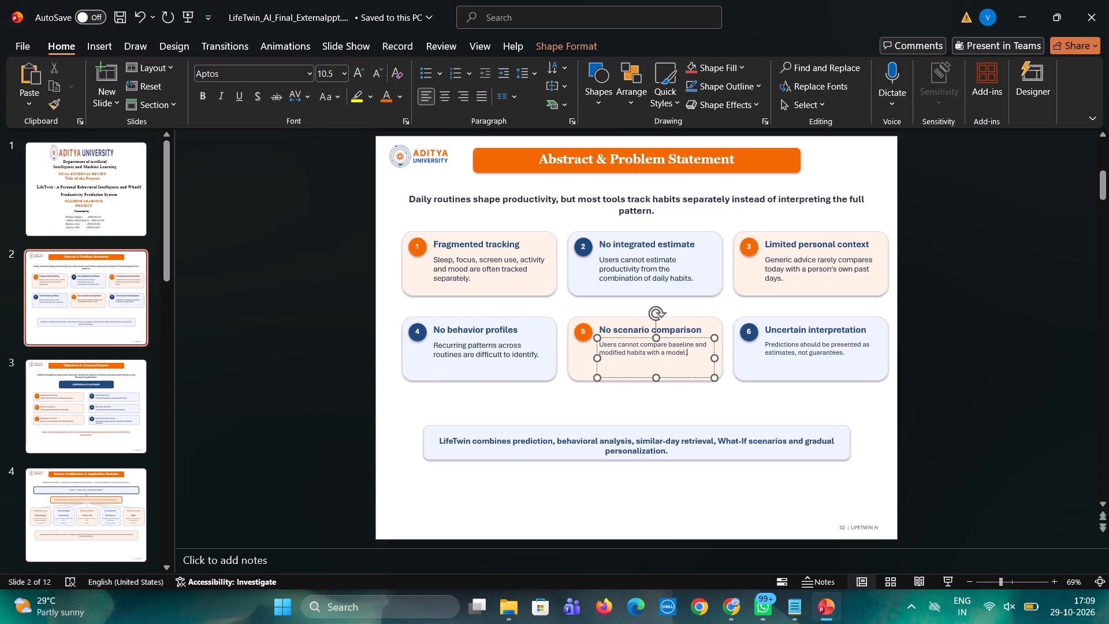
key("ctrl+a")
double_click(359, 77)
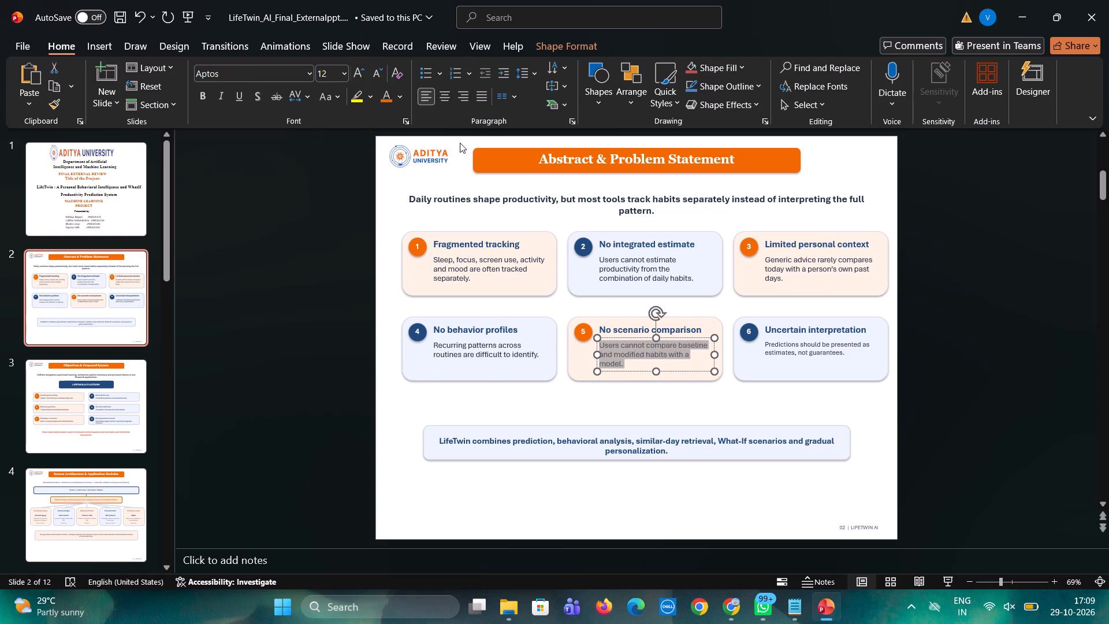
left_click(812, 355)
key("ctrl+a")
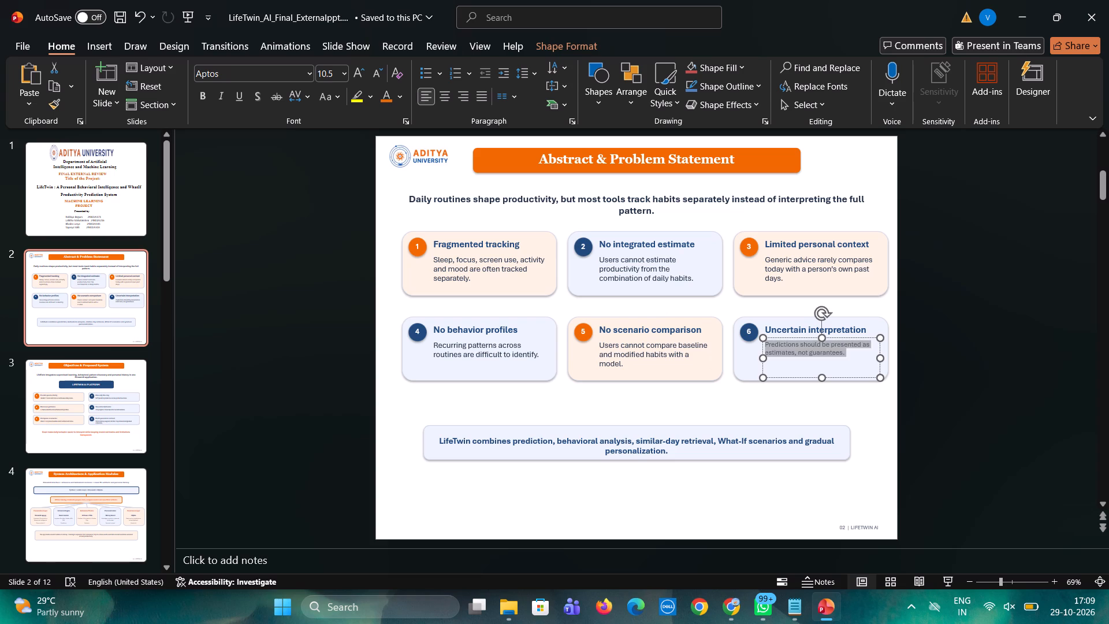
left_click(360, 76)
left_click(360, 76)
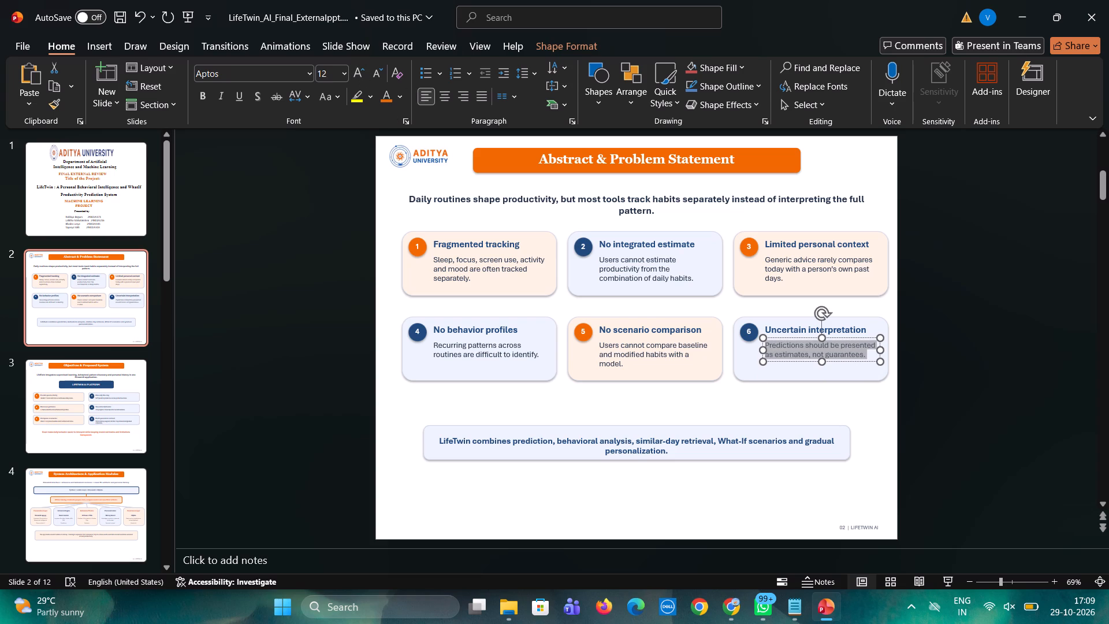
left_click(673, 408)
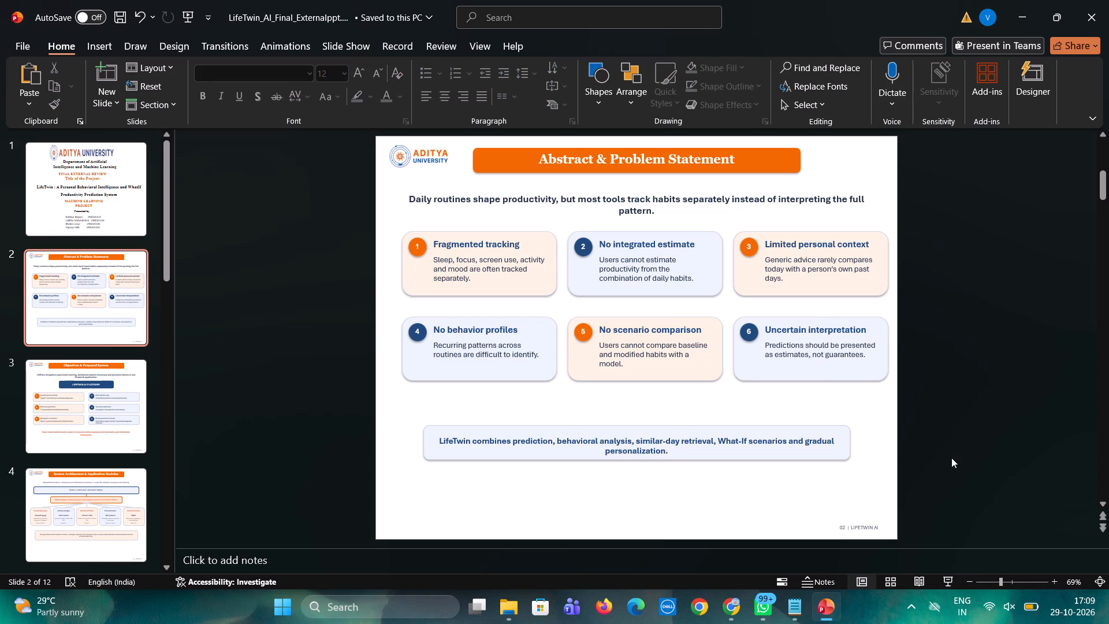
On slide 3, set the entire Predict productivity and Discover patterns card headings to font size 14.
key("Down")
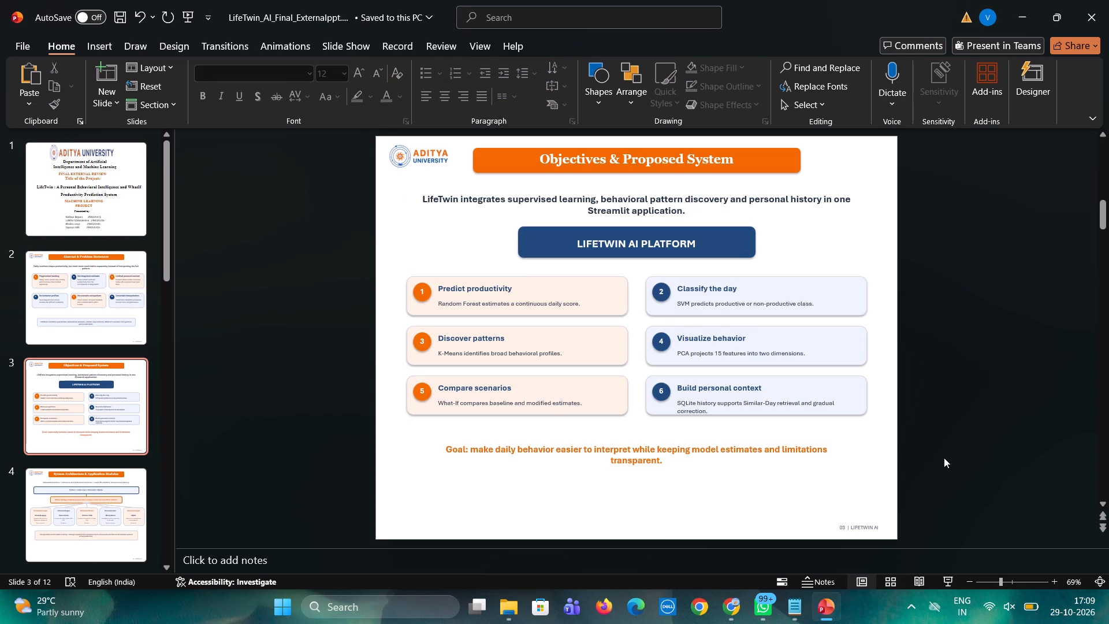
left_click(492, 285)
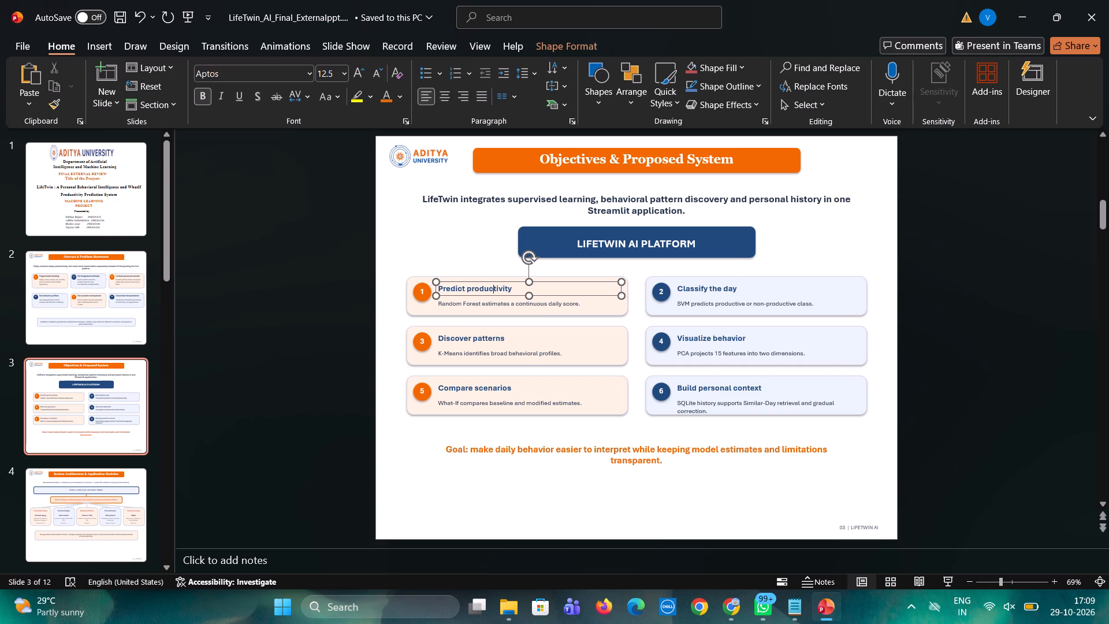
key("ctrl+a")
left_click(358, 73)
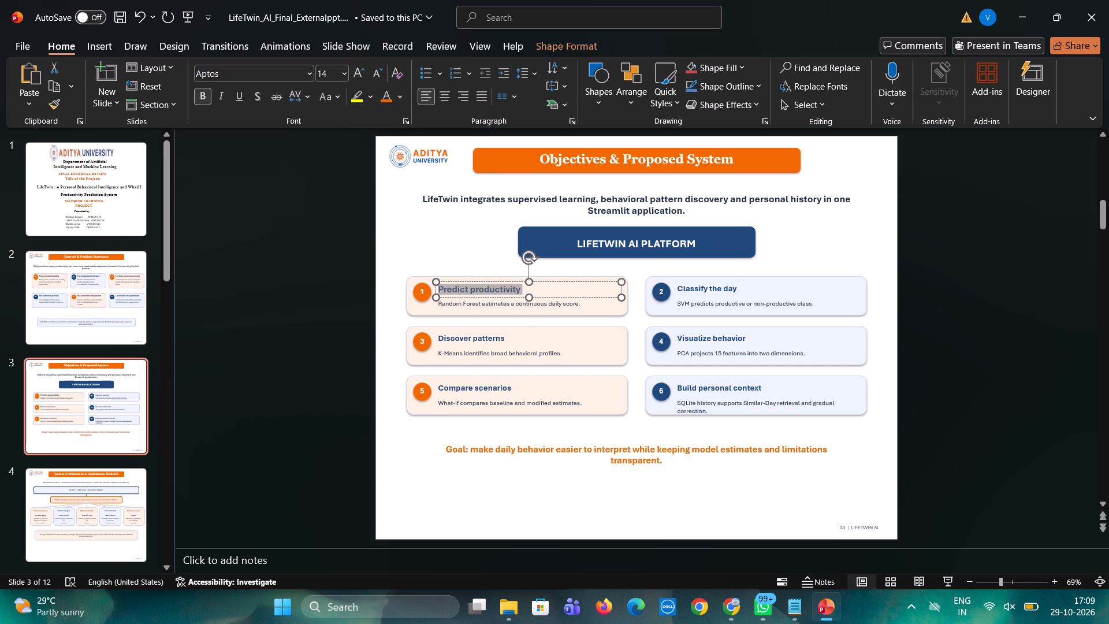
left_click(478, 340)
left_click(358, 74)
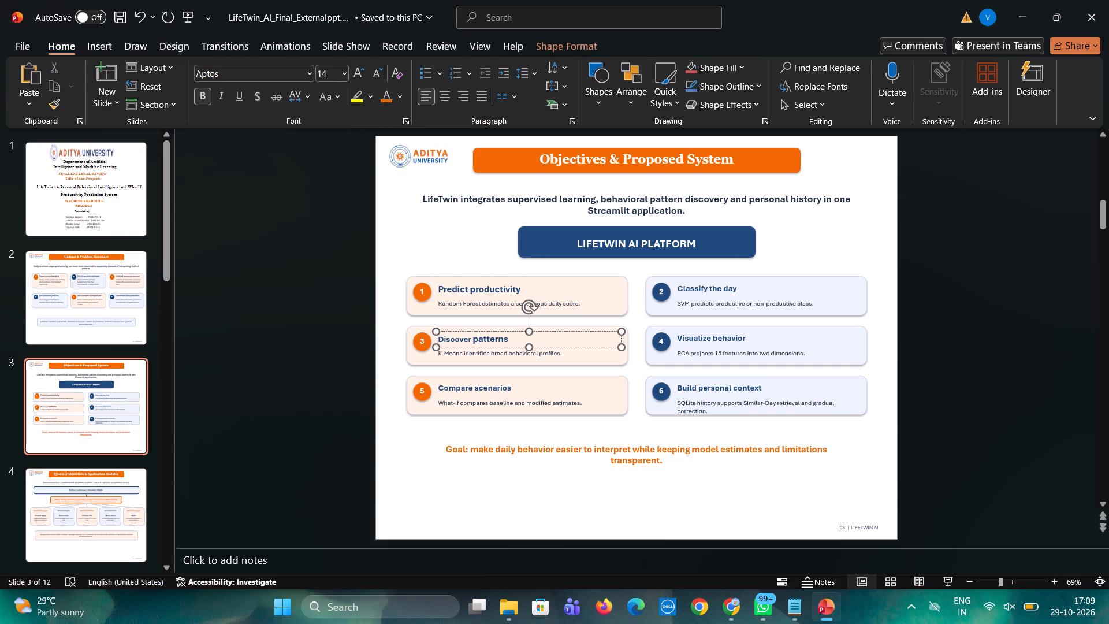
left_click(489, 341)
key("ctrl+a")
left_click(353, 78)
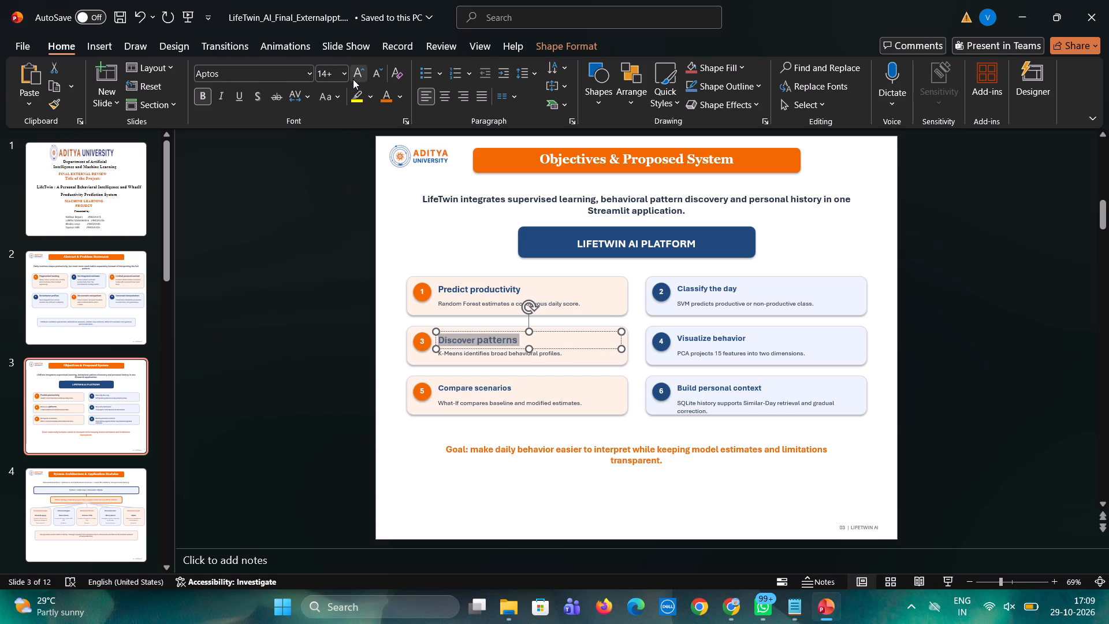
left_click(331, 66)
left_click(331, 69)
key("1")
key("4")
key("Return")
Enlarge the Compare scenarios and Classify the day card headings on slide 3 to font size 14.
left_click(482, 389)
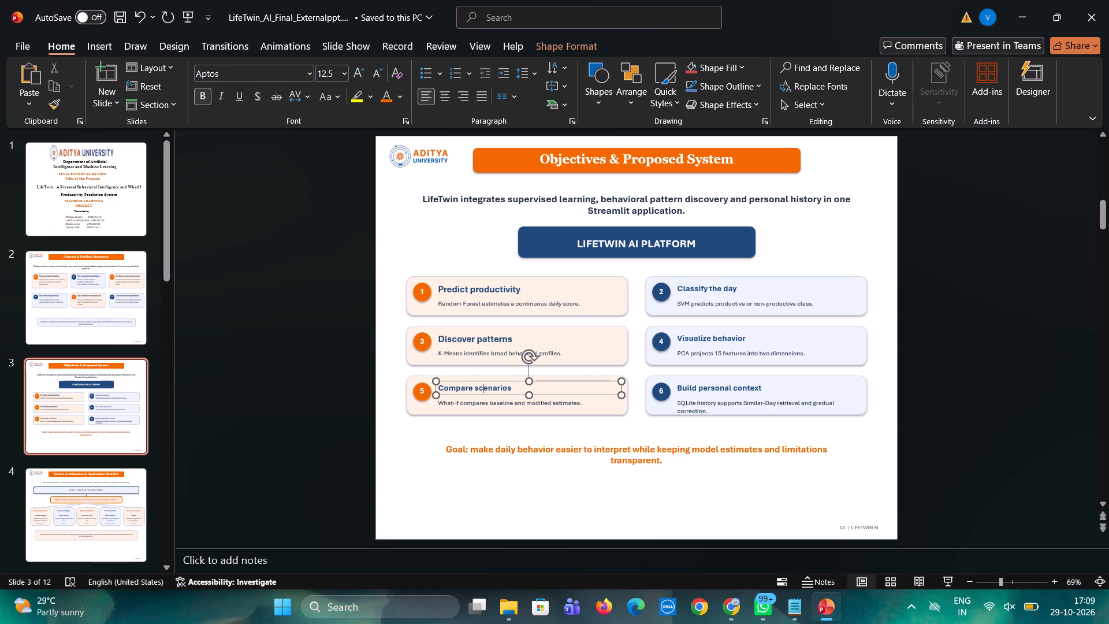
key("ctrl+a")
left_click(356, 77)
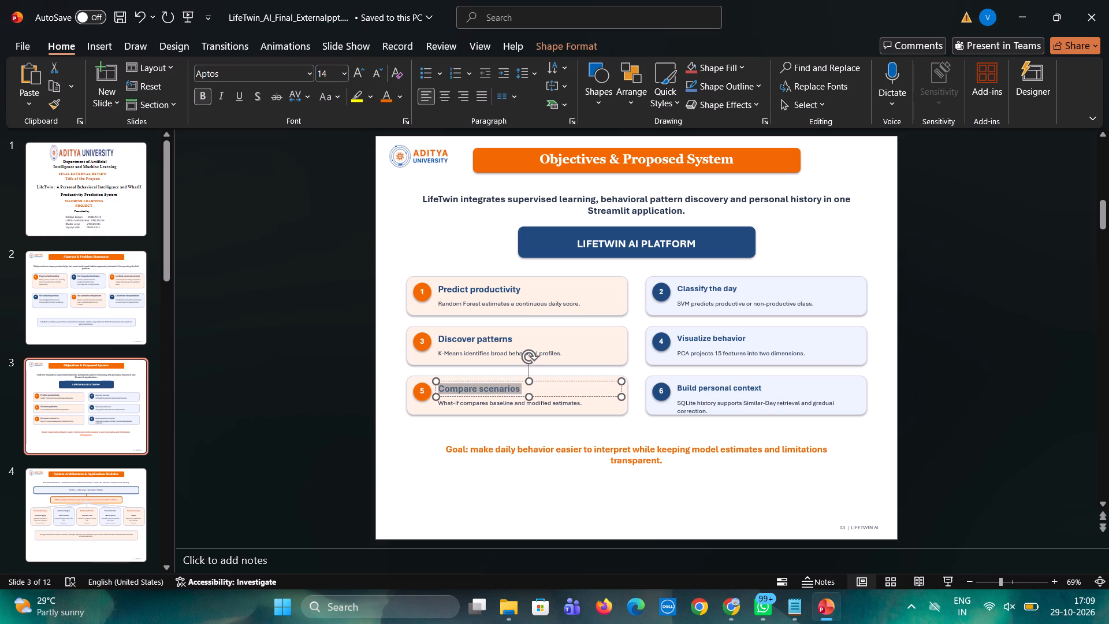
left_click(591, 436)
left_click(684, 289)
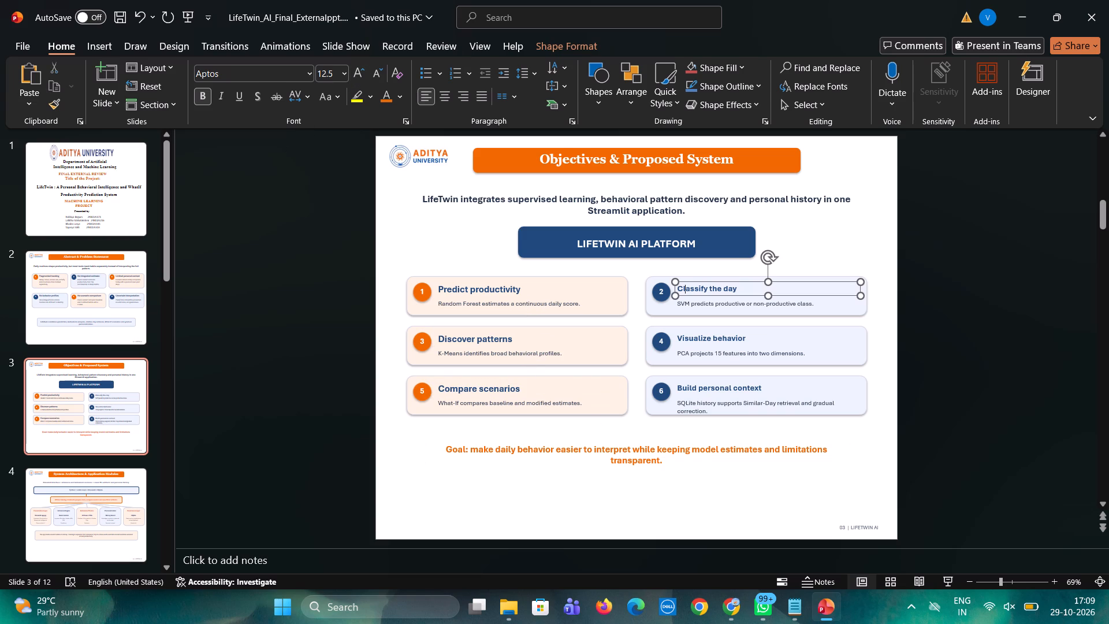
key("ctrl+a")
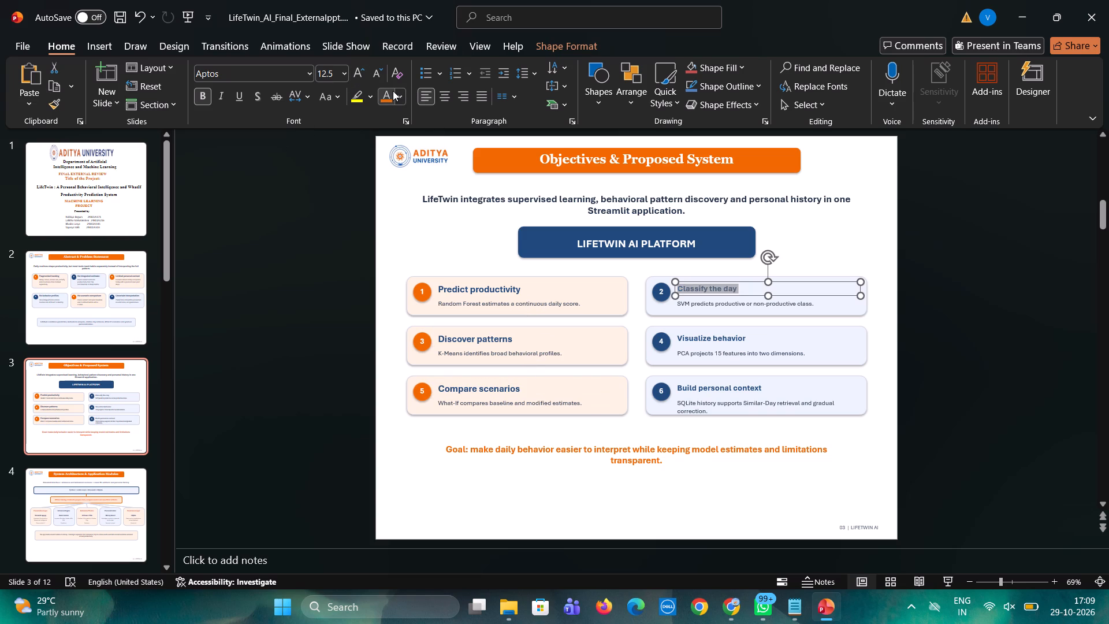
left_click(352, 76)
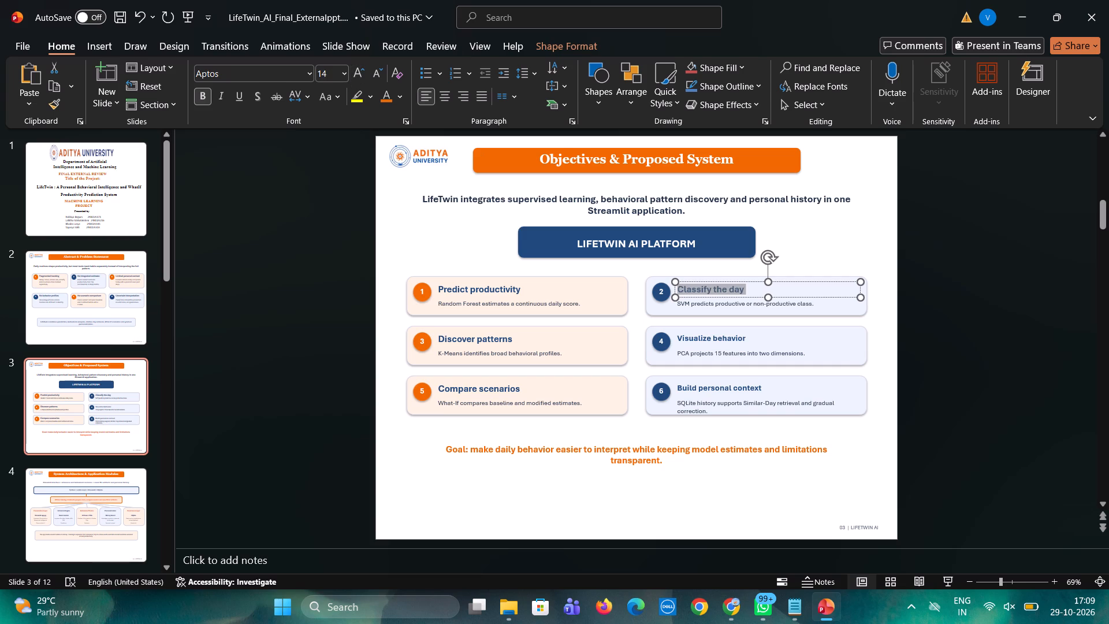
Enlarge the Visualize behavior and Build personal context card headings on slide 3 to font size 14.
left_click(718, 334)
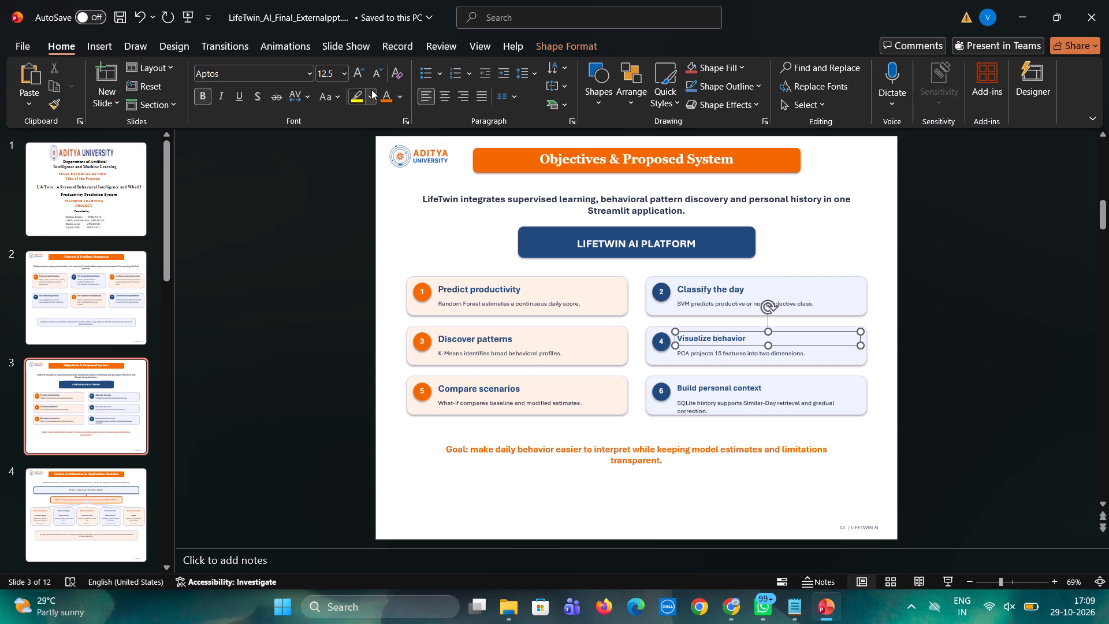
key("ctrl+a")
left_click(358, 77)
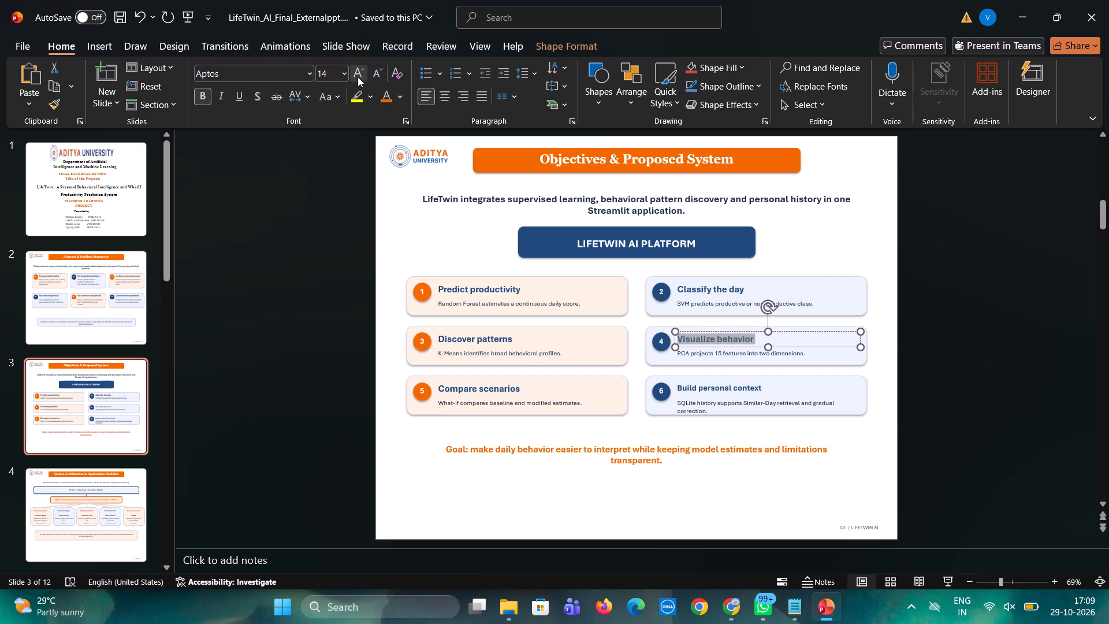
left_click(725, 387)
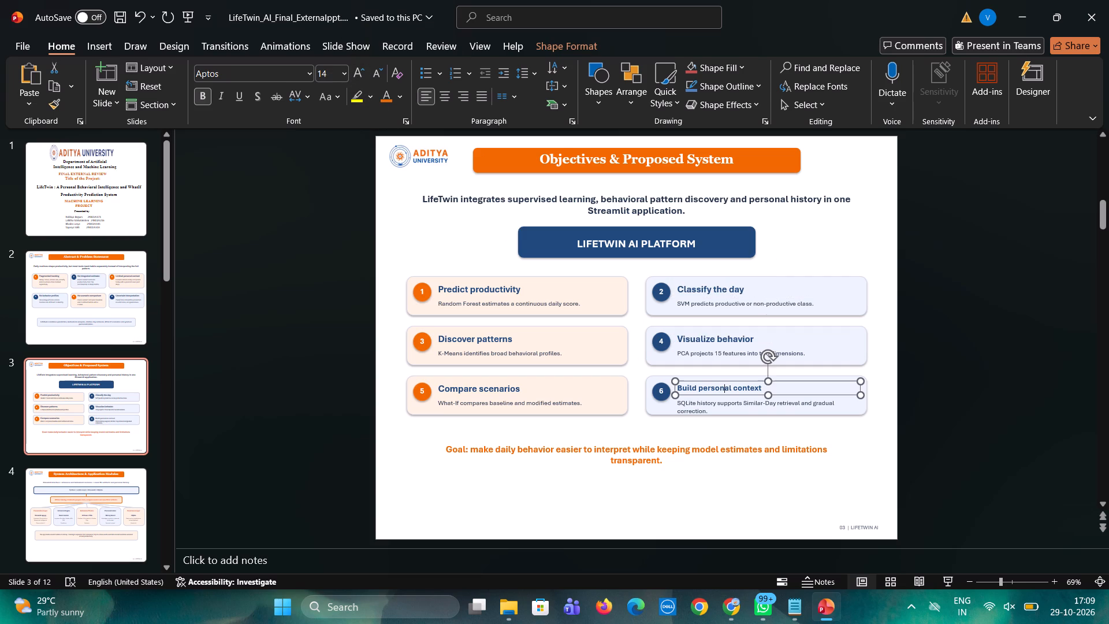
key("ctrl+a")
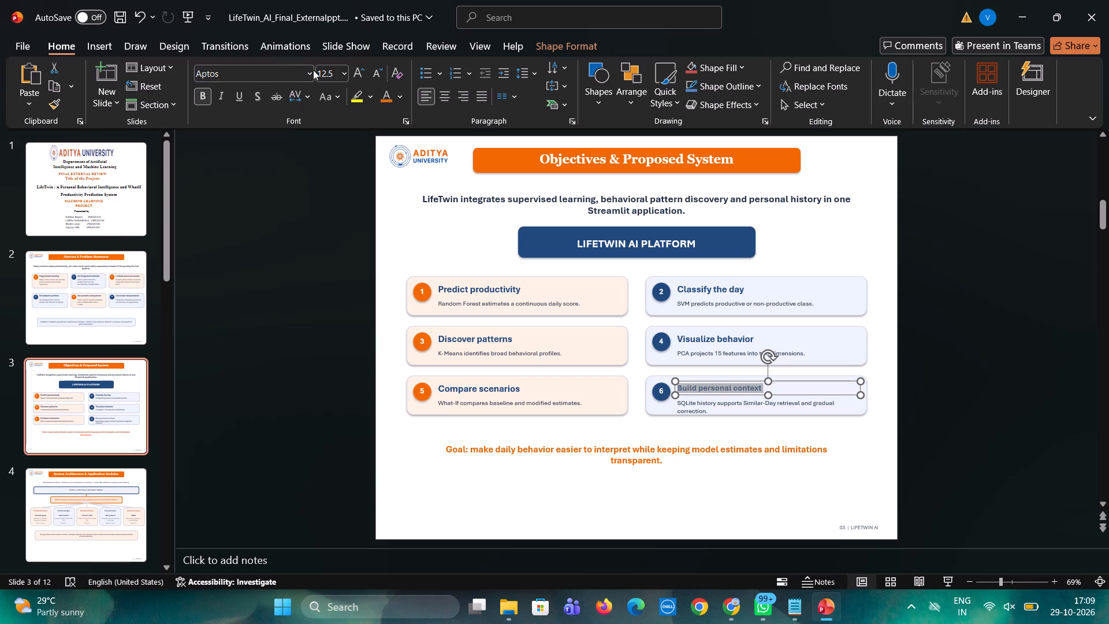
left_click(353, 76)
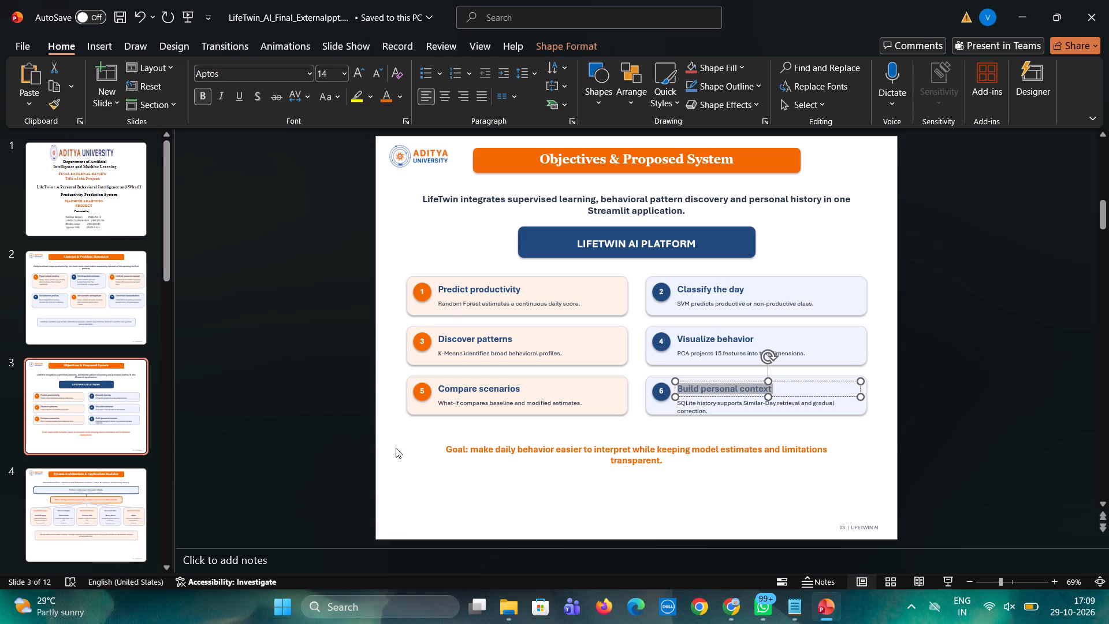
left_click(396, 448)
Enlarge the descriptions of the Predict productivity and Compare scenarios cards to font size 12.
left_click(499, 305)
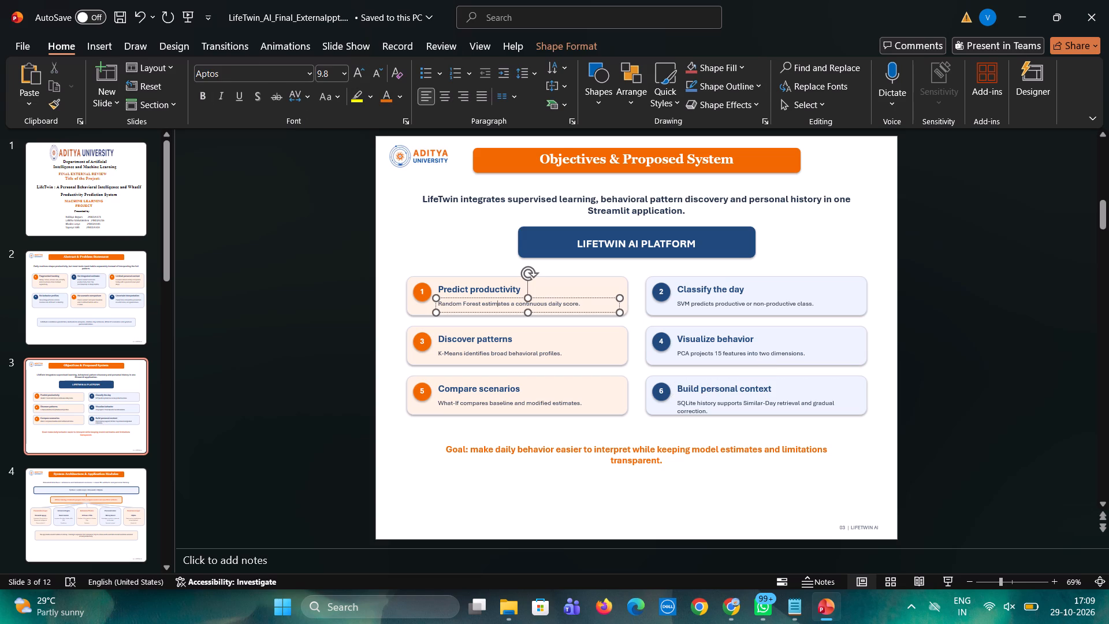
key("ctrl+a")
left_click(353, 76)
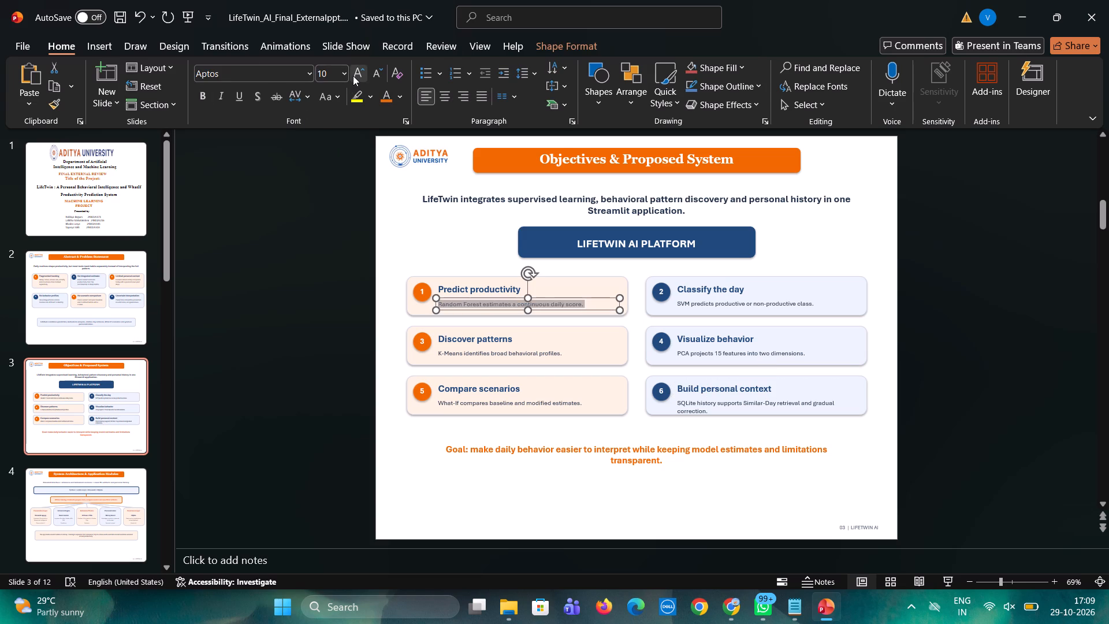
left_click(353, 76)
left_click(353, 76)
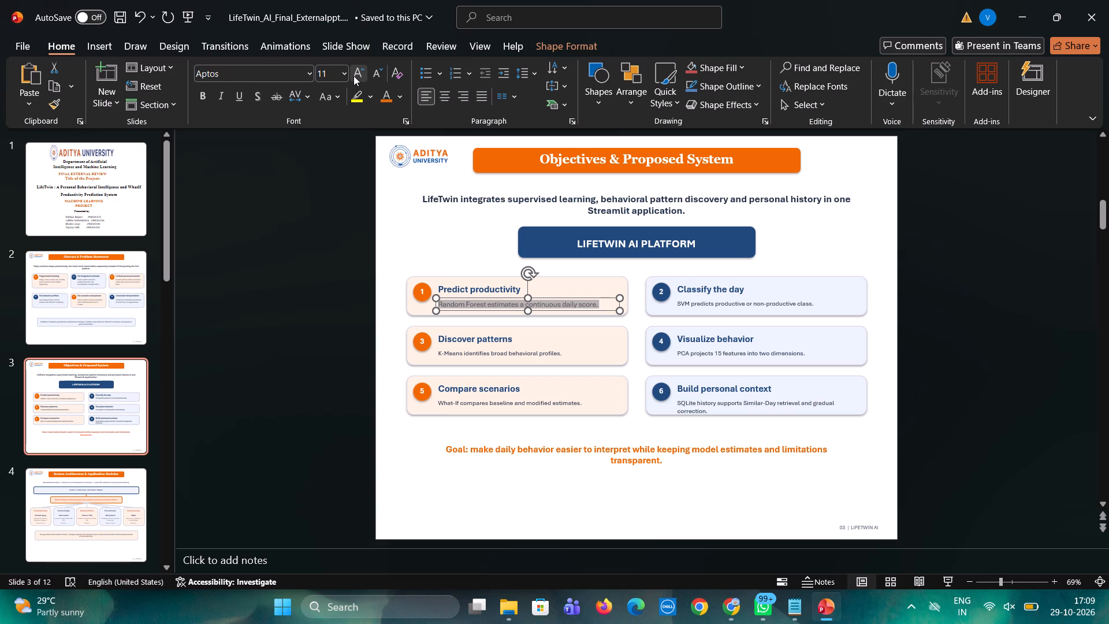
left_click(353, 76)
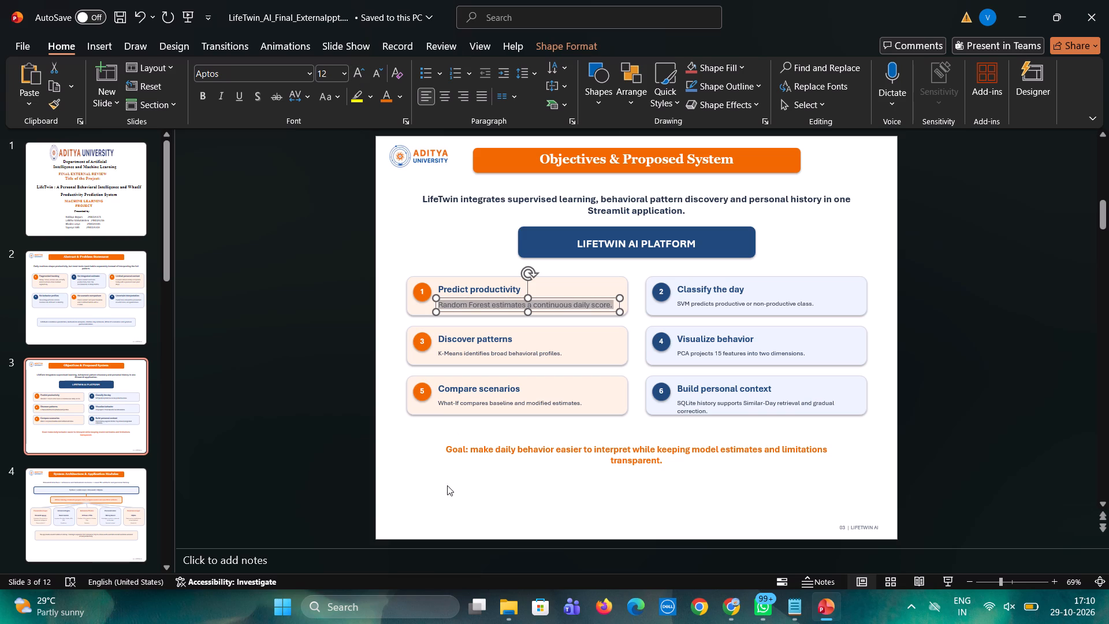
left_click(447, 485)
left_click(484, 404)
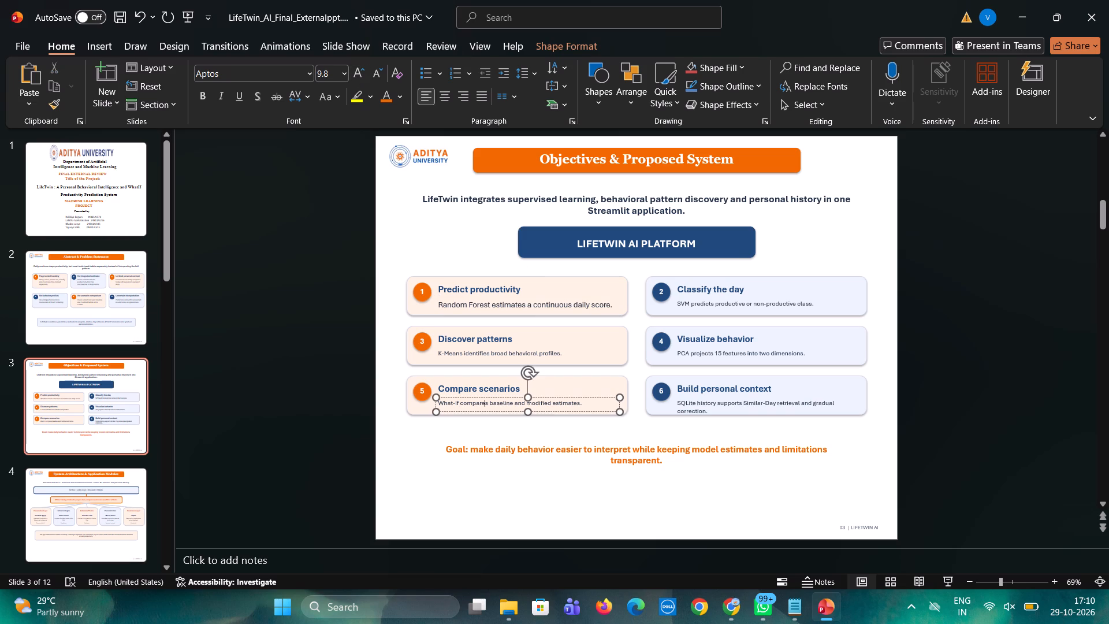
key("ctrl+a")
triple_click(354, 76)
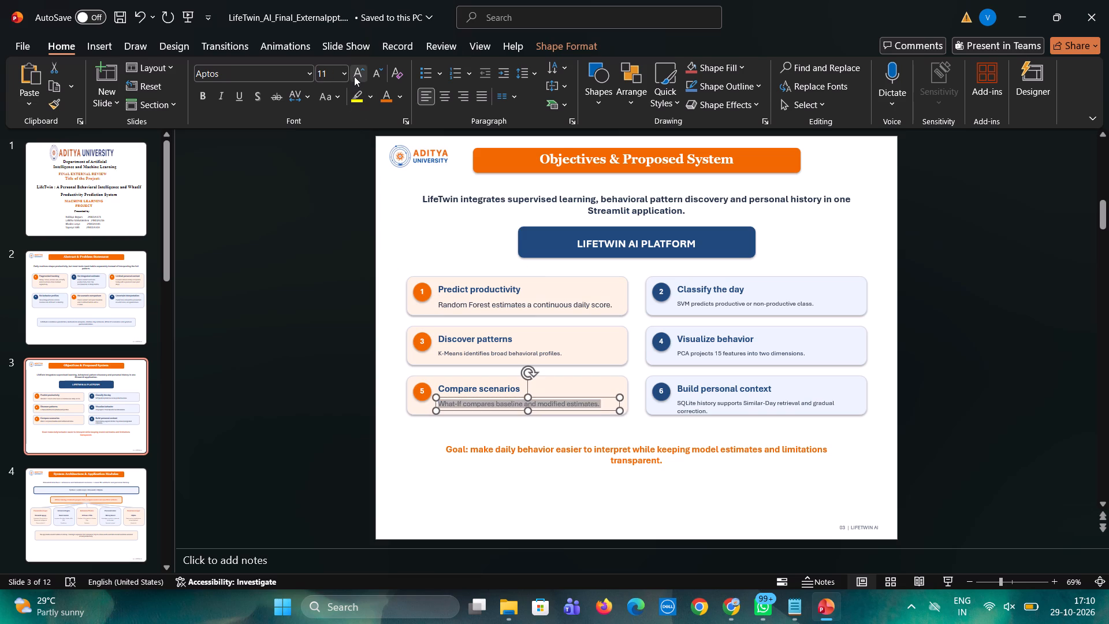
left_click(354, 76)
left_click(441, 503)
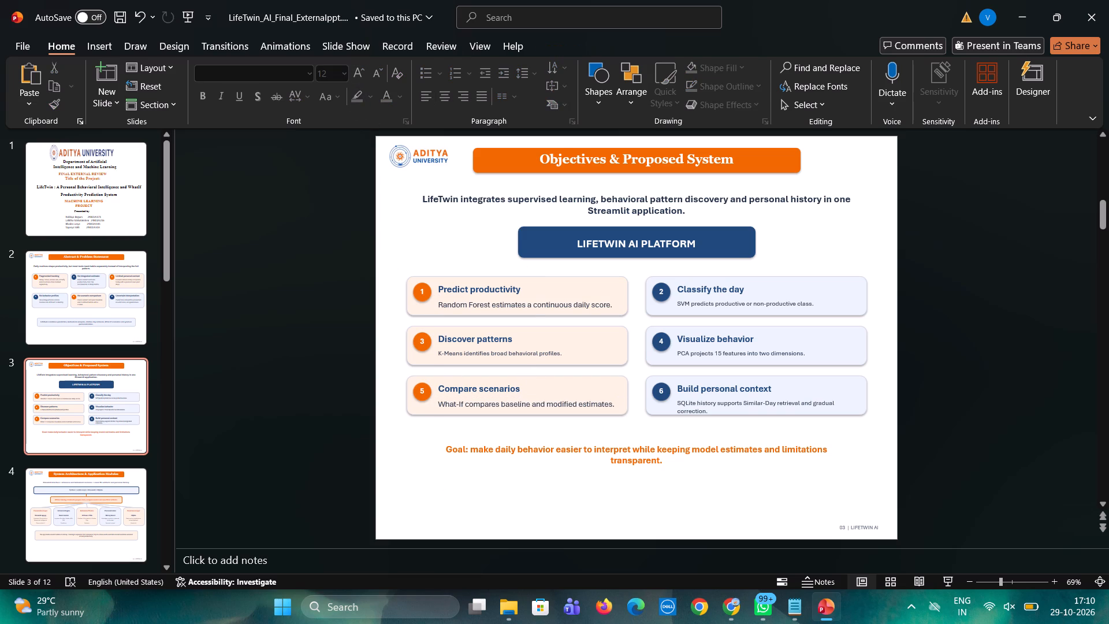
Enlarge the descriptions of the Discover patterns and Classify the day cards to font size 12.
left_click(459, 355)
key("ctrl+a")
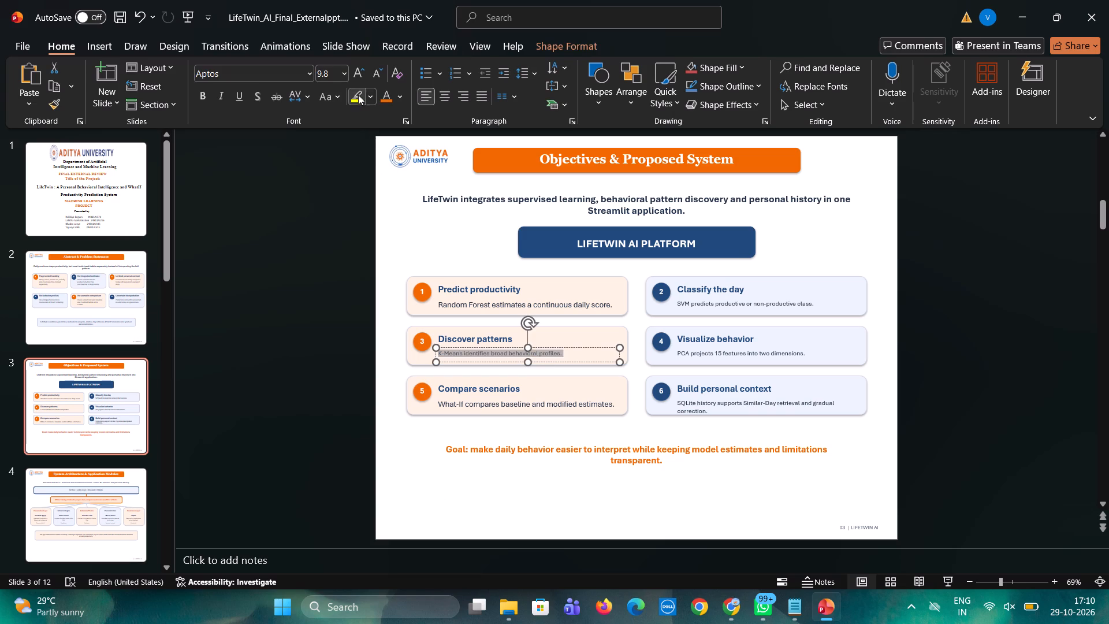
double_click(355, 73)
left_click(357, 73)
left_click(357, 73)
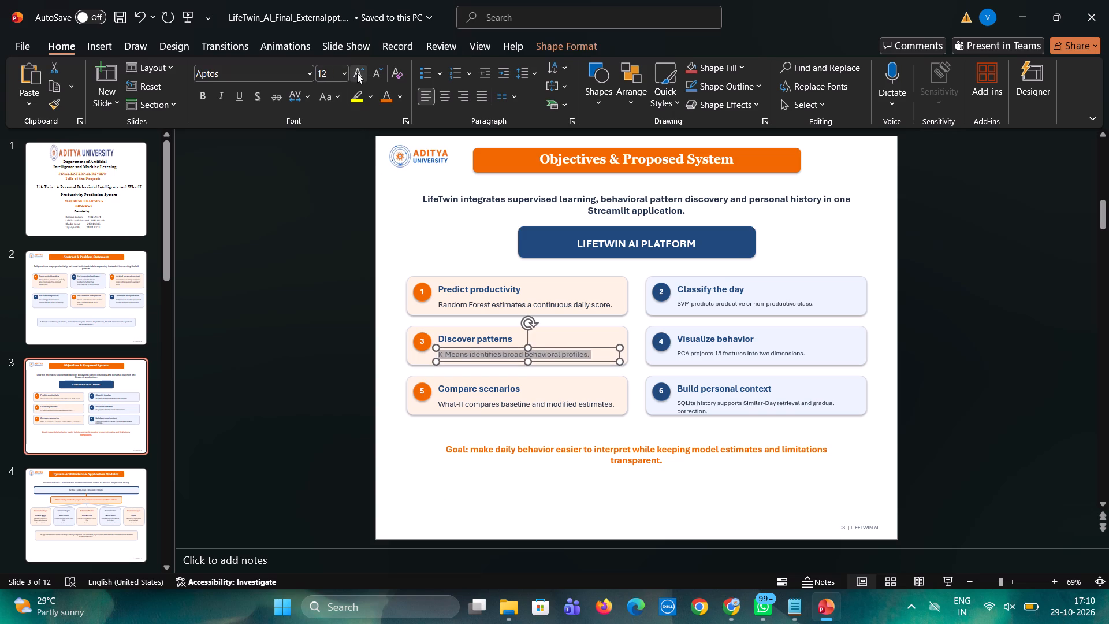
left_click(588, 486)
left_click(697, 306)
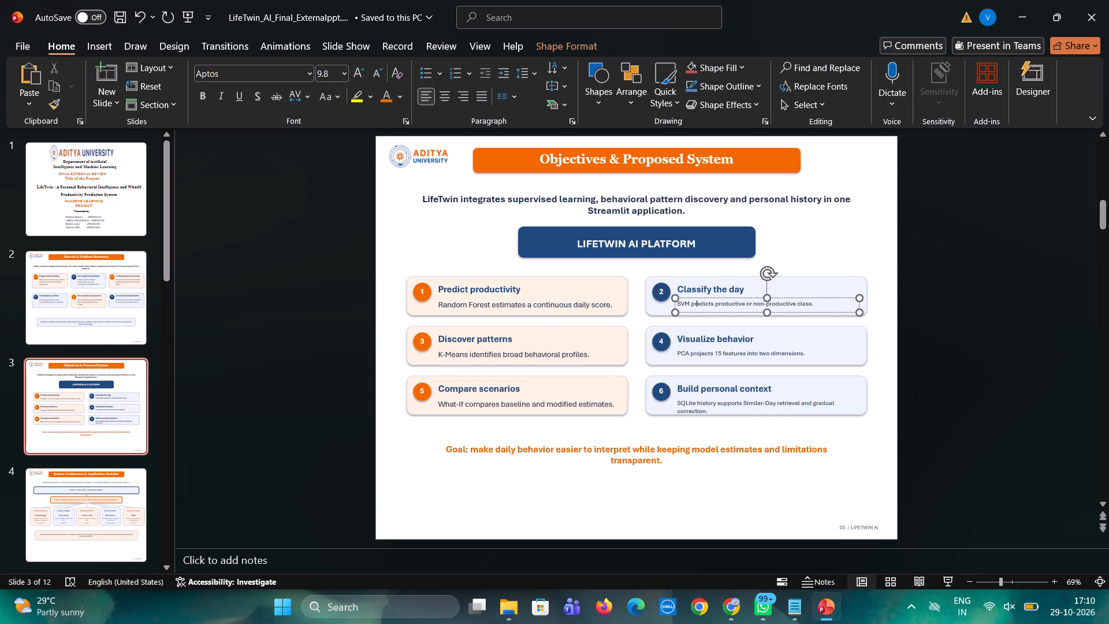
key("ctrl+a")
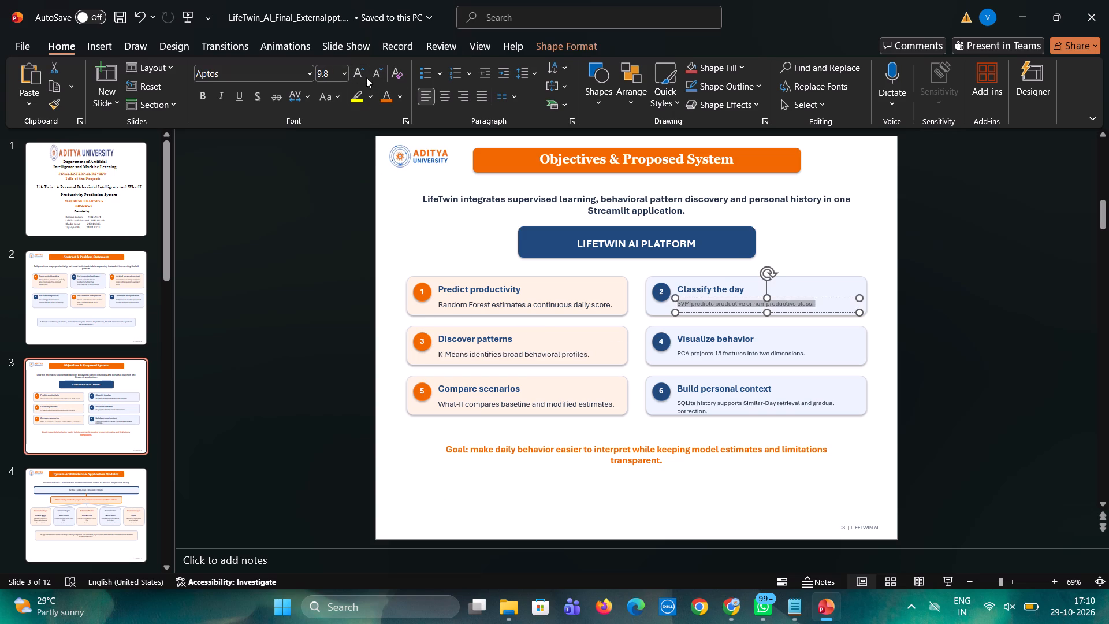
left_click(357, 75)
left_click(357, 75)
left_click(357, 75)
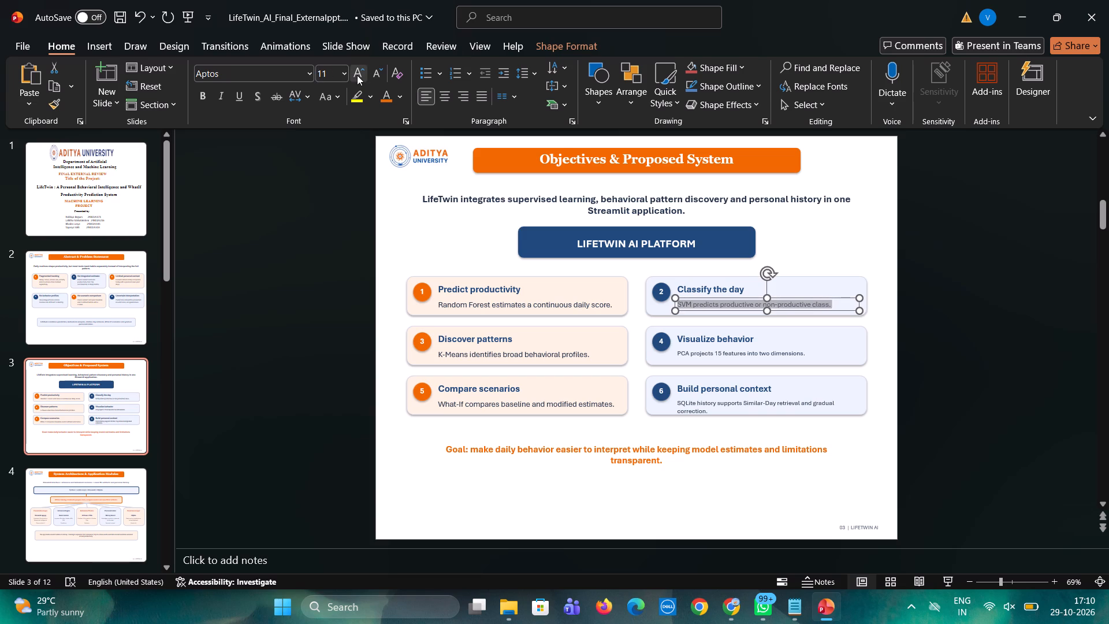
left_click(357, 75)
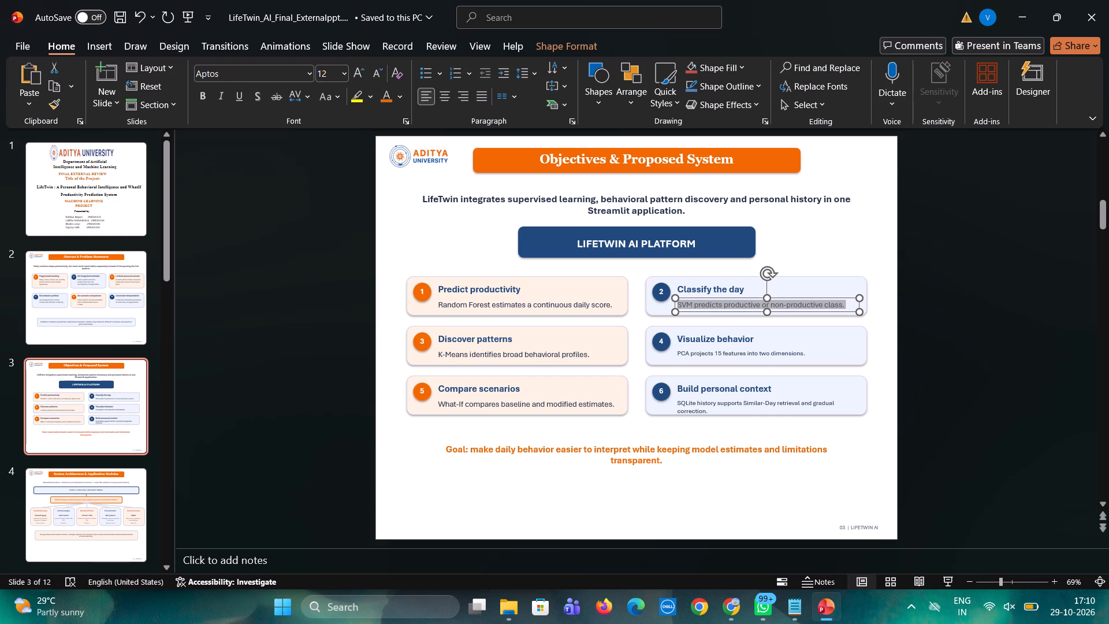
Enlarge the description of the Visualize behavior card to font size 12.
left_click(794, 358)
key("ctrl+a")
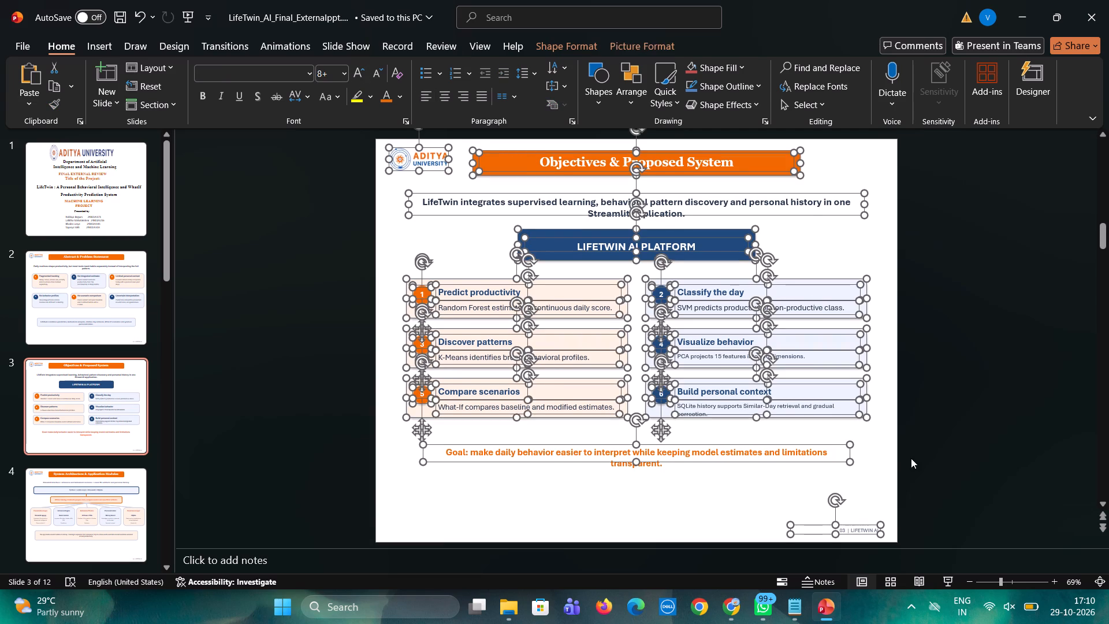
left_click(911, 458)
left_click(749, 356)
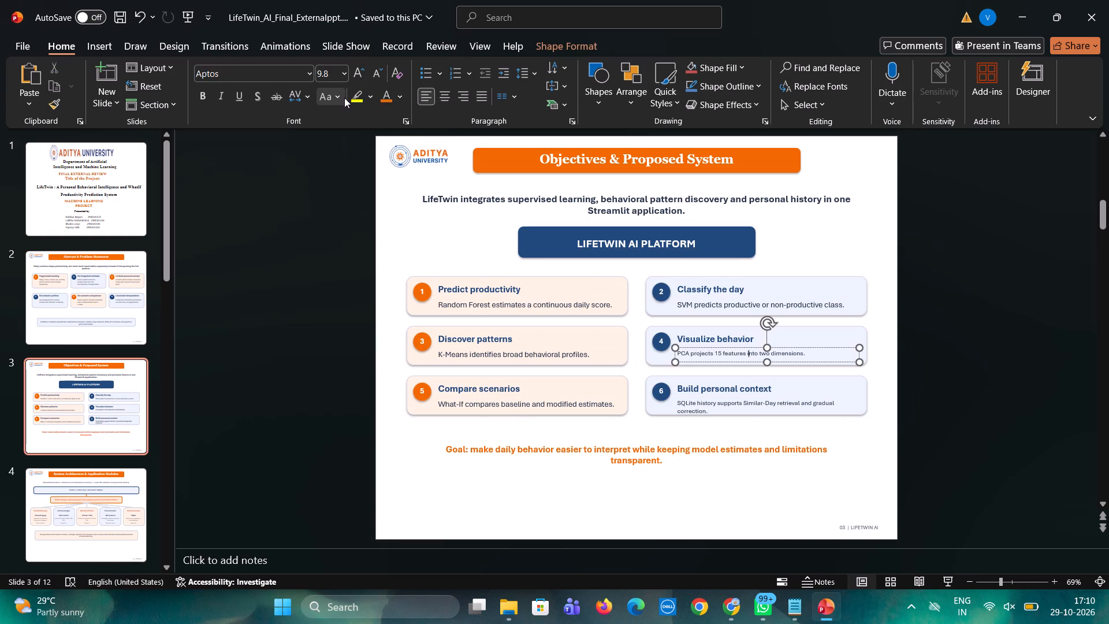
key("ctrl+a")
left_click(354, 75)
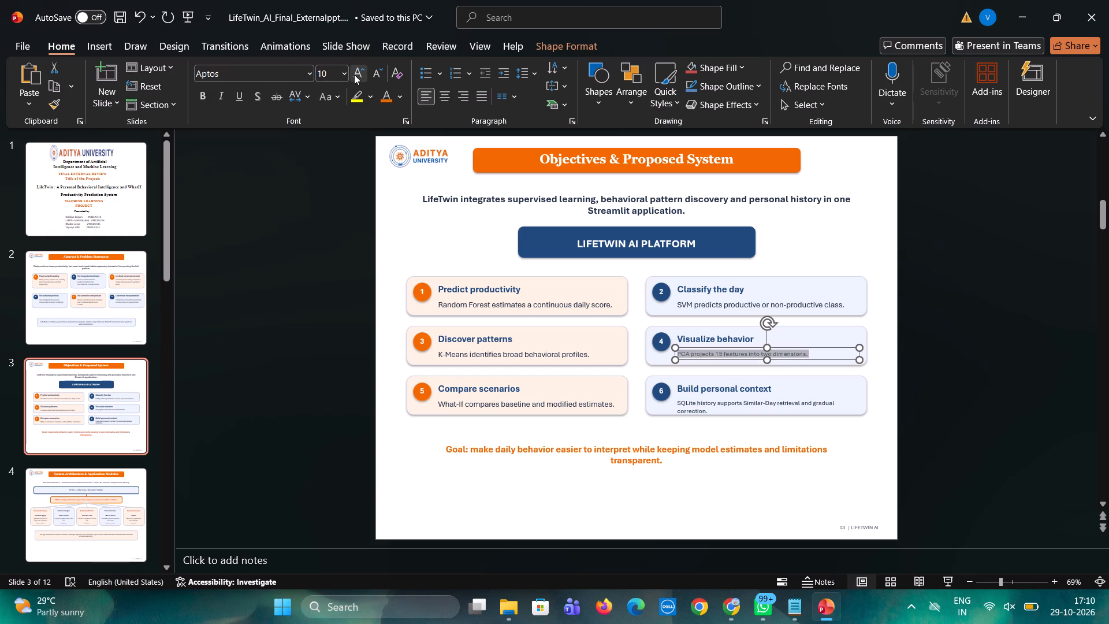
left_click(354, 75)
left_click(354, 75)
left_click(354, 75)
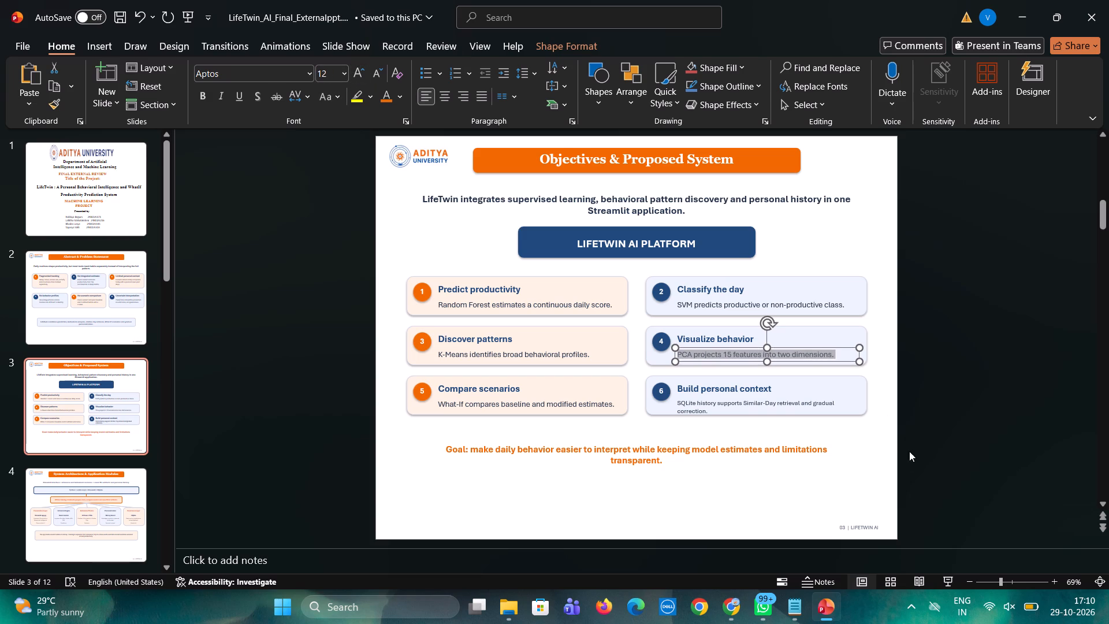
left_click(910, 457)
Enlarge the description of the Build personal context card to font size 12.
left_click(796, 410)
key("ctrl+a")
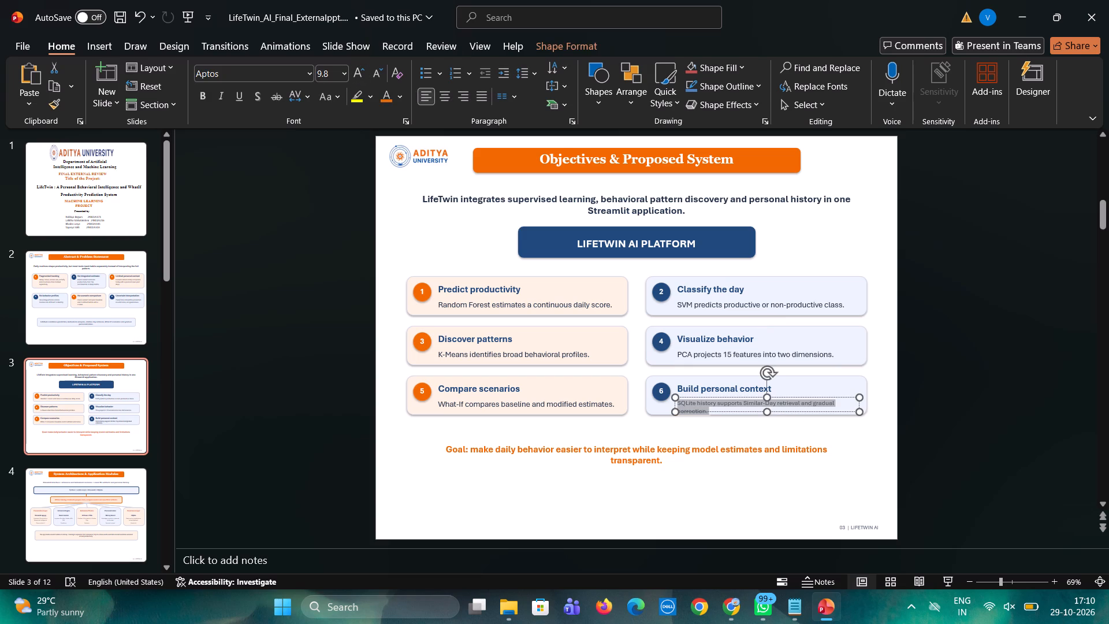
left_click(353, 74)
left_click(353, 74)
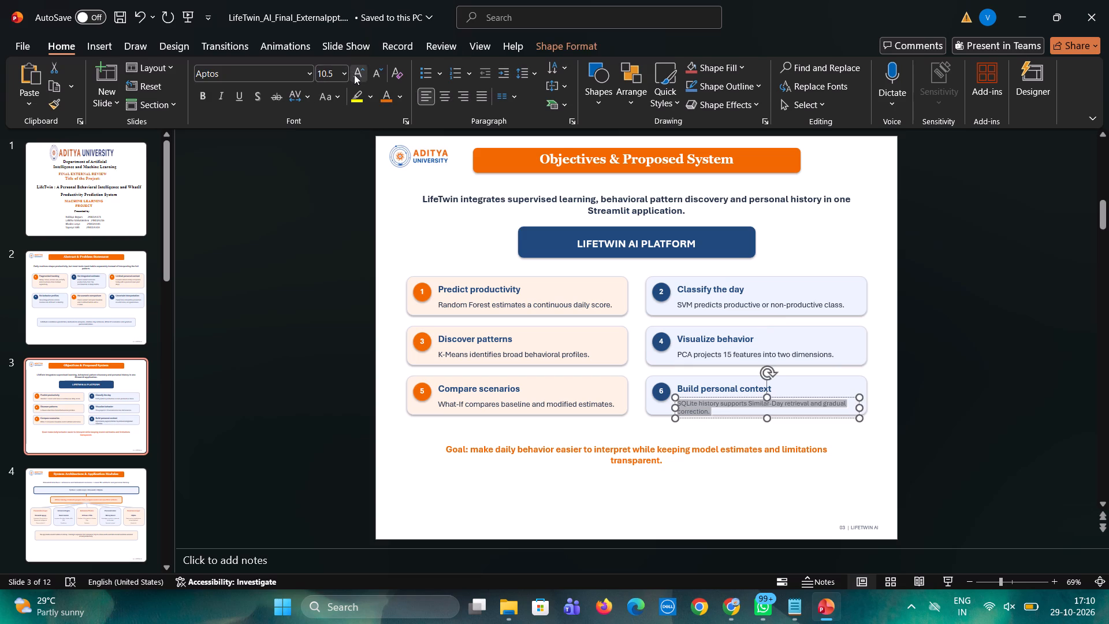
left_click(355, 75)
left_click(355, 75)
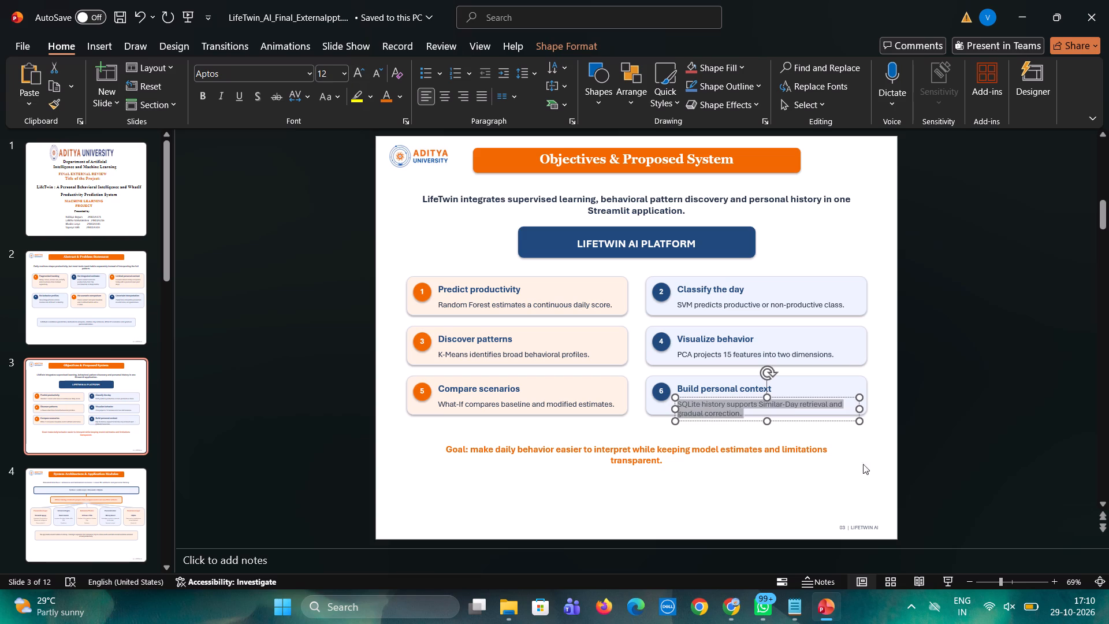
left_click(863, 486)
Move the Build personal context description slightly up, closer to its heading in the card.
left_click(802, 402)
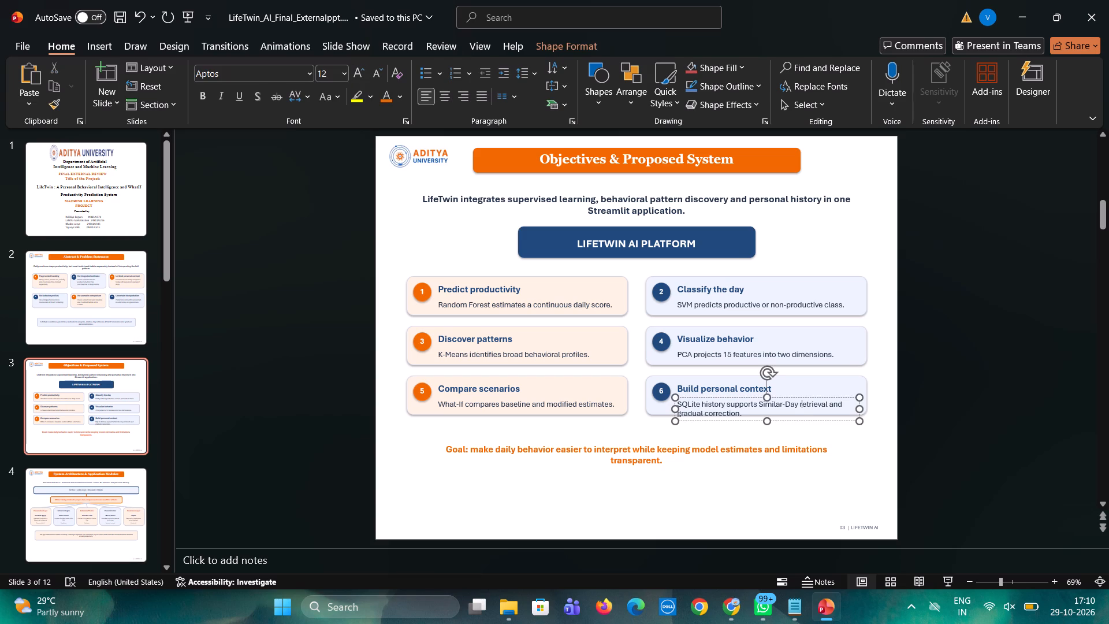
left_click(803, 396)
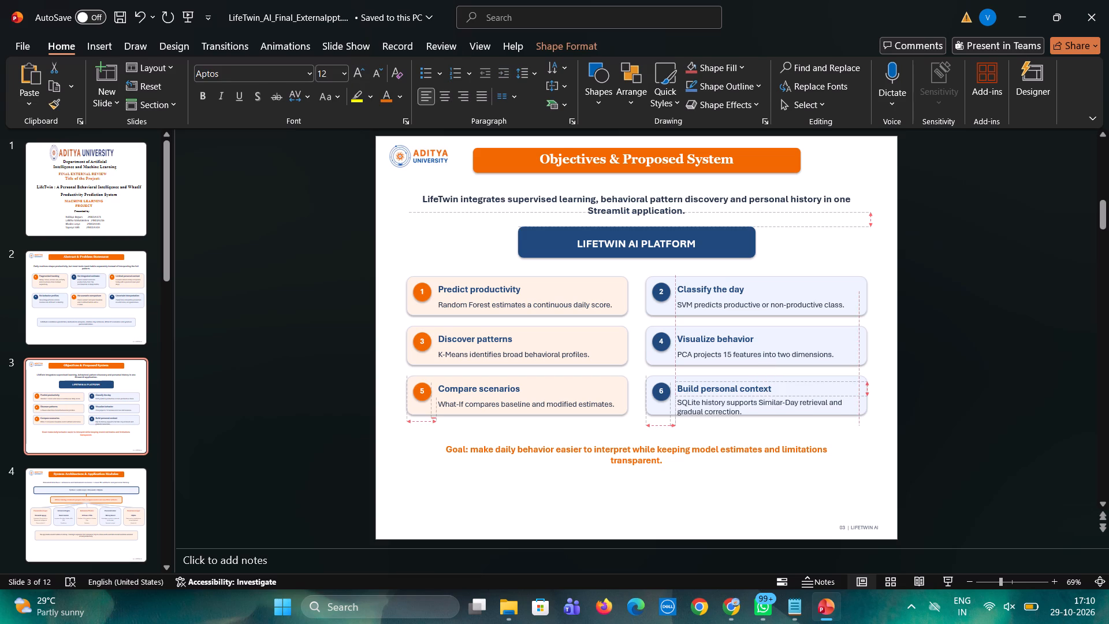
left_click(842, 442)
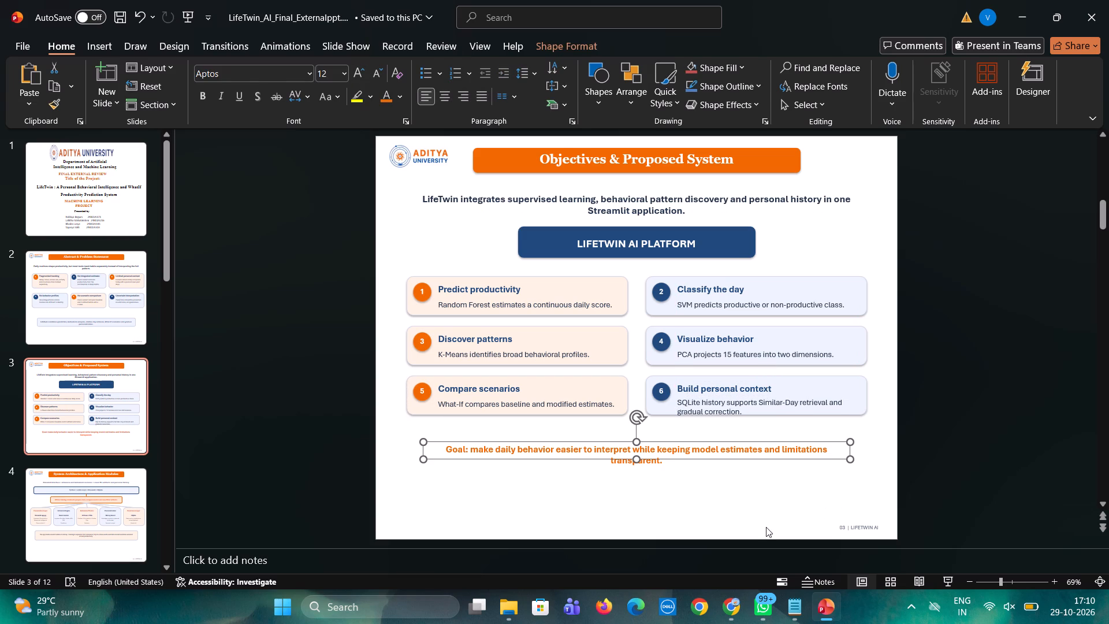
left_click(766, 527)
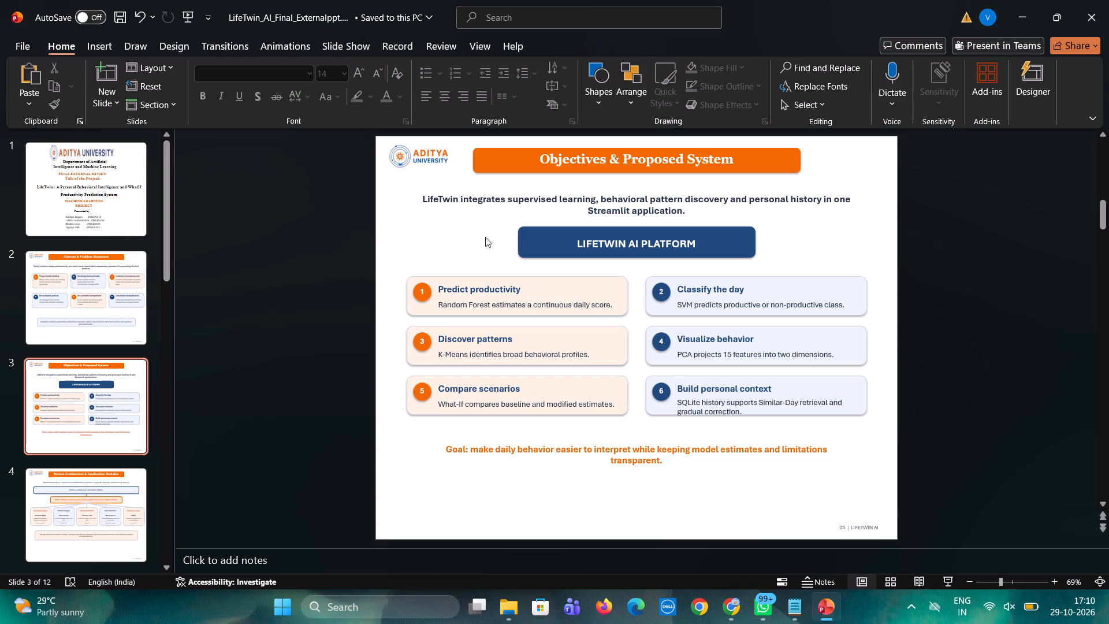
Delete the word AI from slide 3's blue banner so its text reads LIFETWIN PLATFORM.
left_click(643, 248)
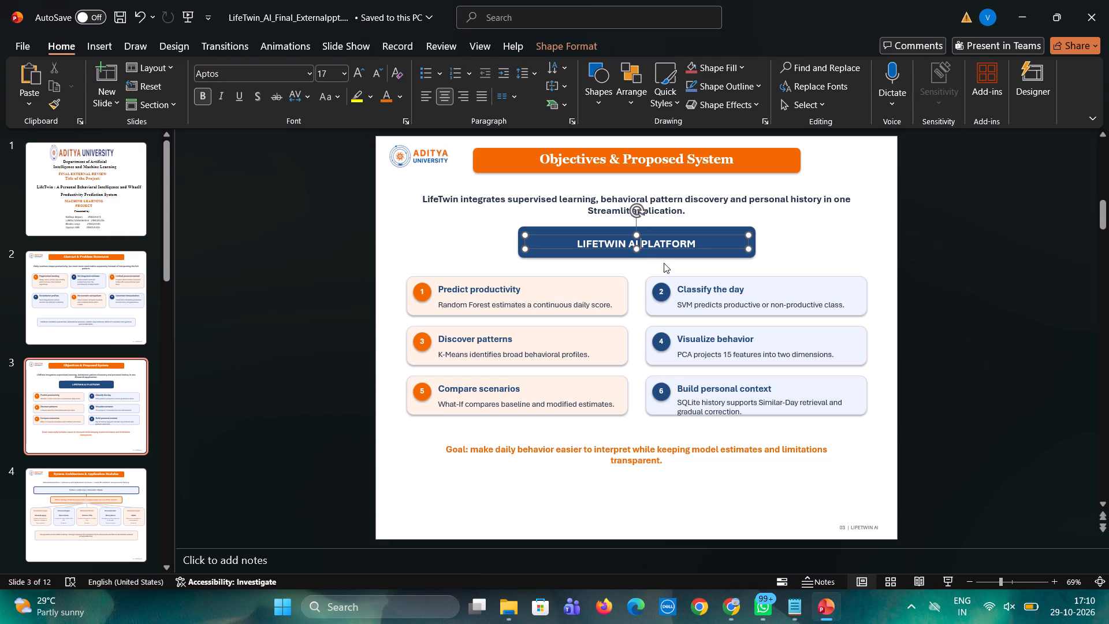
key("BackSpace")
key("BackSpace")
key("BackSpace")
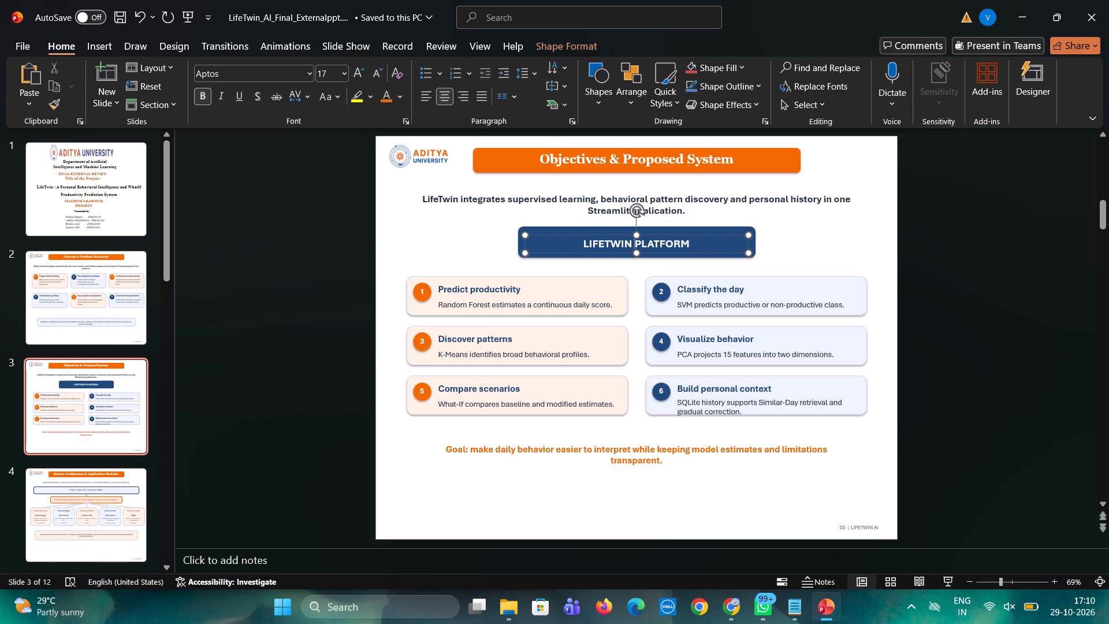
left_click(779, 515)
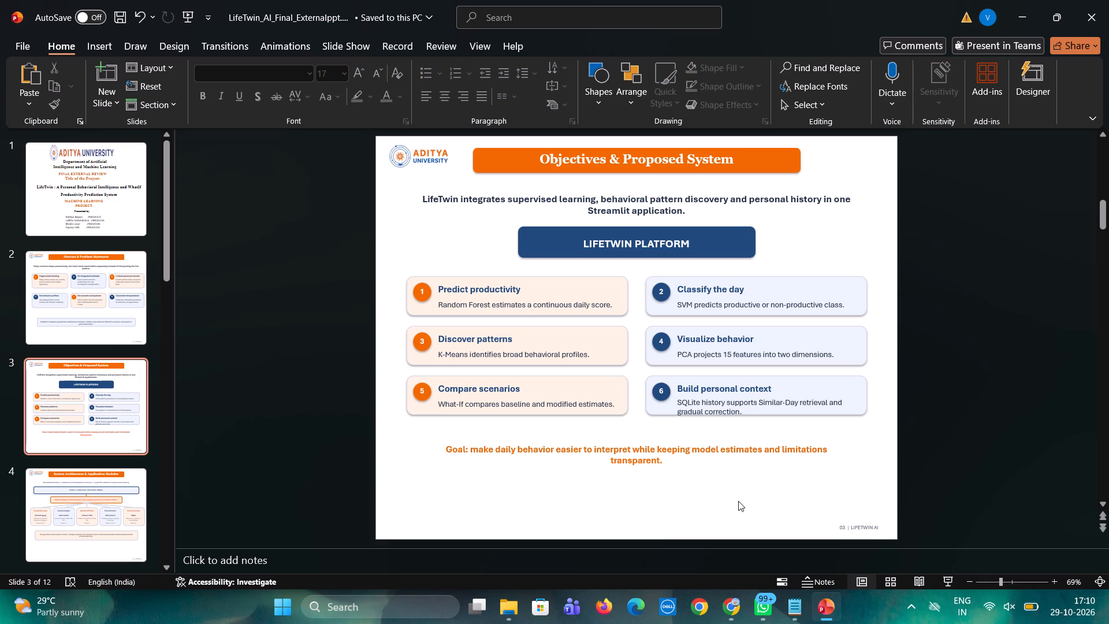
On slide 4, enlarge the Streamlit interface subtitle line below the slide title to font size 14.
key("Down")
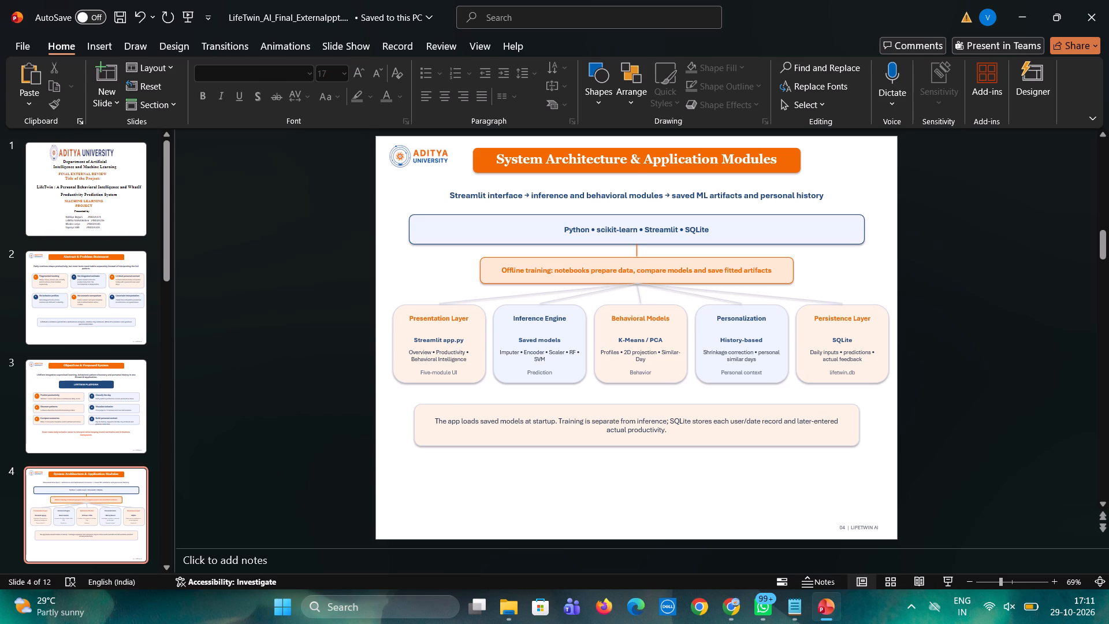
left_click_drag(451, 195, 823, 189)
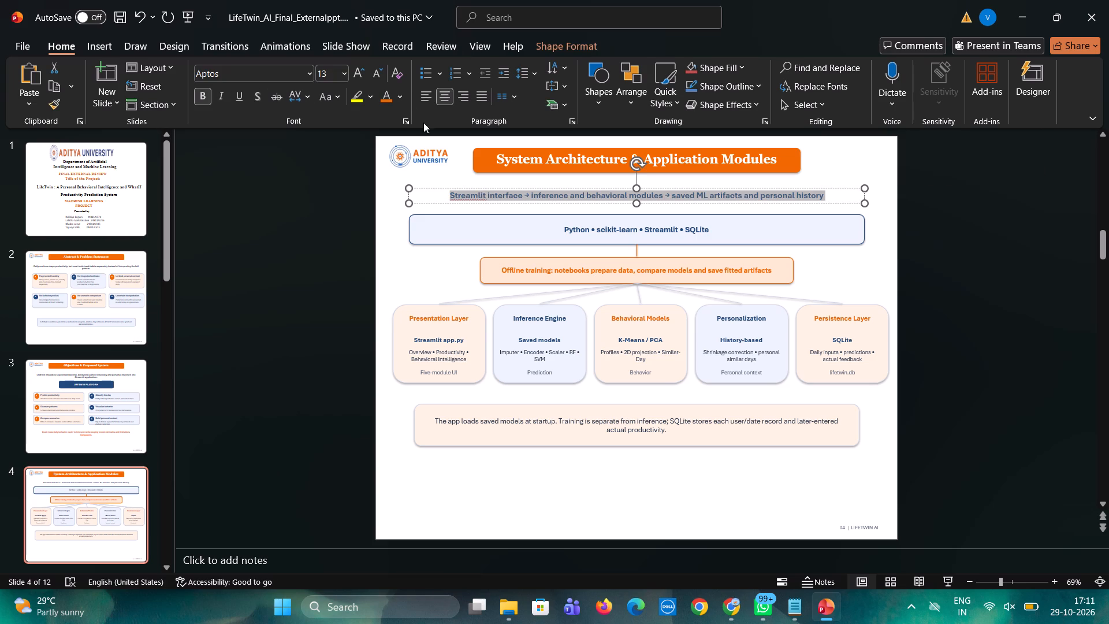
left_click(355, 75)
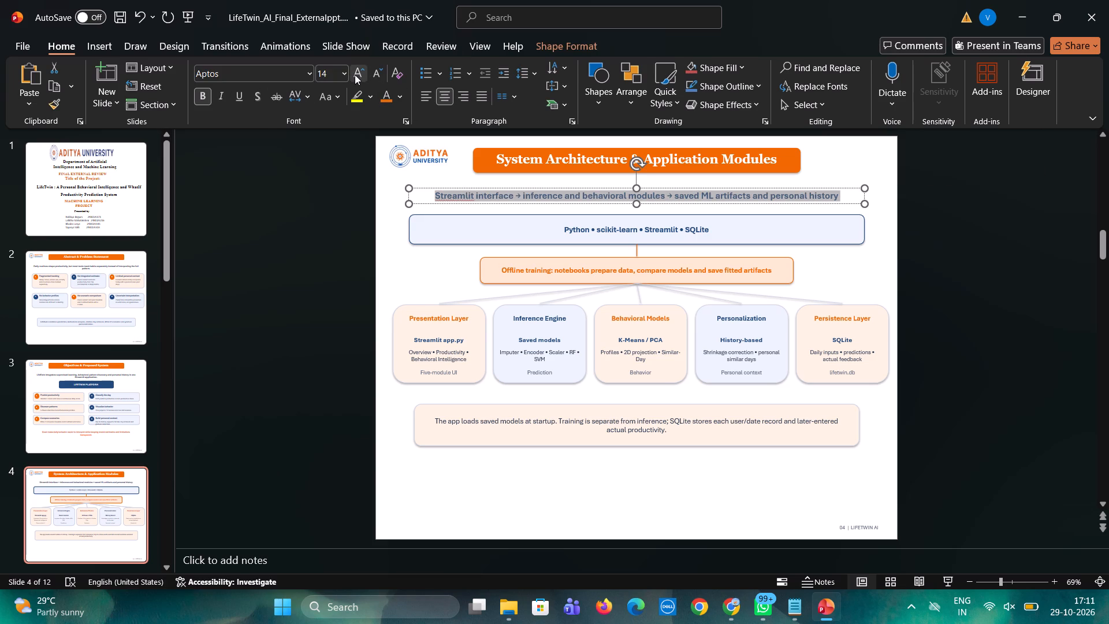
Enlarge the Python, scikit-learn, Streamlit and SQLite text in slide 4's blue banner to font size 14.
left_click(574, 231)
key("ctrl+a")
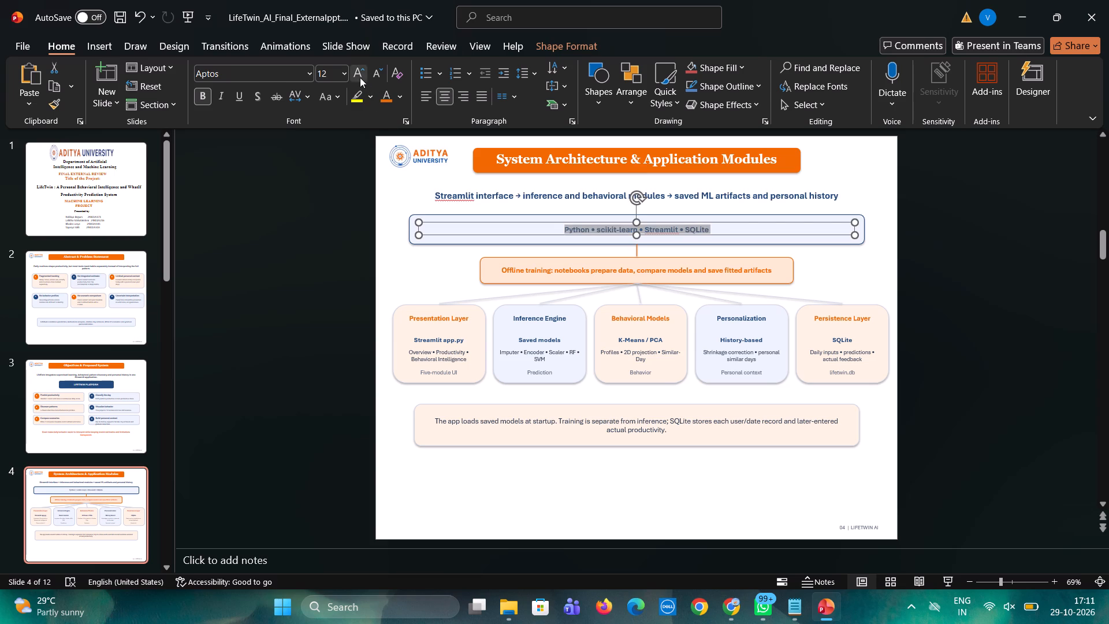
left_click(355, 75)
left_click(955, 265)
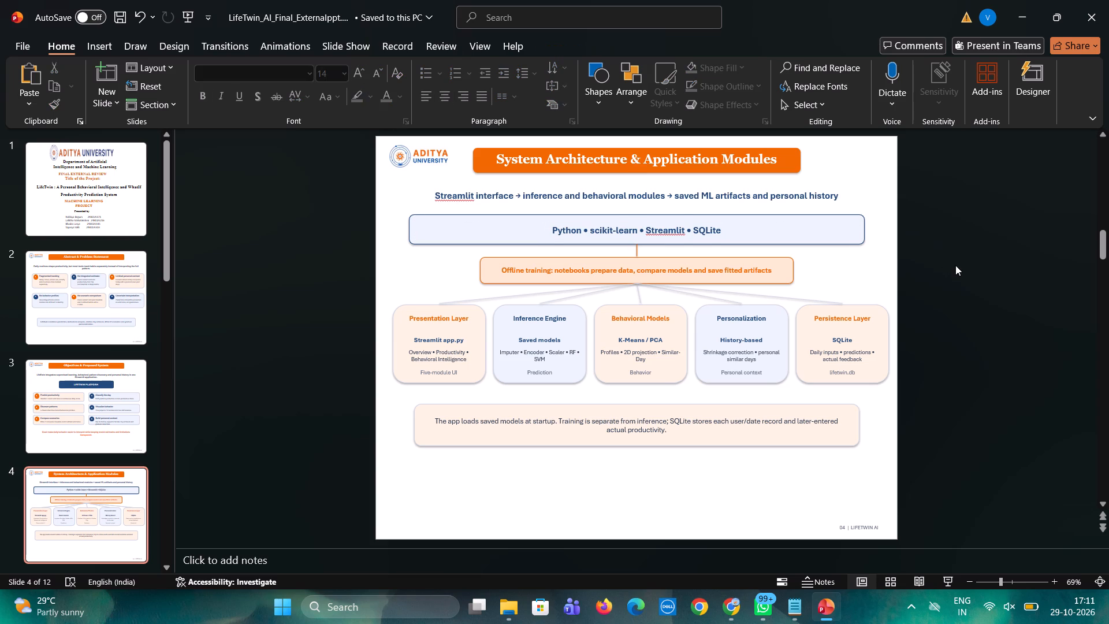
Enlarge the Offline training text in the orange box below the blue banner to font size 14.
left_click(604, 272)
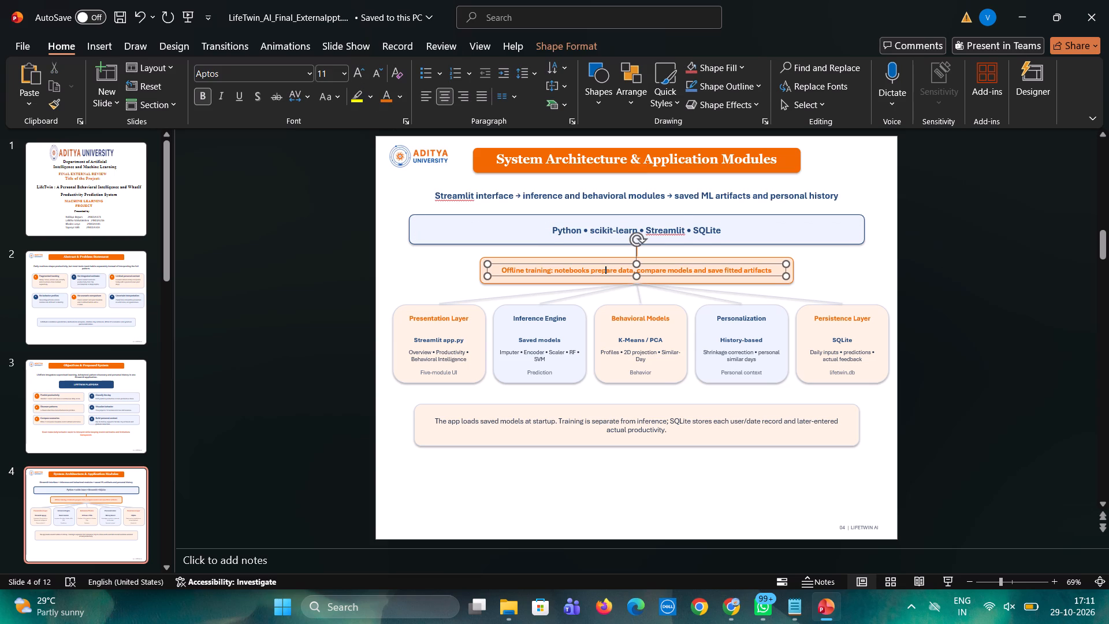
key("ctrl+a")
left_click(360, 73)
left_click(360, 73)
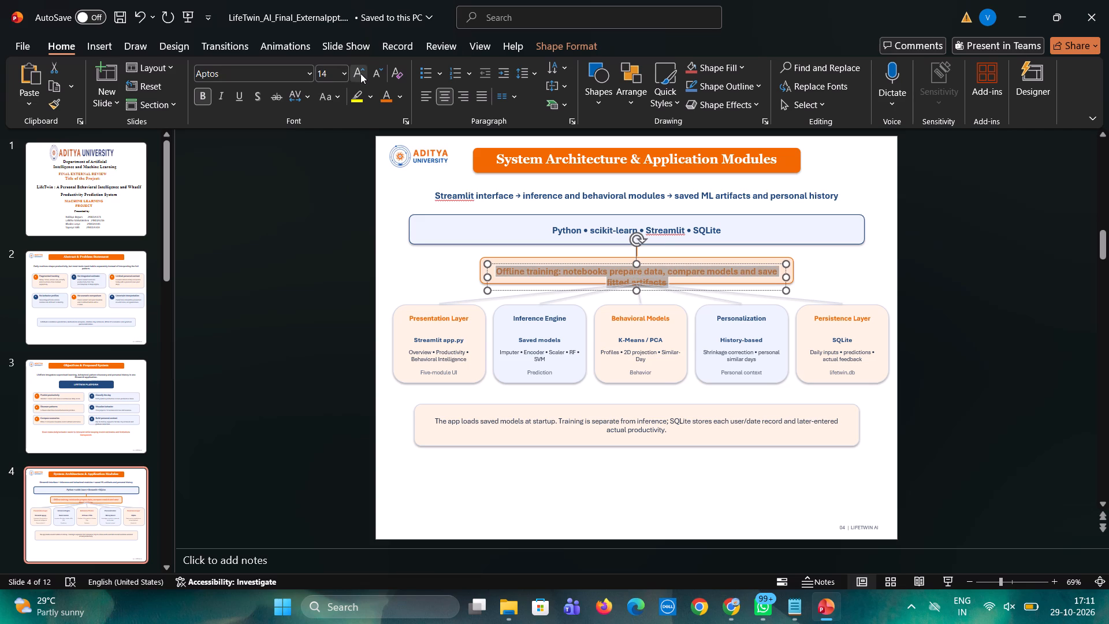
Widen the Offline training text box slightly on both sides, to about the edges of its orange box.
left_click_drag(486, 276, 478, 278)
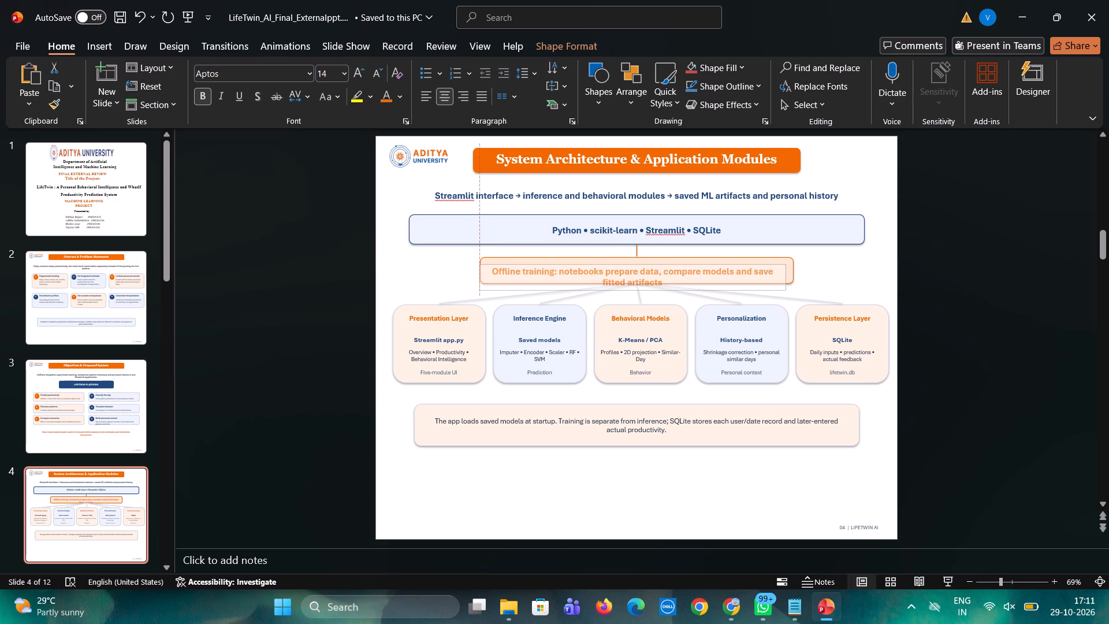
left_click_drag(478, 278, 473, 278)
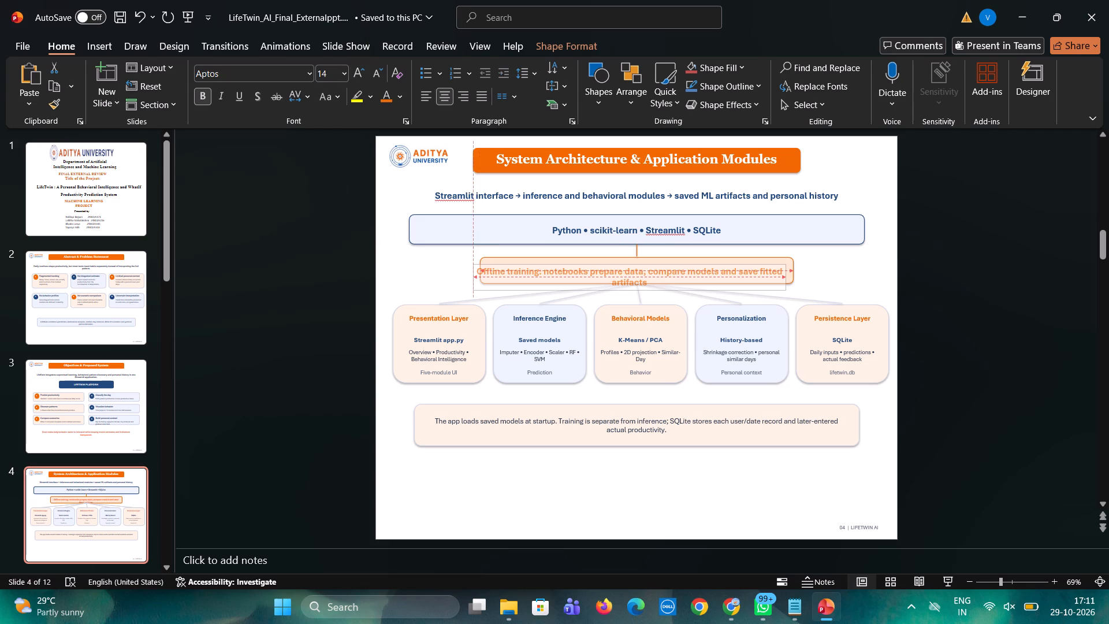
left_click_drag(473, 278, 474, 277)
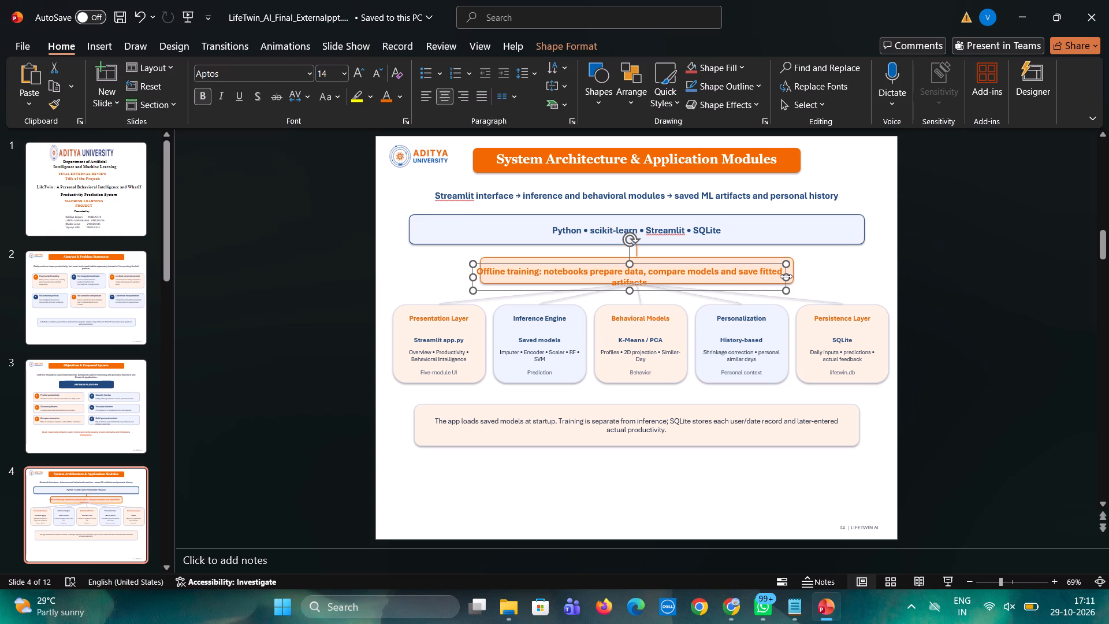
left_click_drag(786, 276, 796, 274)
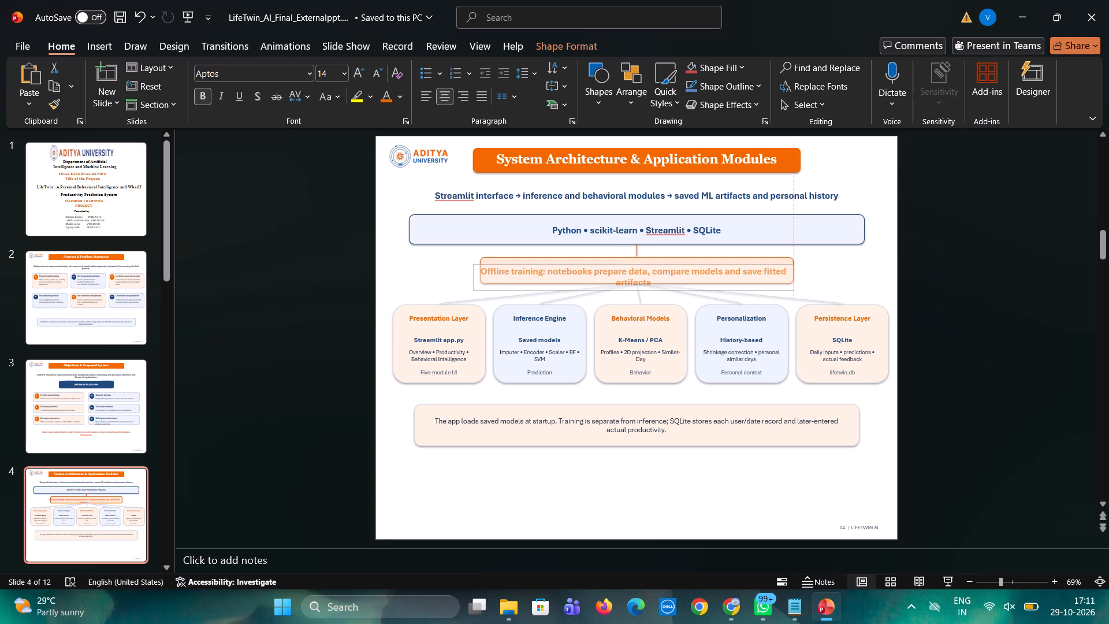
left_click_drag(796, 274, 798, 274)
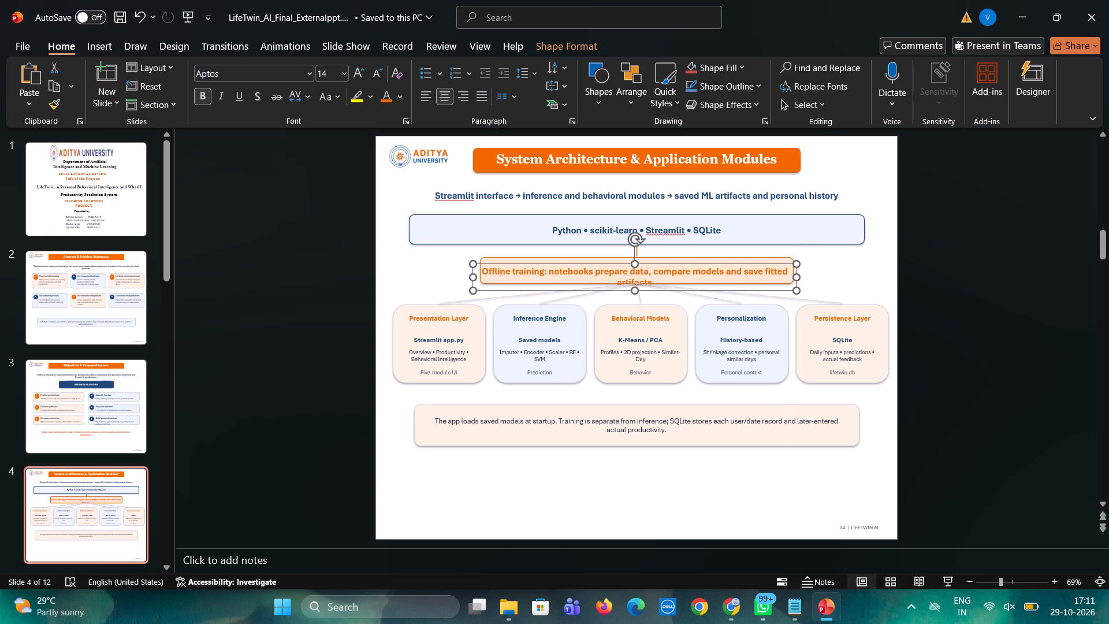
Move the Offline training text slightly up so both of its lines sit inside the orange box.
left_click(623, 263)
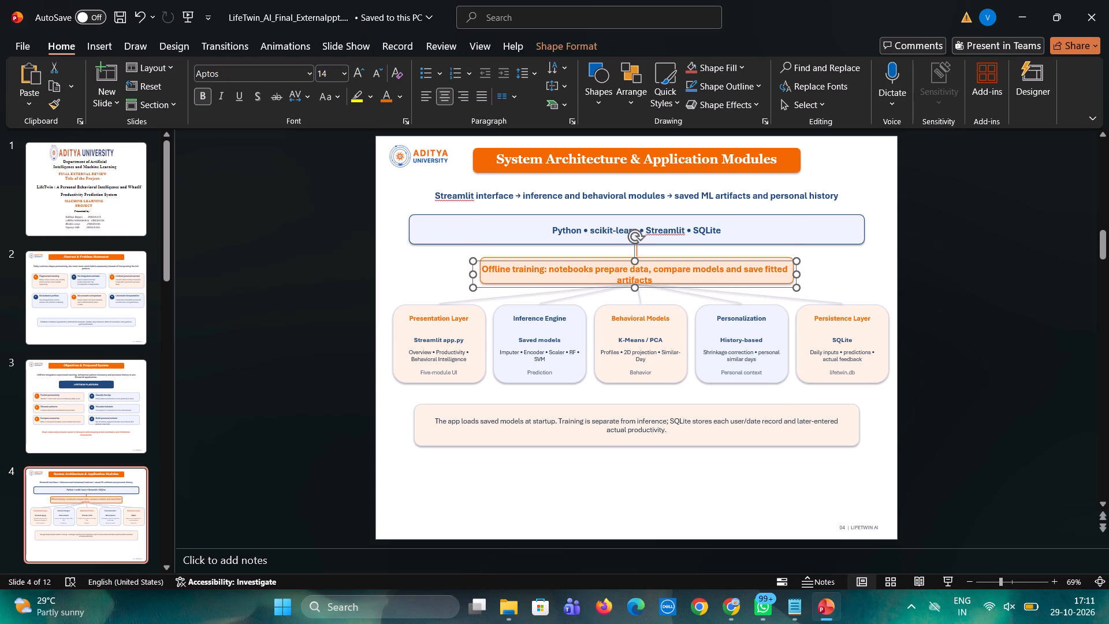
left_click(622, 261)
left_click(817, 278)
left_click(701, 271)
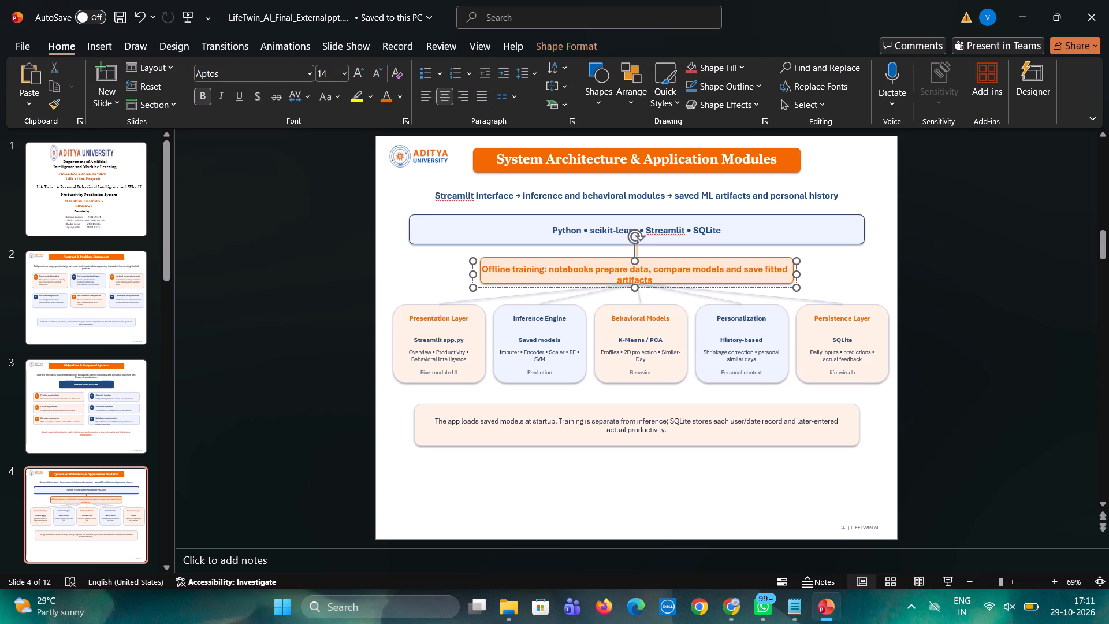
left_click(702, 261)
left_click(867, 272)
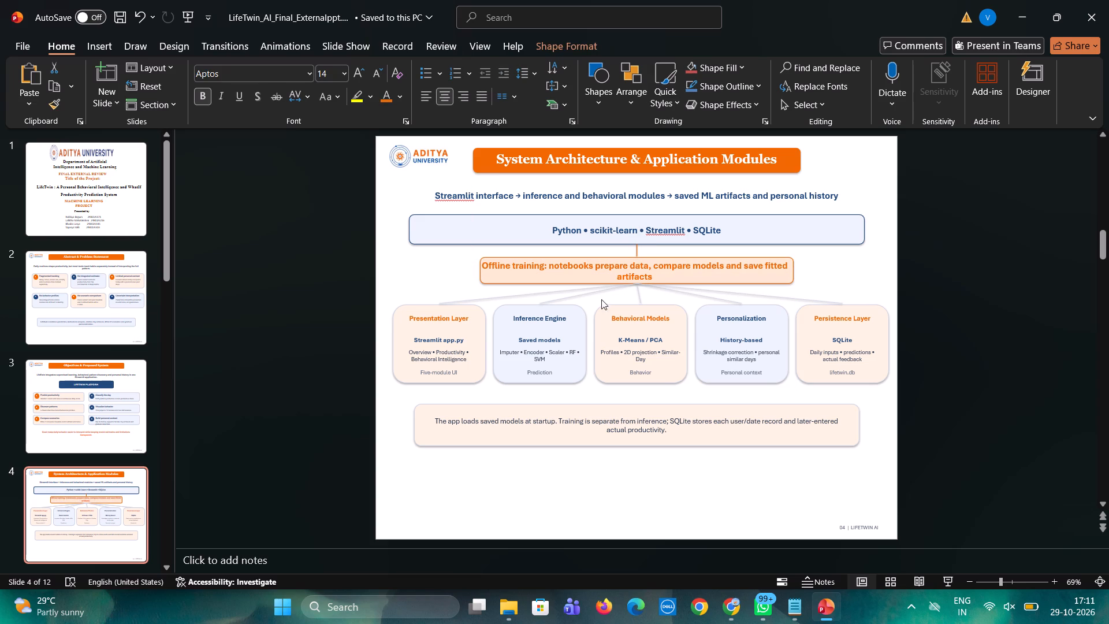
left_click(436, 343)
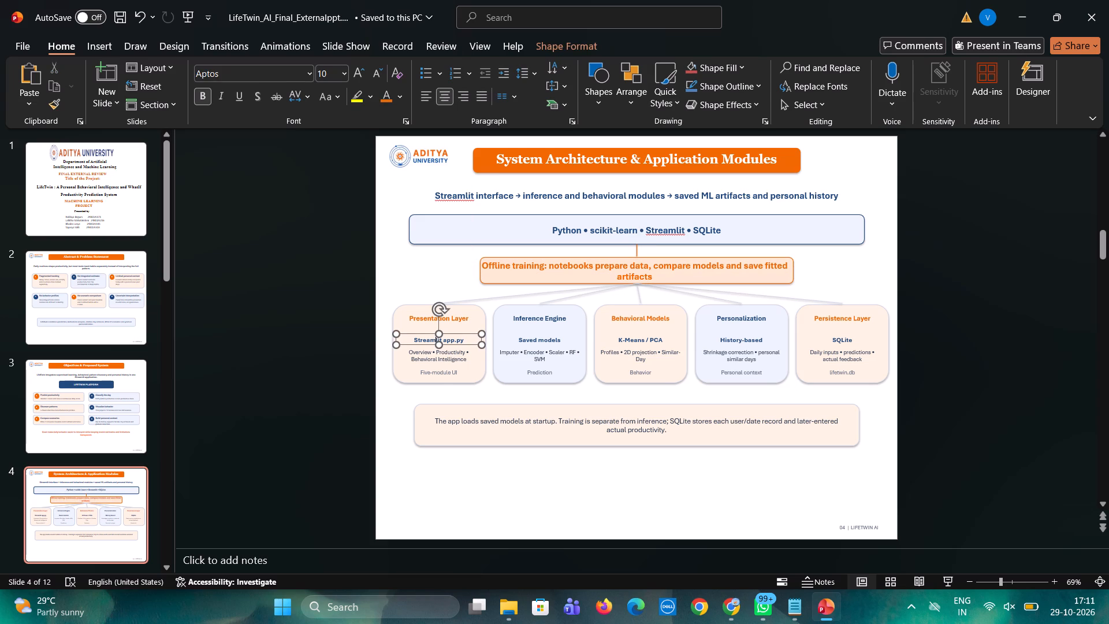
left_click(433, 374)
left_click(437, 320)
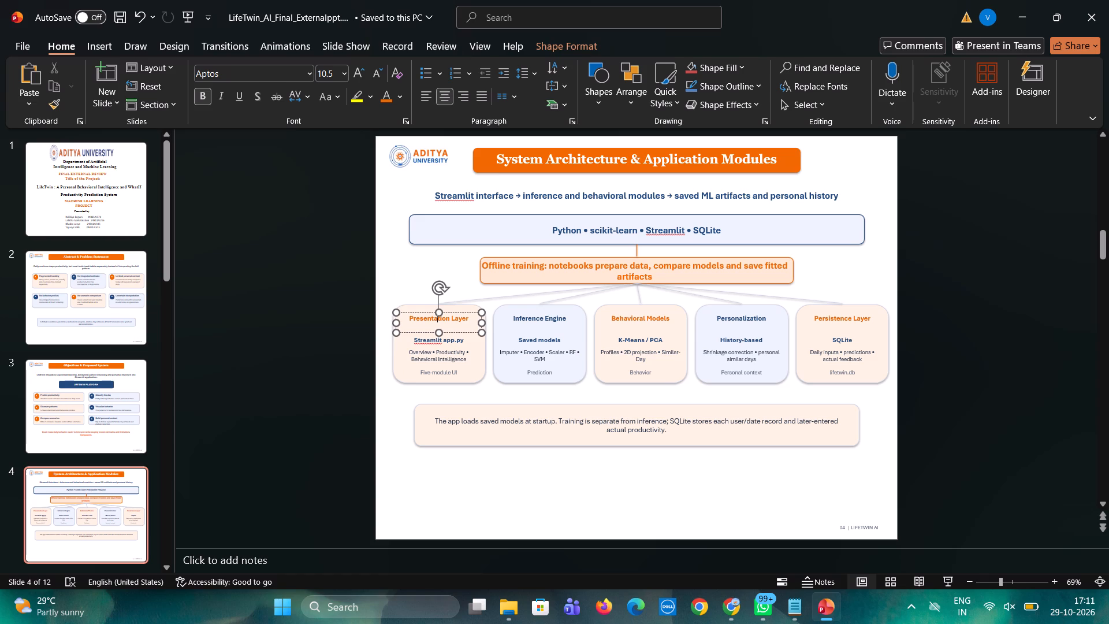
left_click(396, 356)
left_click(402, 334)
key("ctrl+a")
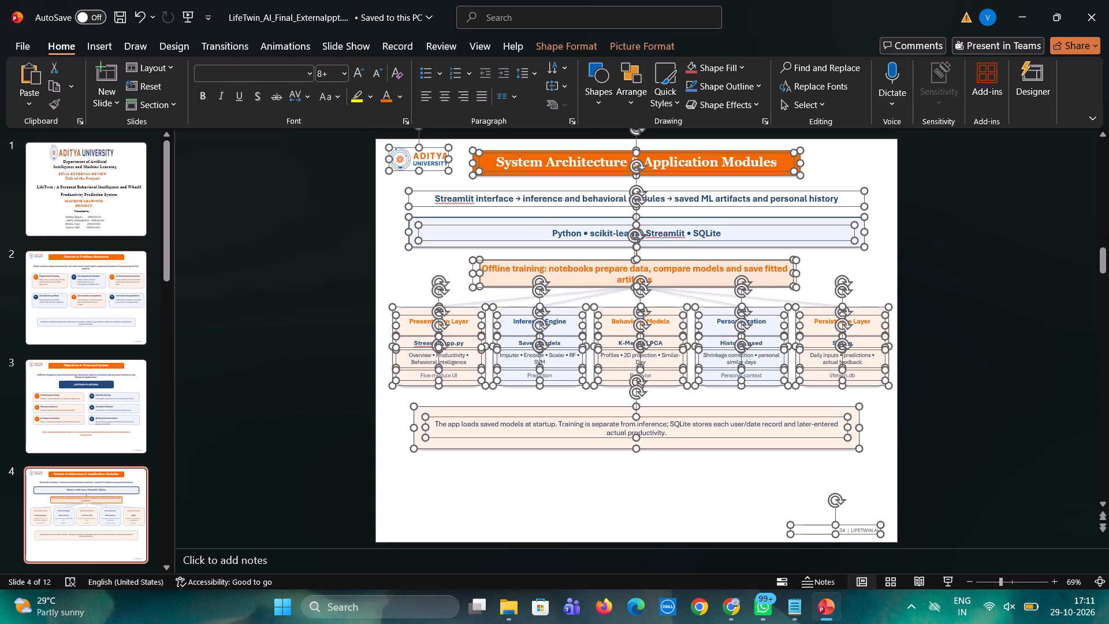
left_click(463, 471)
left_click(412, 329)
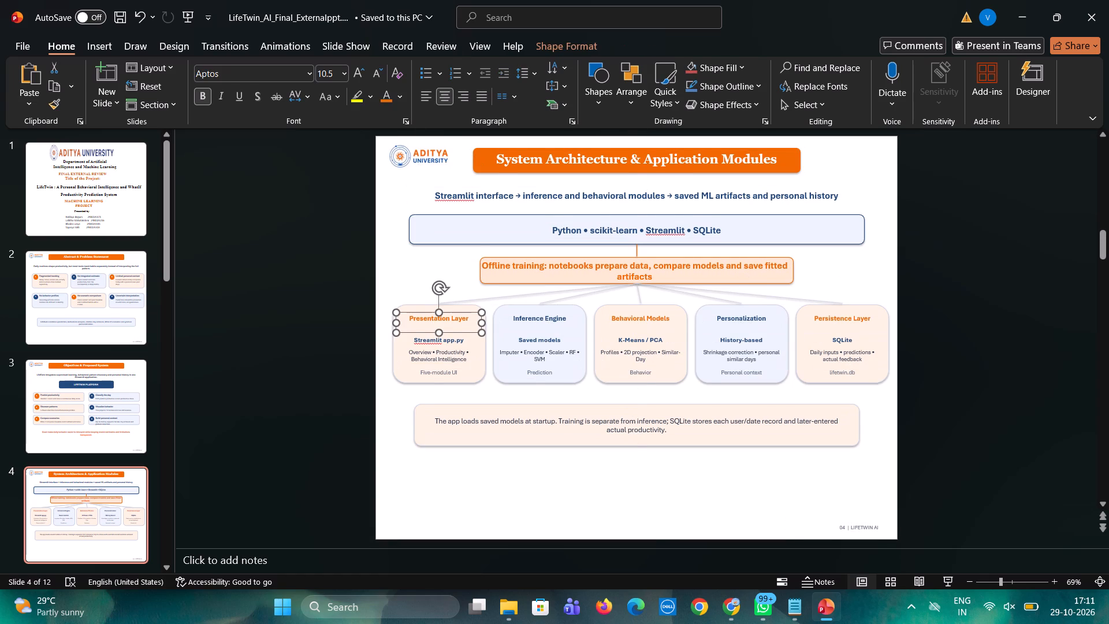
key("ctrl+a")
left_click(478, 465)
Enlarge the Presentation Layer card heading to font size 14.
left_click(429, 319)
key("ctrl+a")
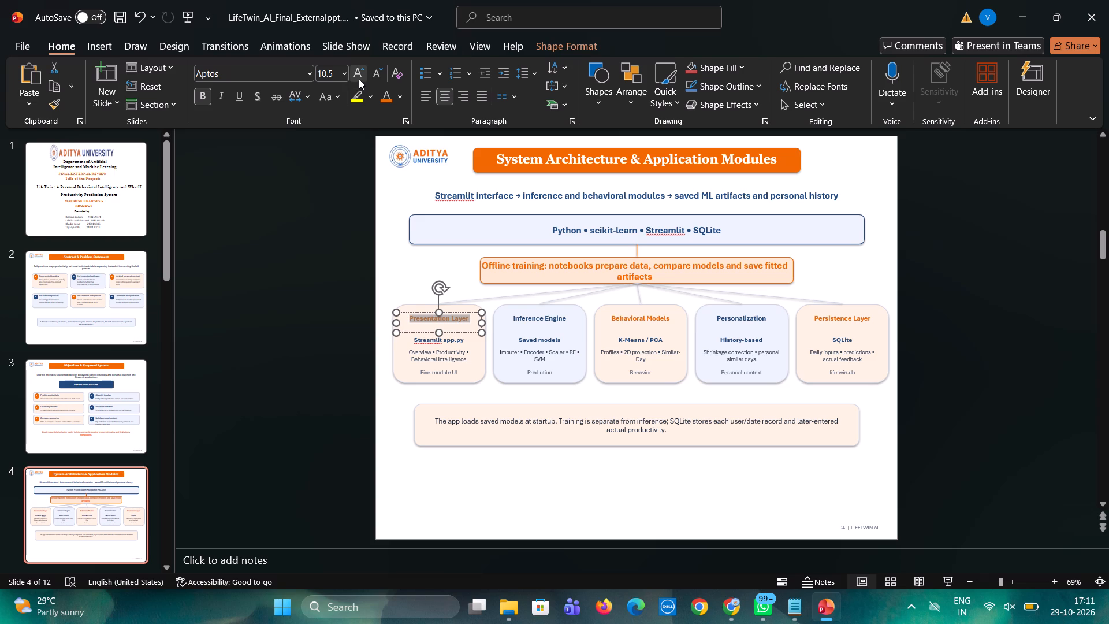
left_click(359, 79)
left_click(359, 79)
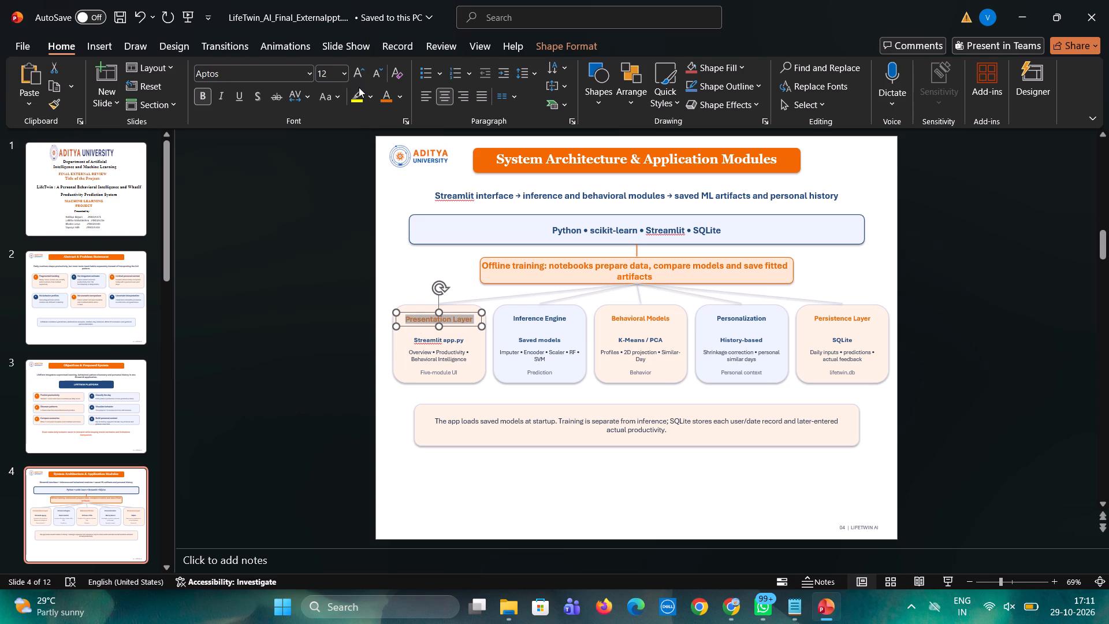
left_click(355, 77)
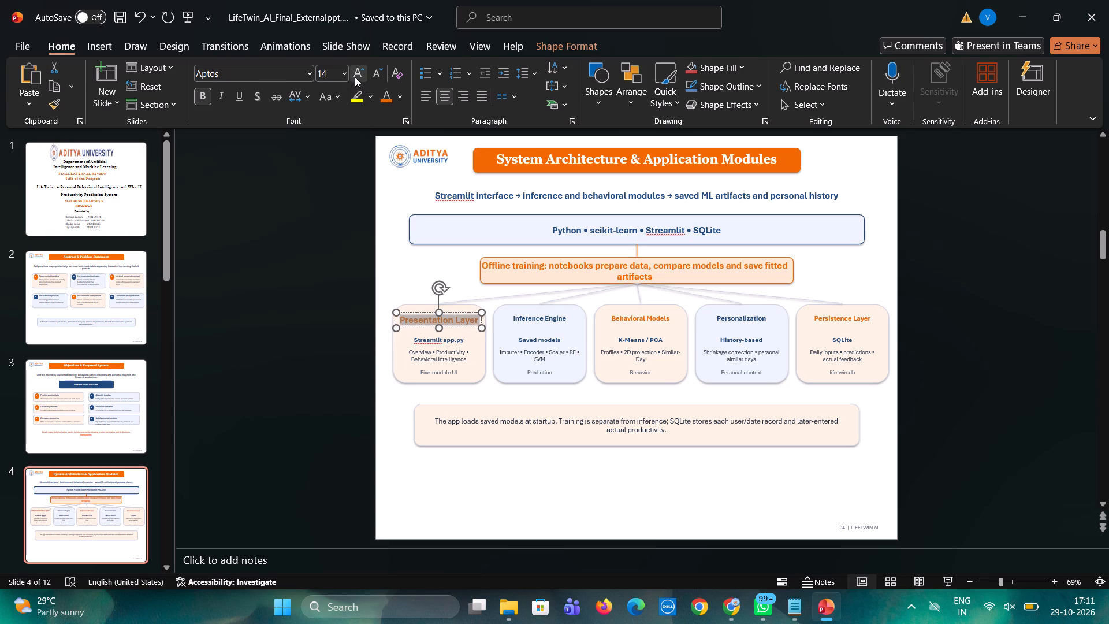
Enlarge the Inference Engine and Behavioral Models card headings to font size 14.
left_click(545, 318)
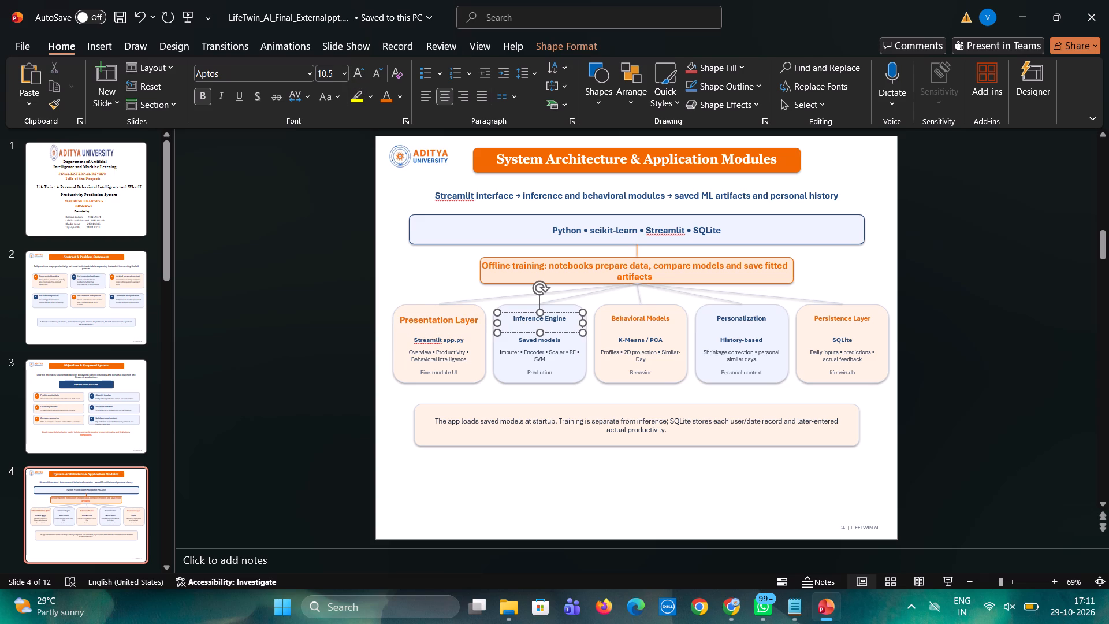
key("ctrl+a")
triple_click(354, 76)
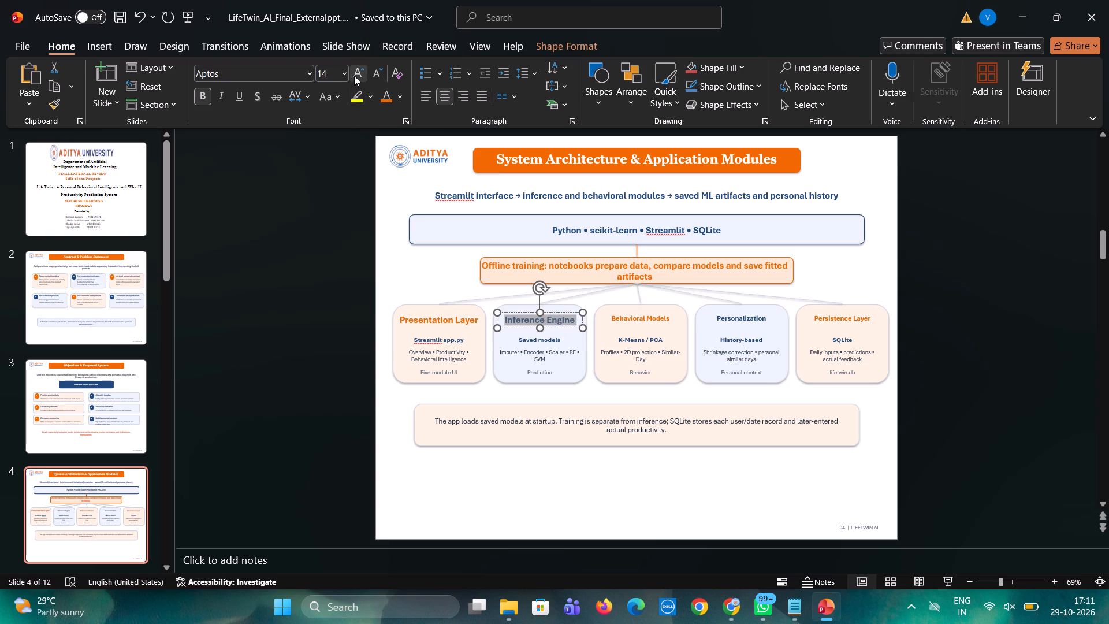
left_click(629, 320)
key("ctrl+a")
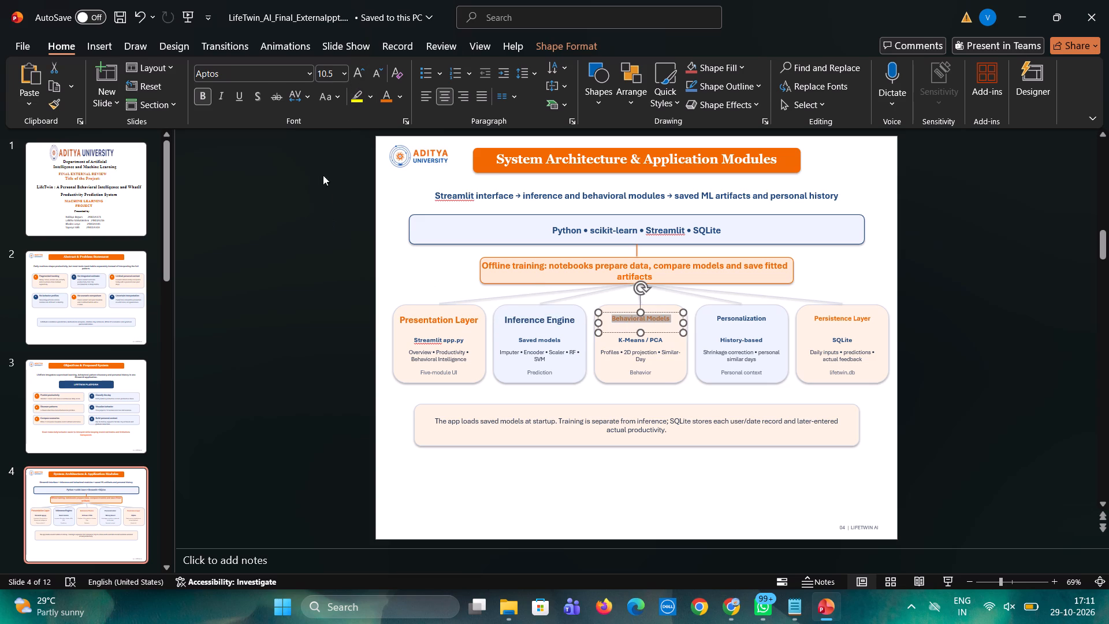
triple_click(356, 71)
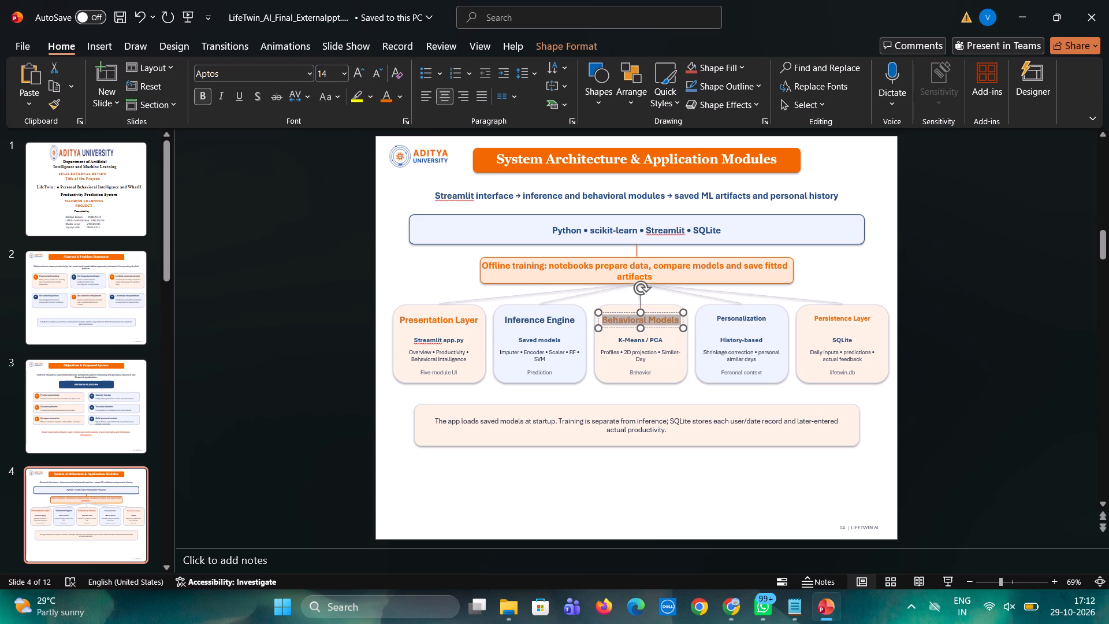
Enlarge the Personalization and Persistence Layer card headings to font size 14.
left_click(741, 323)
left_click(738, 317)
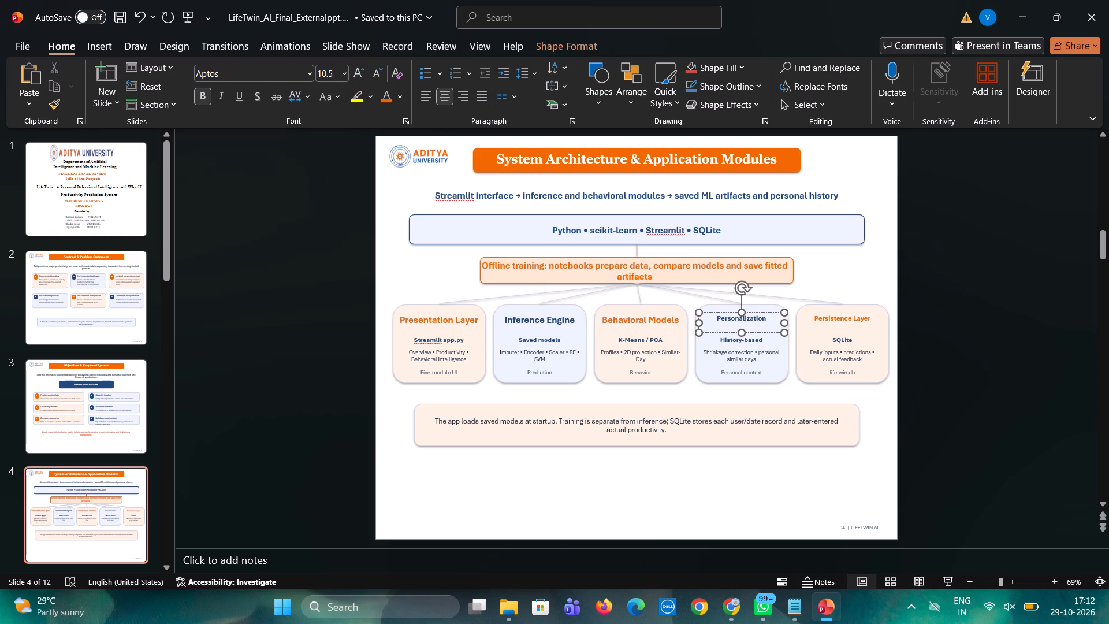
key("ctrl+a")
triple_click(359, 76)
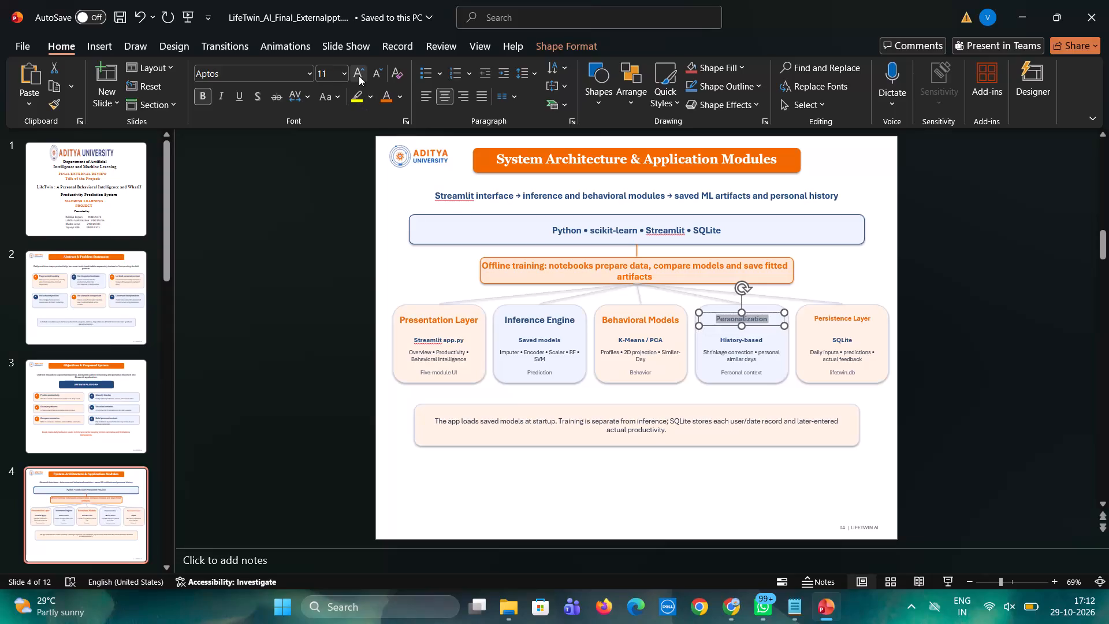
left_click(828, 320)
key("ctrl+a")
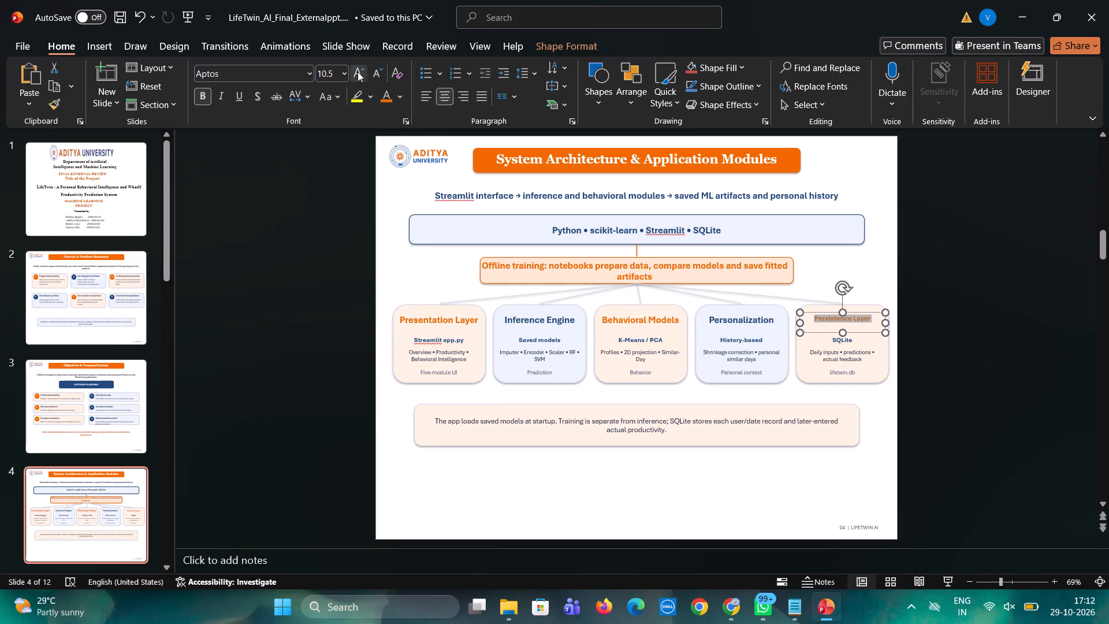
double_click(356, 72)
left_click(354, 71)
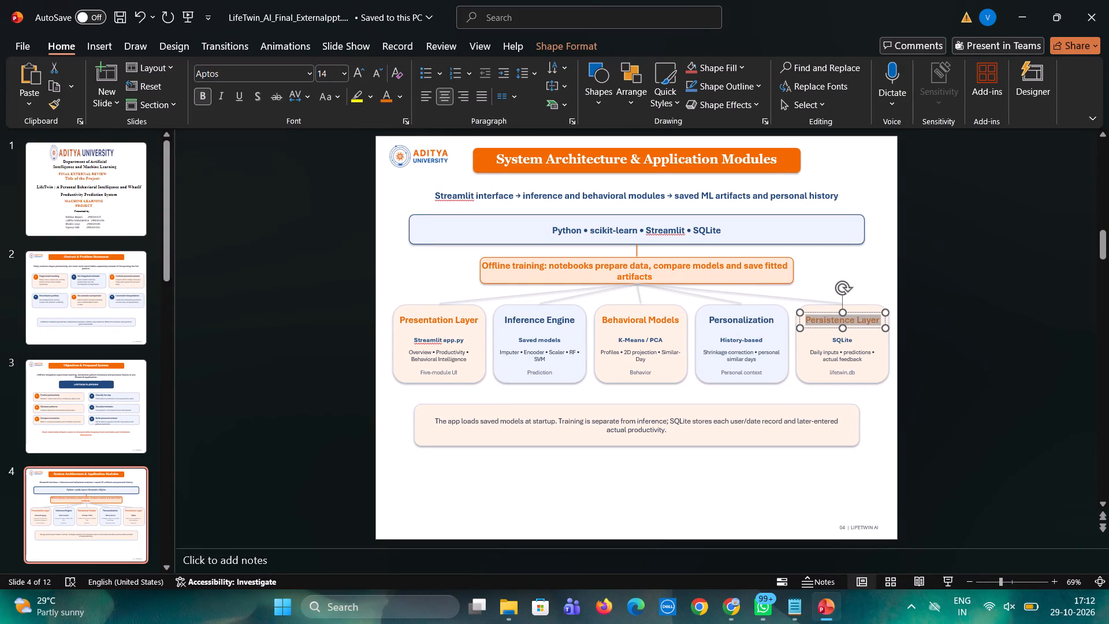
Enlarge the Five-module UI caption in the Presentation Layer card to font size 10.
left_click(446, 365)
left_click(459, 370)
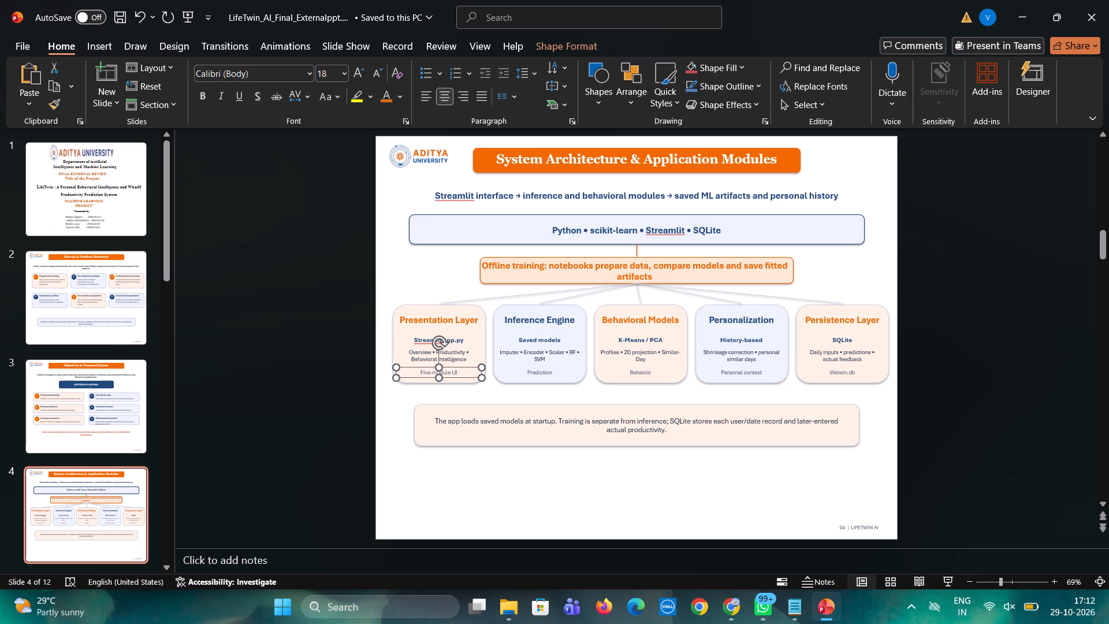
left_click(453, 351)
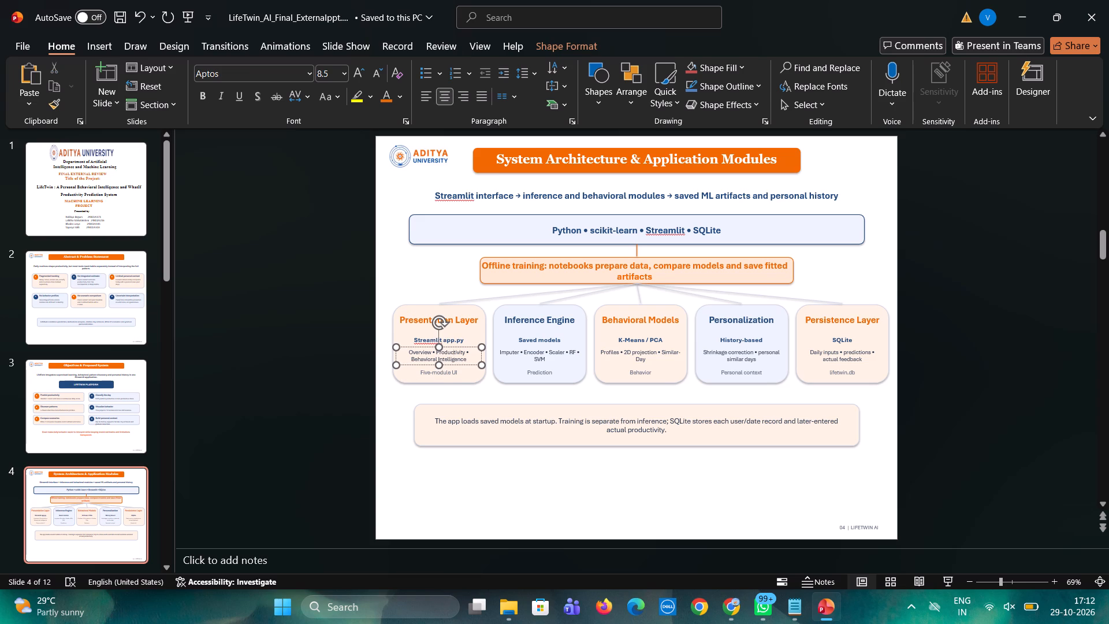
left_click(460, 370)
left_click(403, 399)
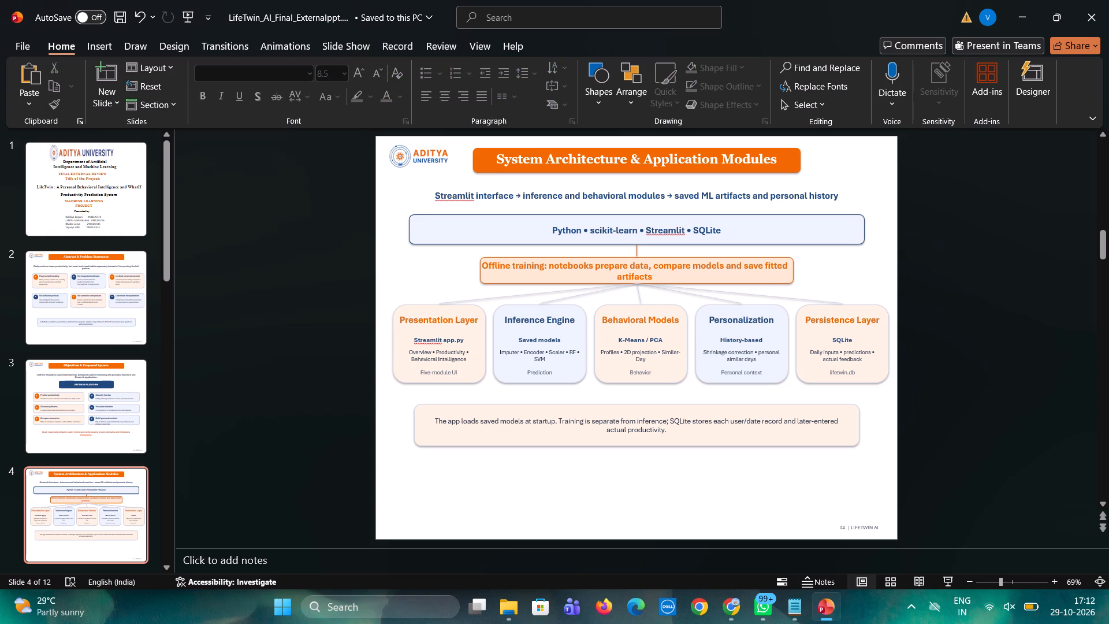
left_click_drag(455, 374, 410, 351)
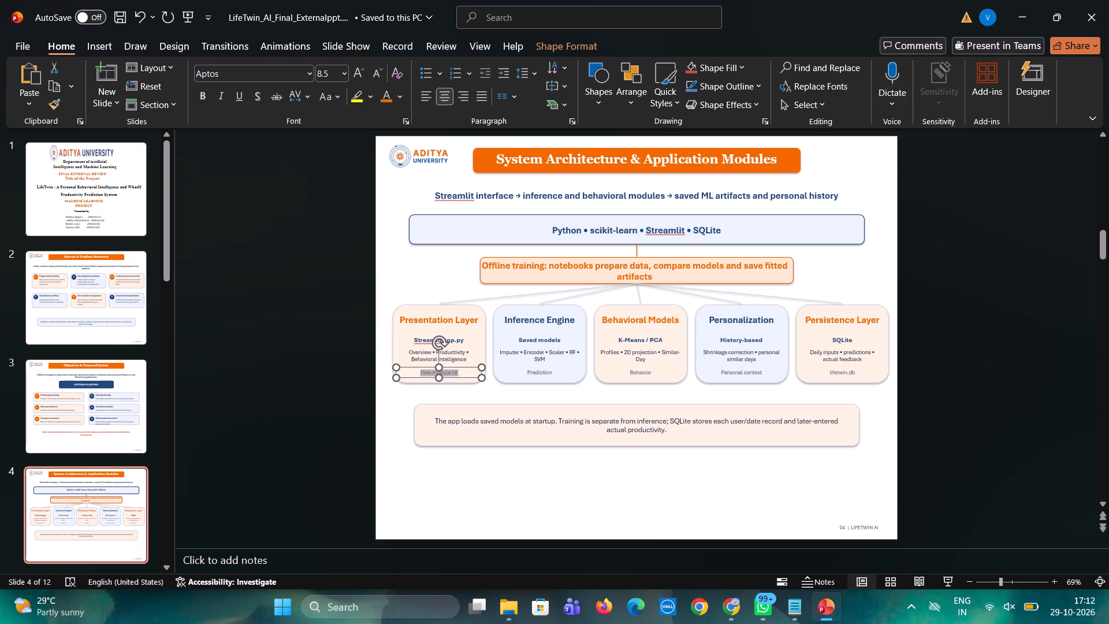
left_click_drag(410, 351, 408, 337)
left_click(355, 69)
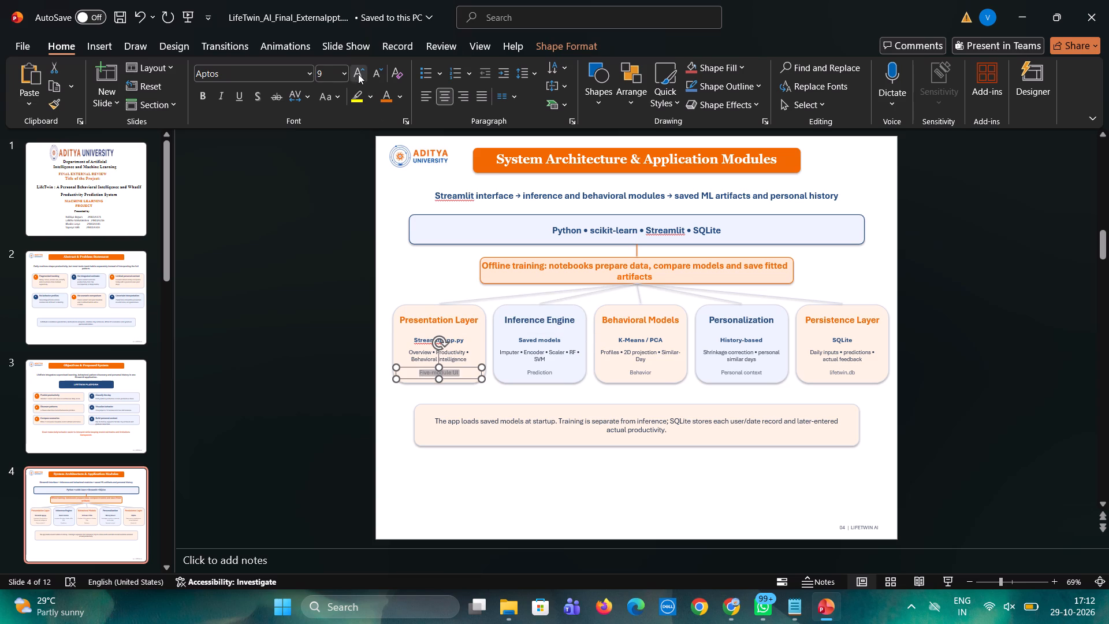
left_click(358, 74)
left_click(375, 422)
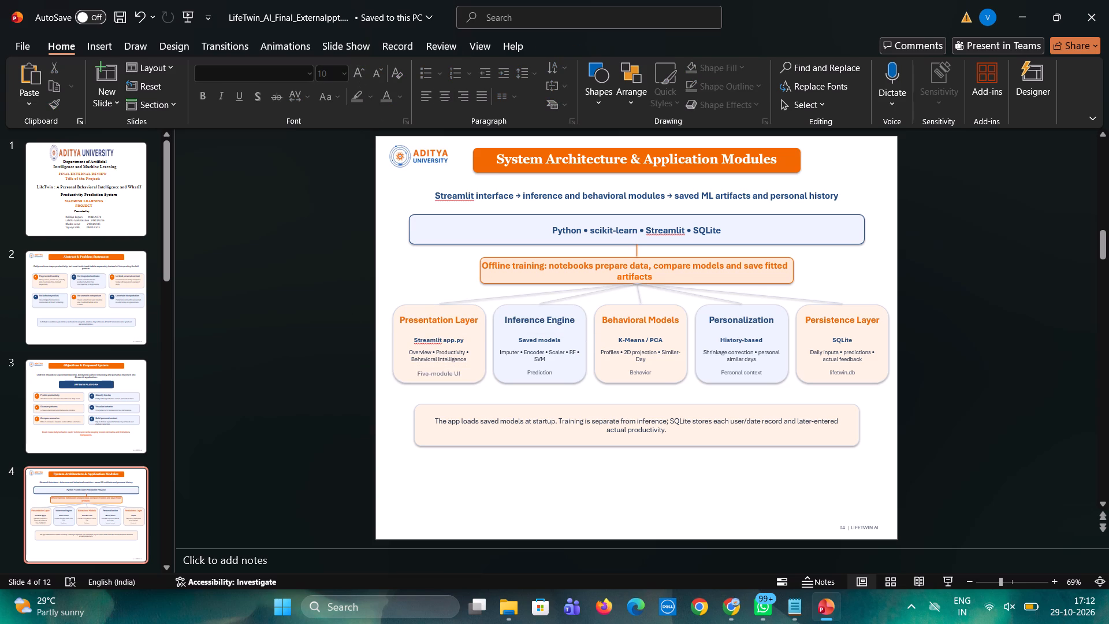
Enlarge the Overview, Productivity, Behavioral Intelligence description in the Presentation Layer card to font size 11.
left_click_drag(464, 360, 407, 347)
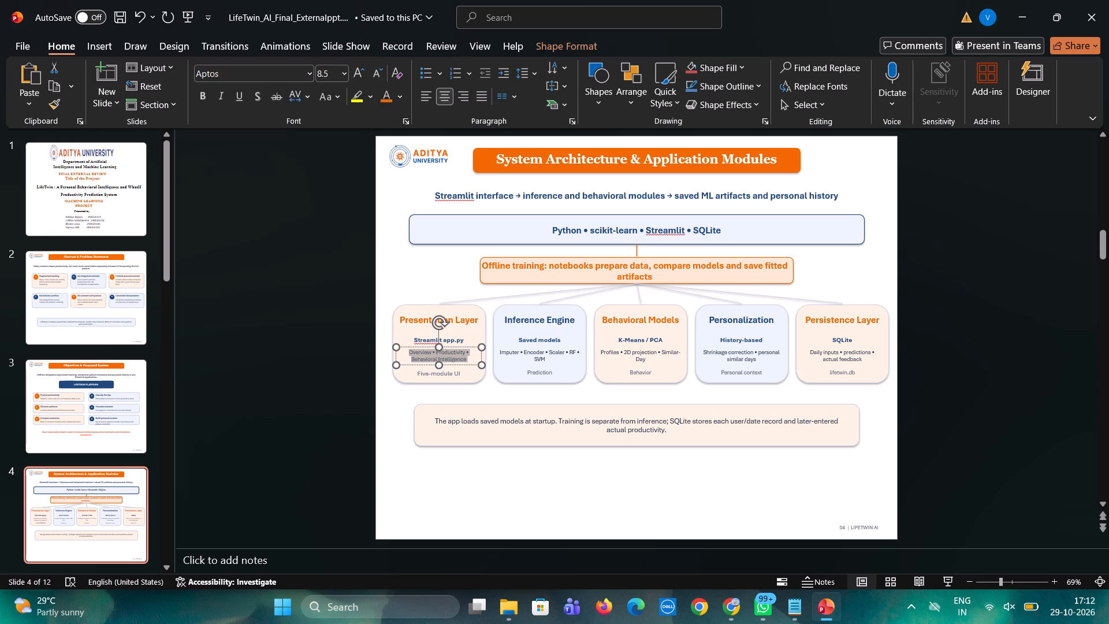
left_click_drag(407, 347, 403, 342)
left_click(522, 297)
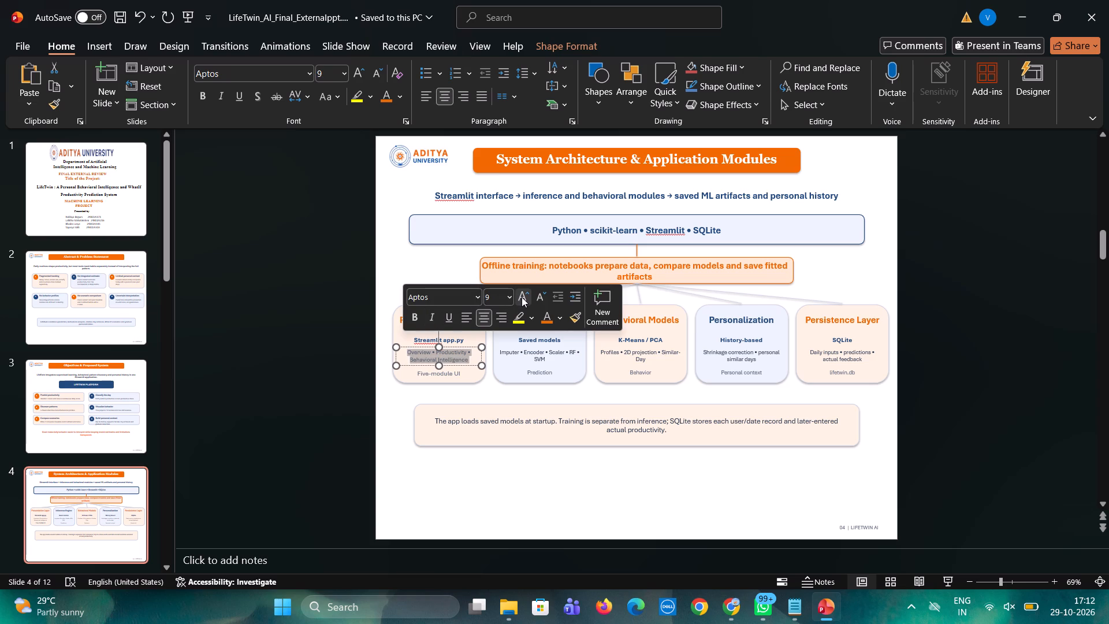
left_click(522, 297)
left_click(522, 297)
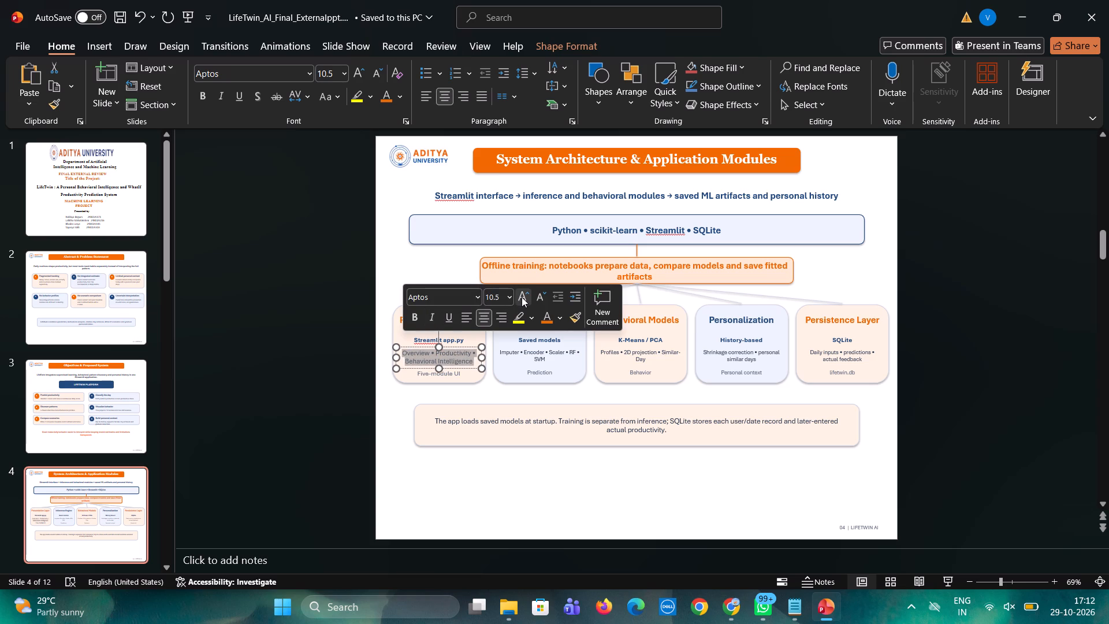
left_click(522, 297)
left_click(522, 297)
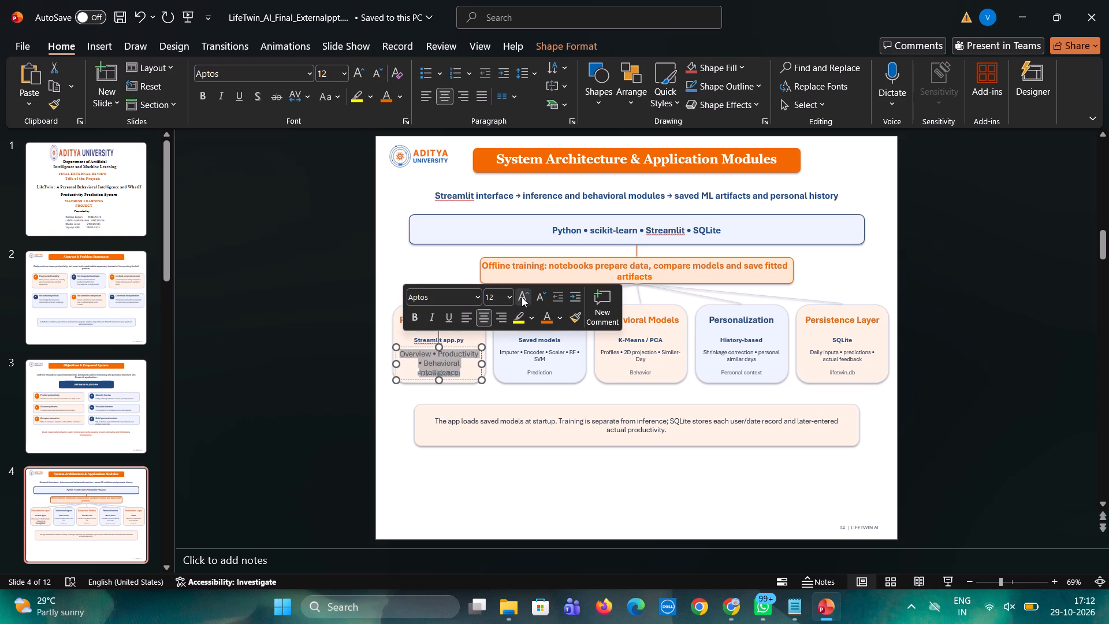
left_click(542, 300)
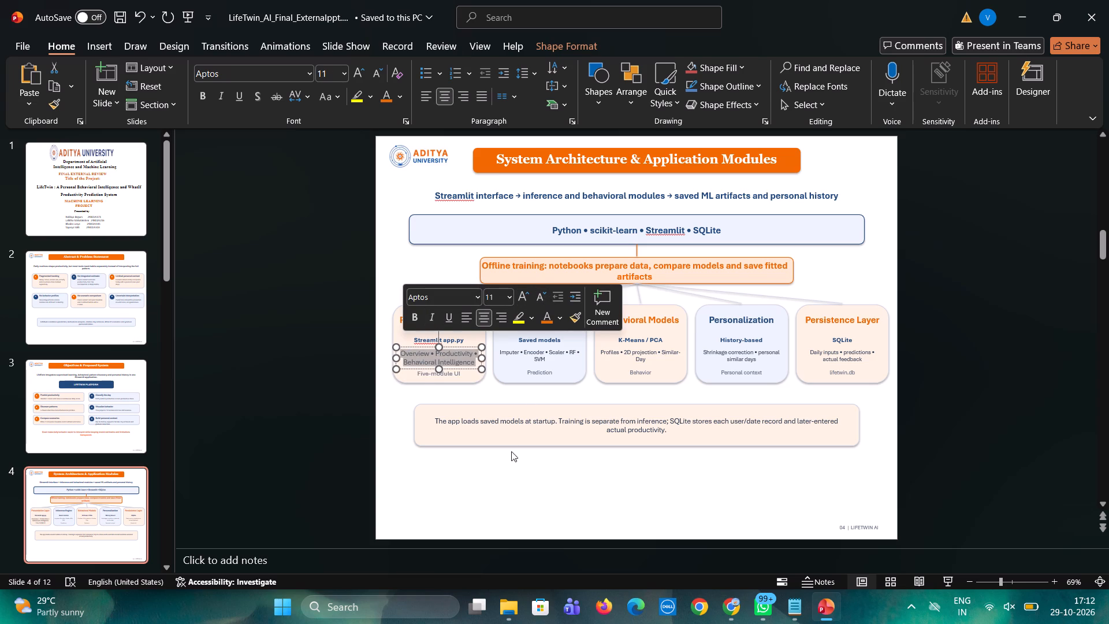
left_click(501, 478)
Enlarge the Streamlit app.py subheading in the Presentation Layer card to font size 12.
left_click(464, 339)
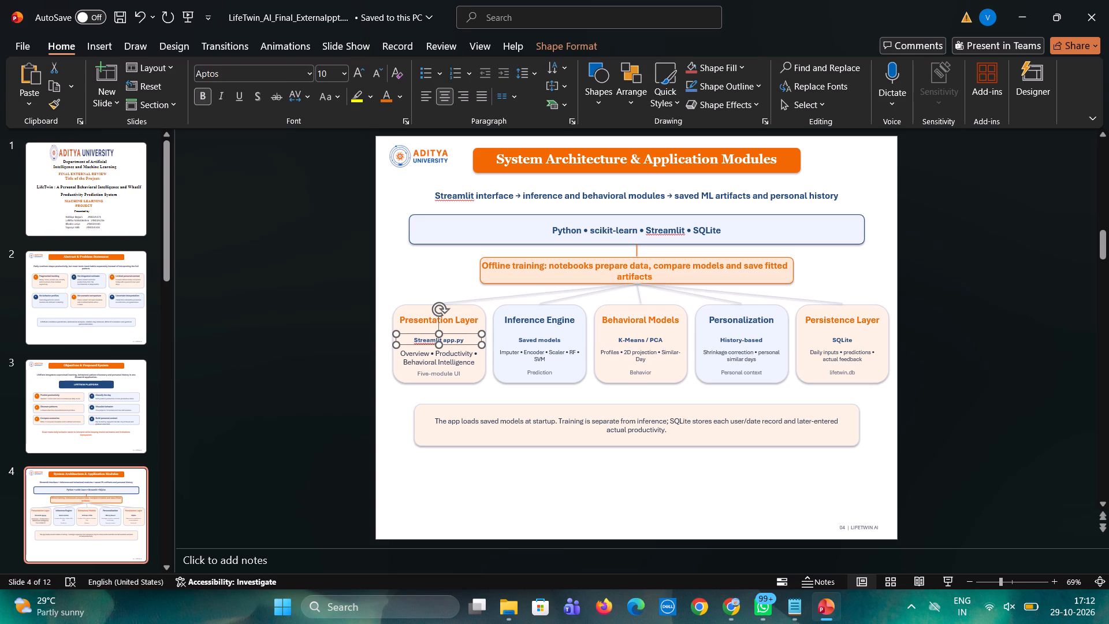
key("ctrl+a")
left_click(415, 496)
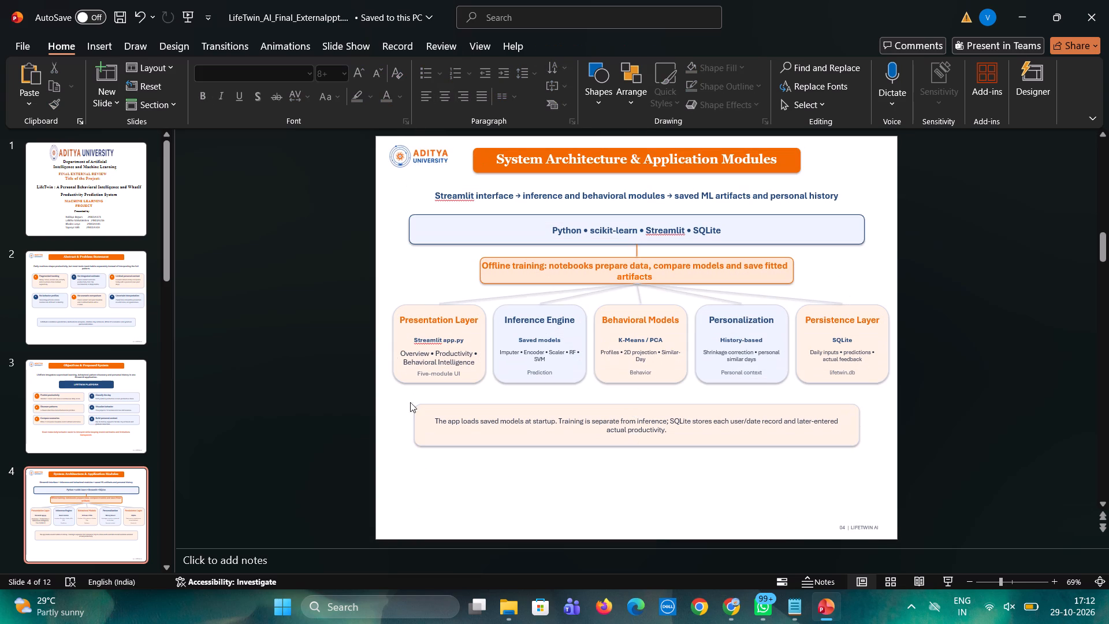
left_click(428, 339)
key("ctrl+a")
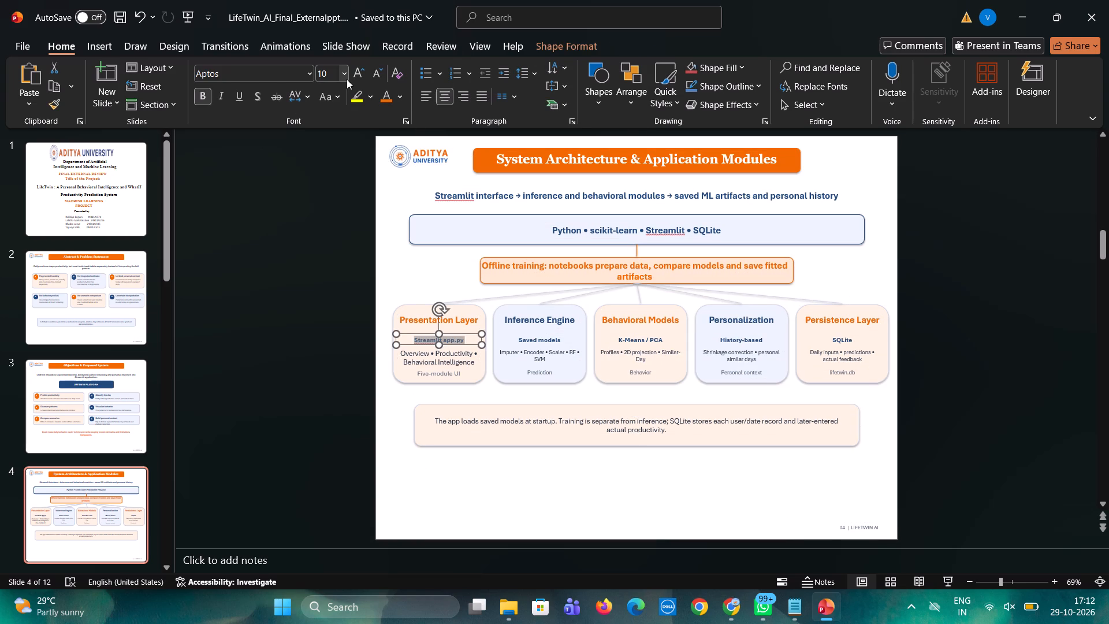
left_click(352, 74)
left_click(352, 75)
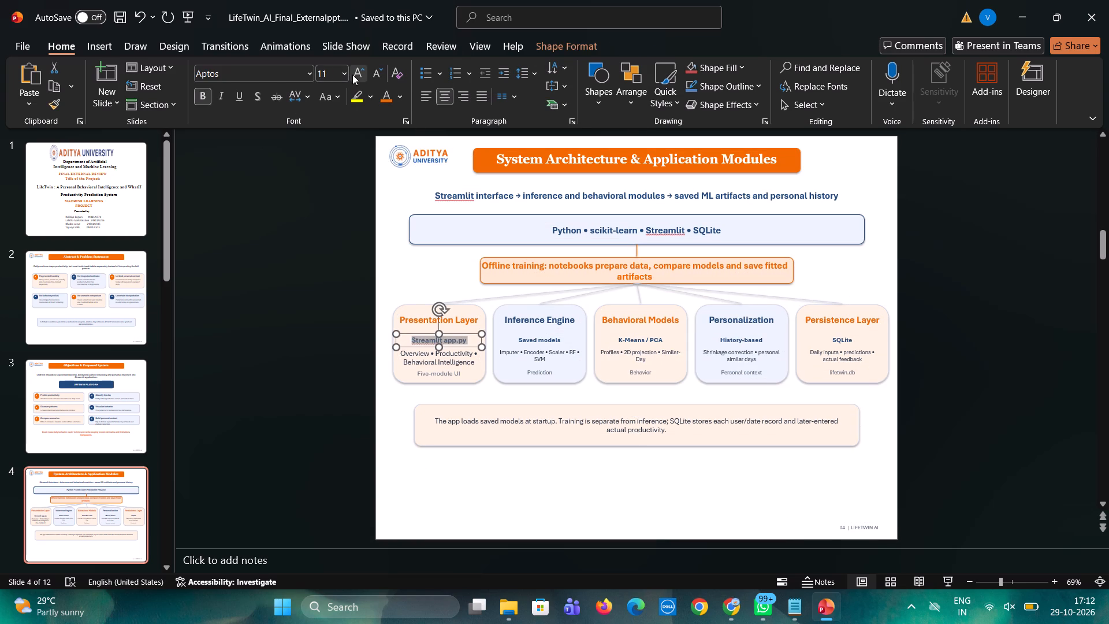
left_click(352, 75)
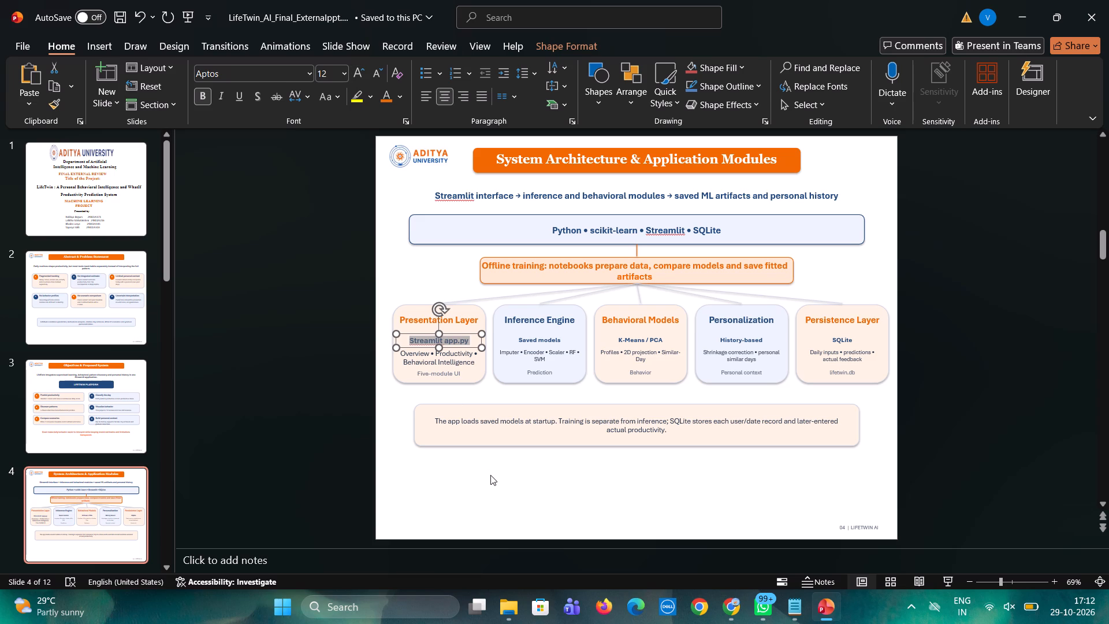
left_click(494, 484)
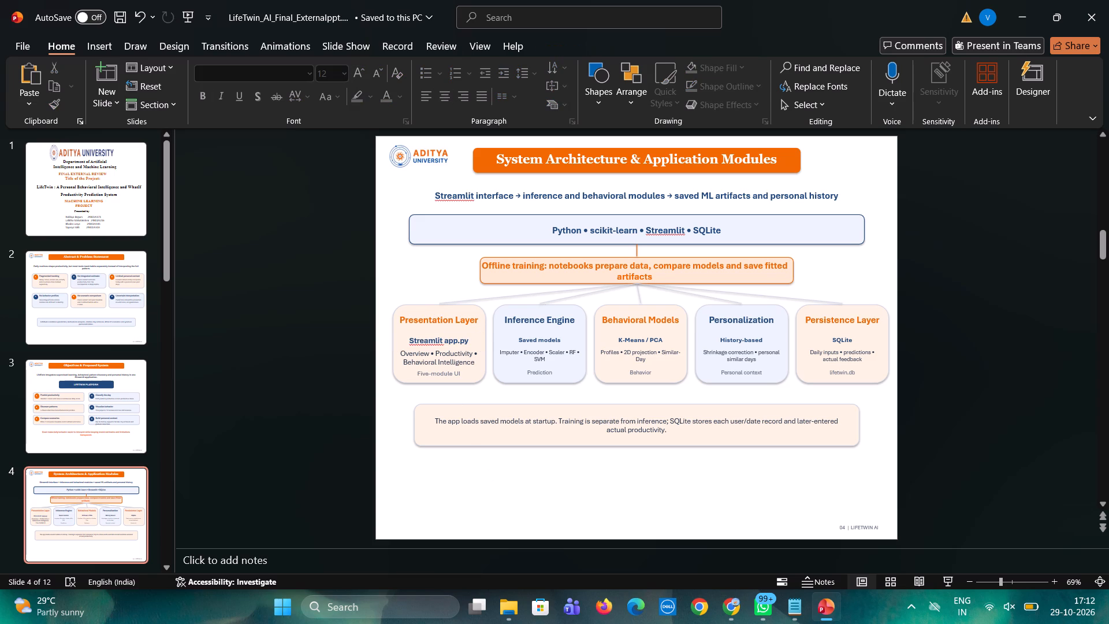
Enlarge the Saved models and K-Means / PCA subheadings to font size 12.
left_click(540, 336)
key("ctrl+a")
double_click(354, 72)
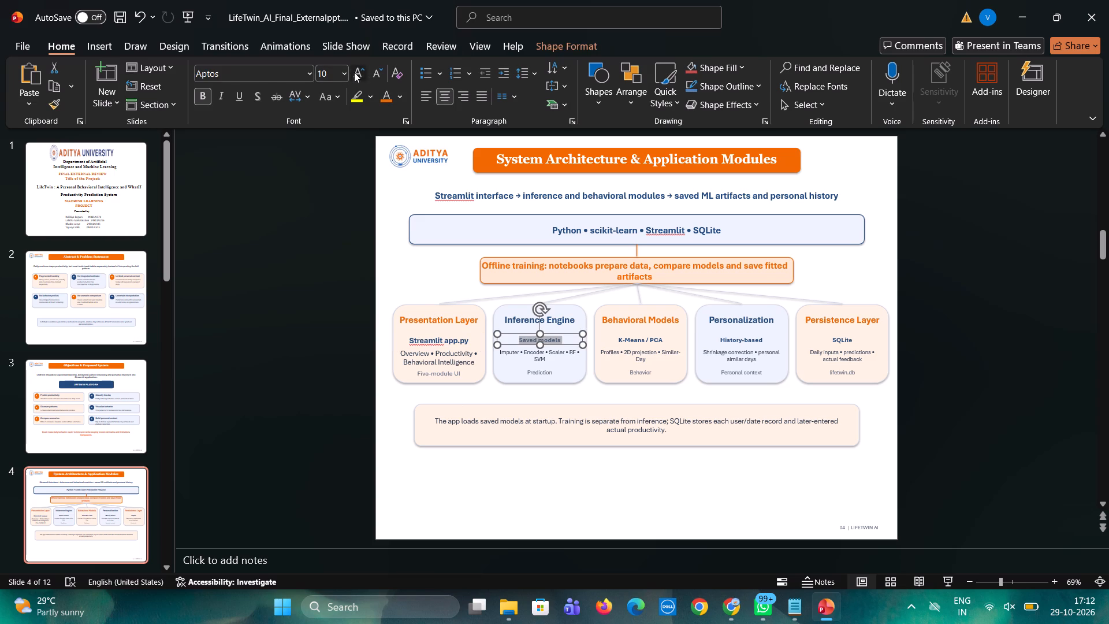
left_click(355, 77)
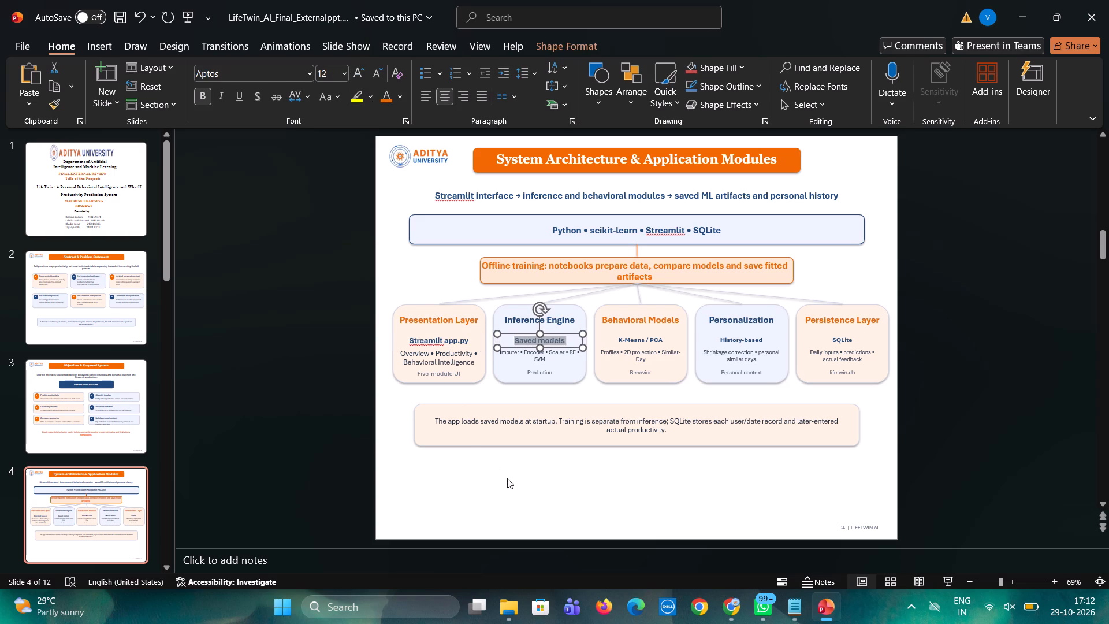
left_click(508, 479)
left_click(623, 338)
key("ctrl+a")
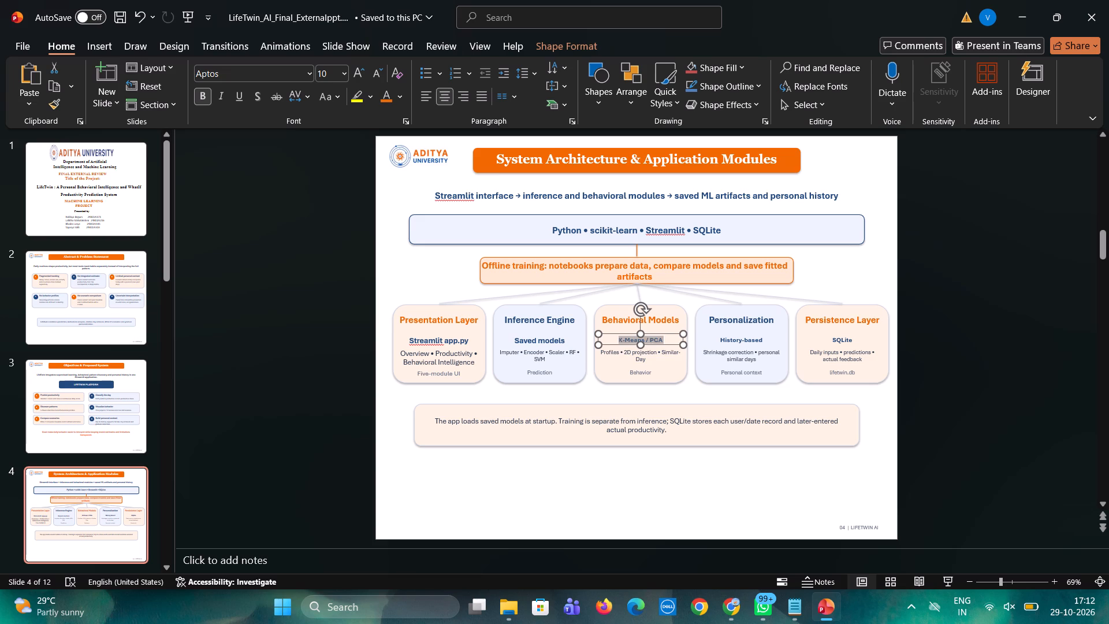
triple_click(358, 72)
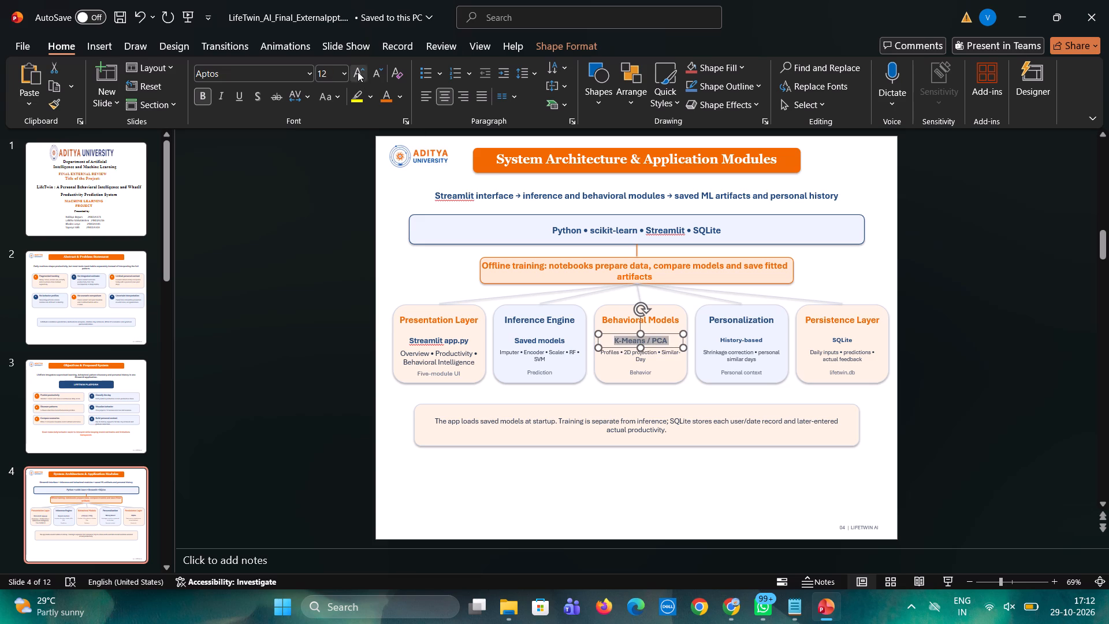
left_click(580, 478)
Enlarge the History-based subheading in the Personalization card and the SQLite subheading in the Persistence Layer card to font size 12.
left_click(755, 340)
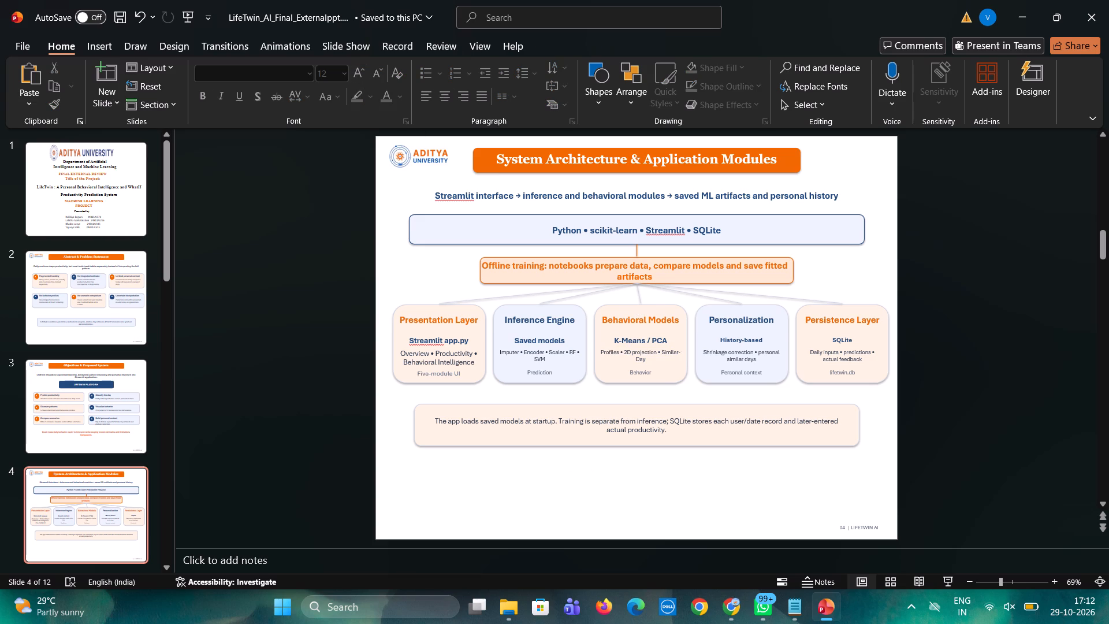
key("ctrl+a")
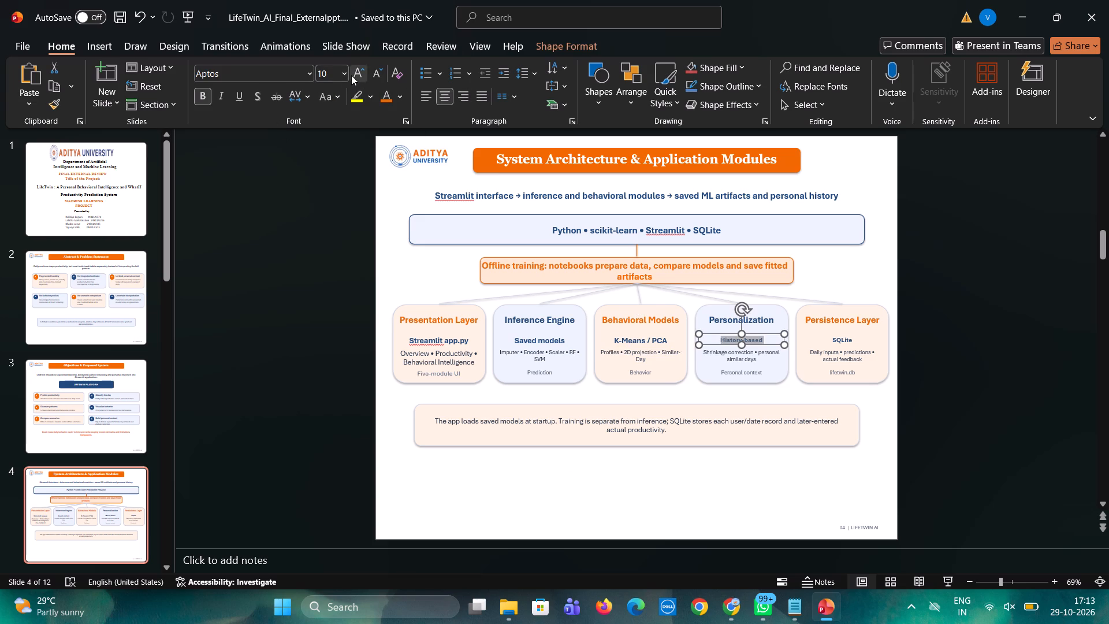
left_click(352, 75)
left_click(352, 75)
left_click(352, 75)
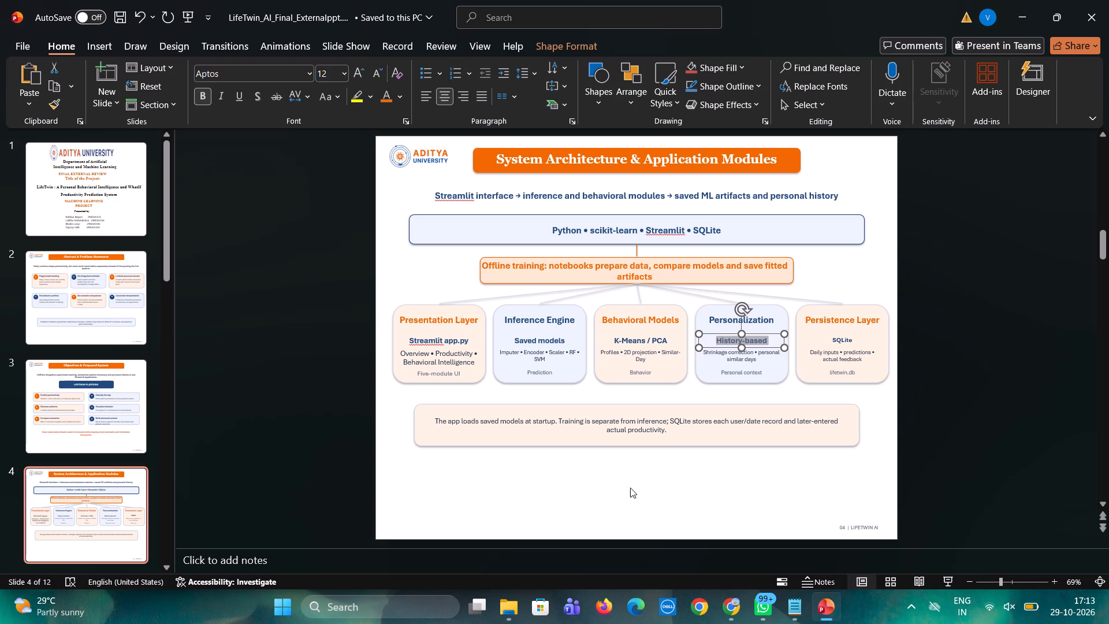
left_click(630, 487)
left_click(840, 337)
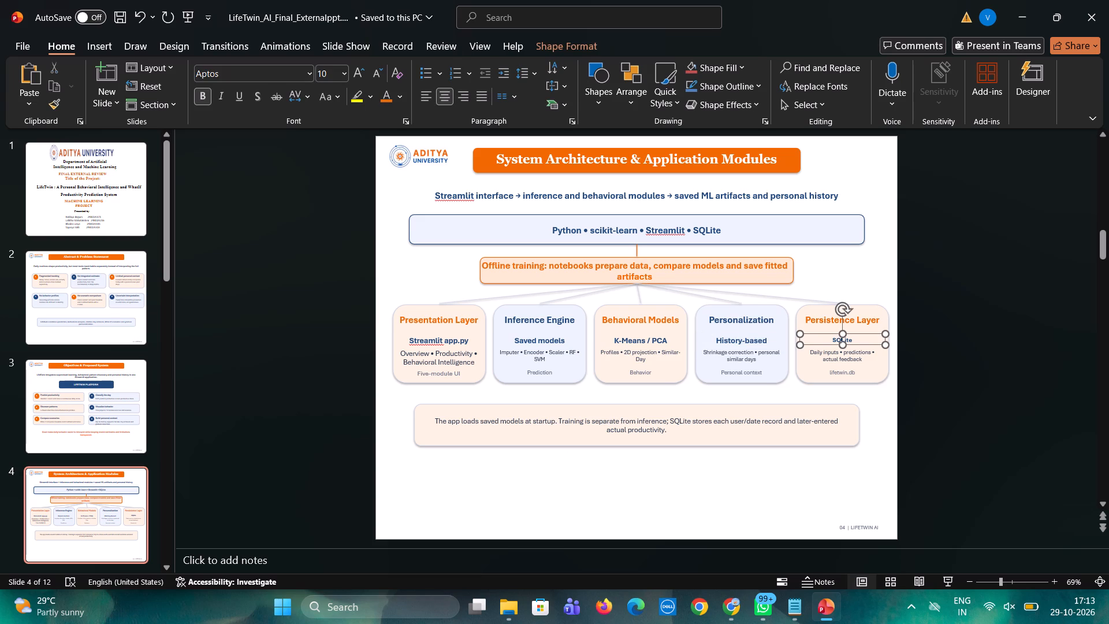
key("ctrl+a")
left_click(354, 79)
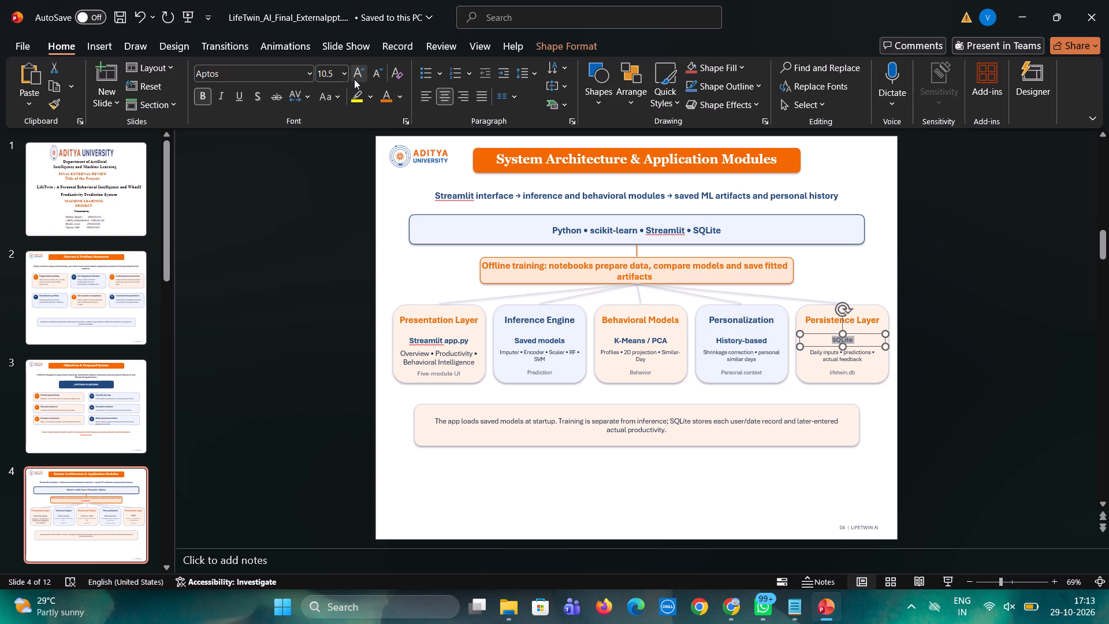
left_click(354, 79)
left_click(354, 79)
left_click(448, 508)
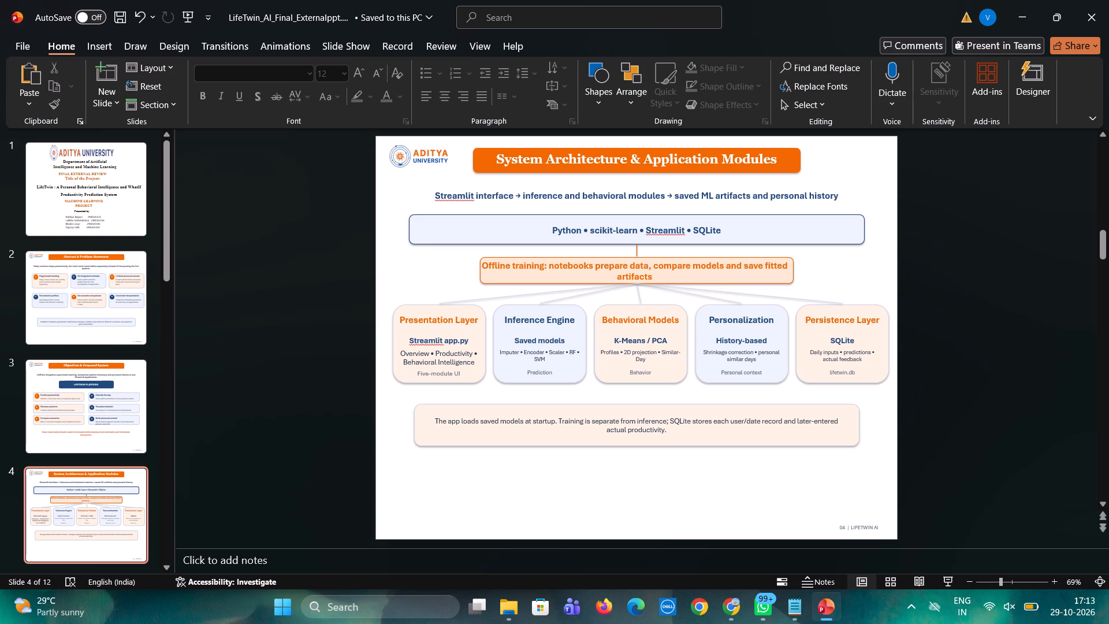
Enlarge the Prediction and Behavior captions at the bottom of the Inference Engine and Behavioral Models cards to font size 10.
left_click(537, 372)
key("ctrl+a")
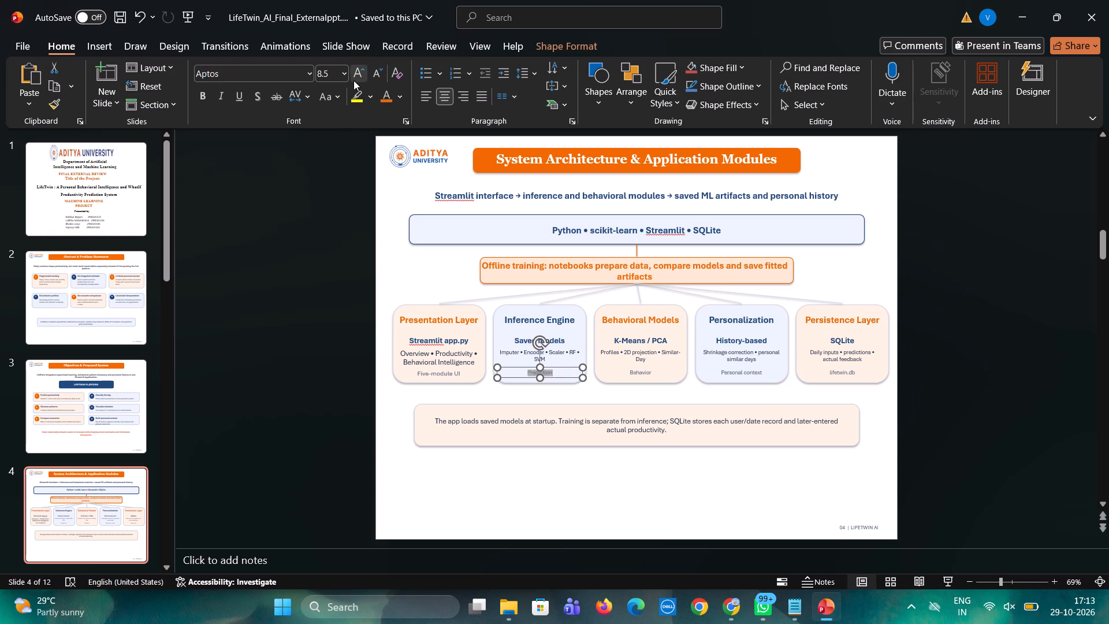
left_click(356, 76)
left_click(356, 76)
left_click(586, 492)
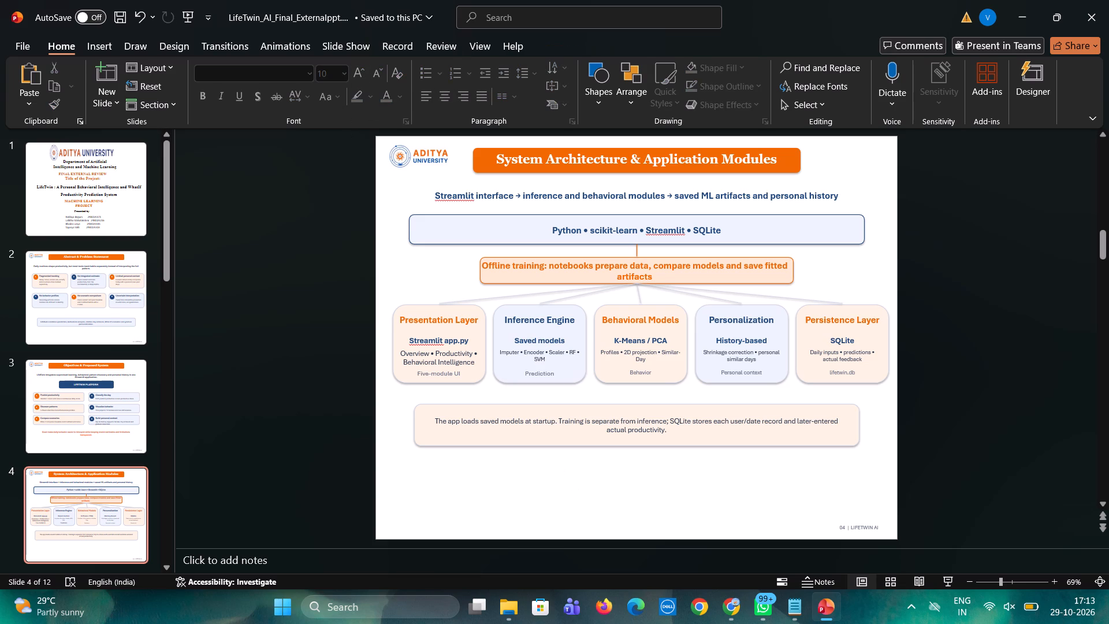
left_click(637, 372)
key("ctrl+a")
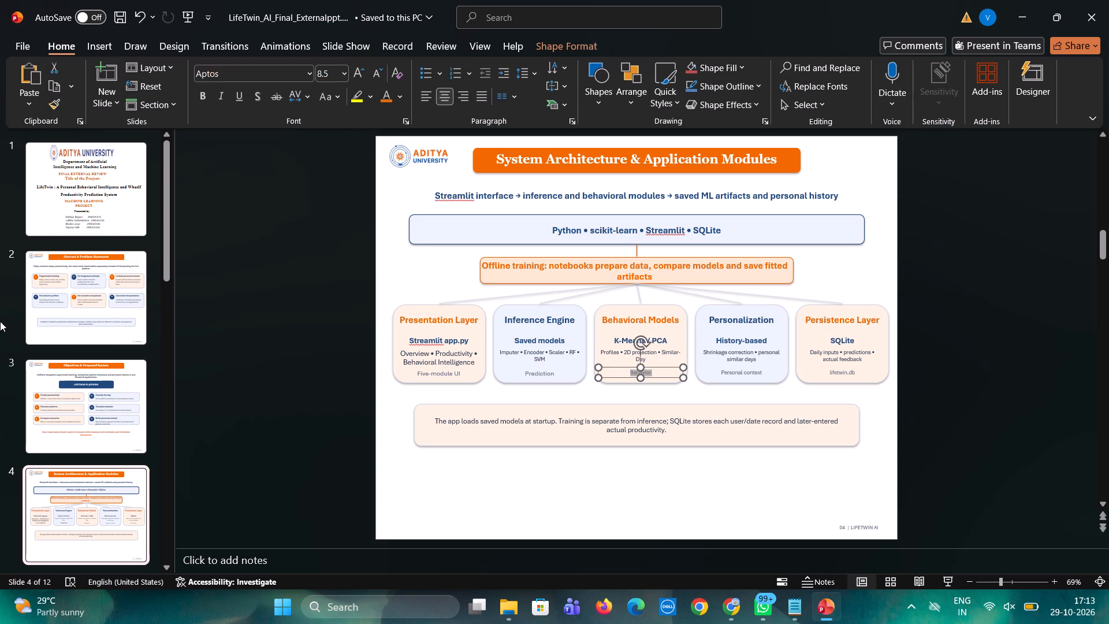
left_click(360, 75)
left_click(360, 75)
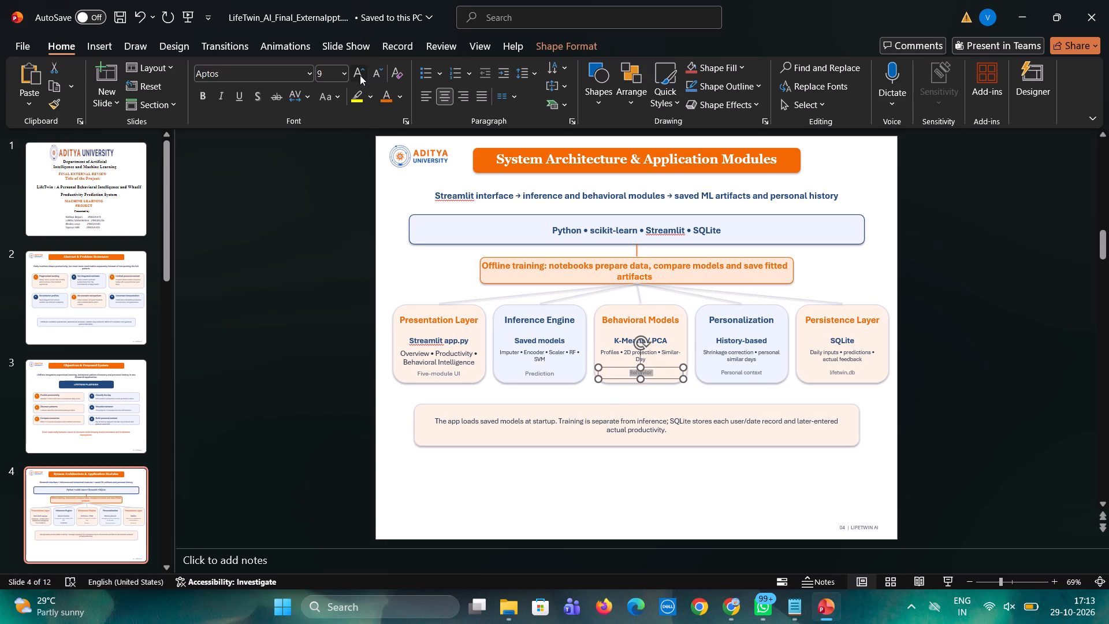
left_click(712, 482)
Enlarge the Personal context and lifetwin.db captions in the Personalization and Persistence Layer cards to font size 10.
left_click(760, 374)
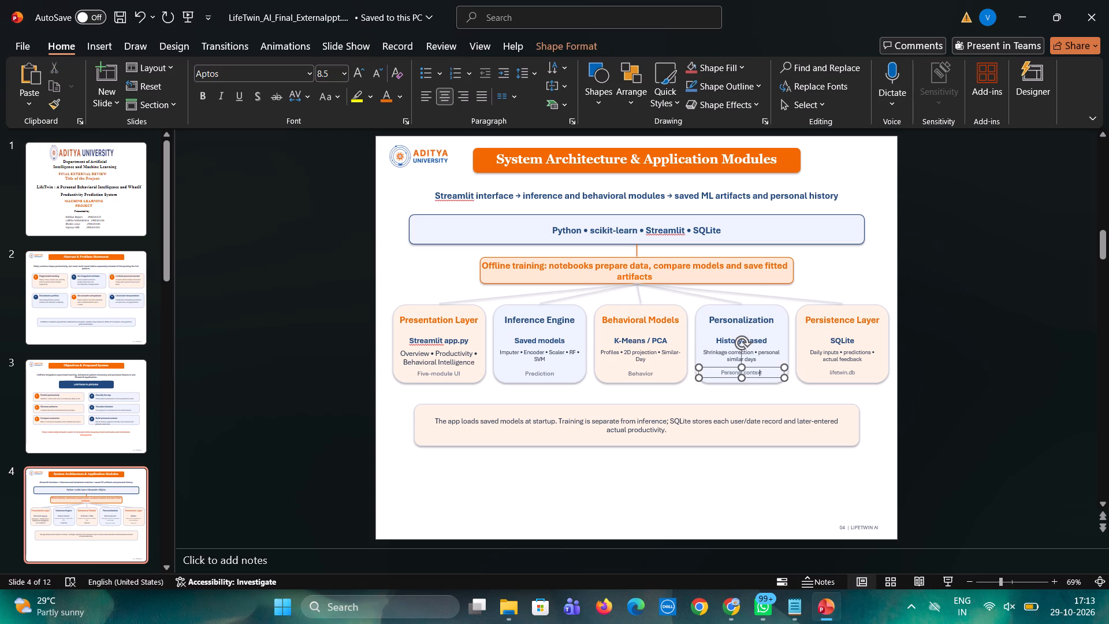
key("ctrl+a")
double_click(353, 75)
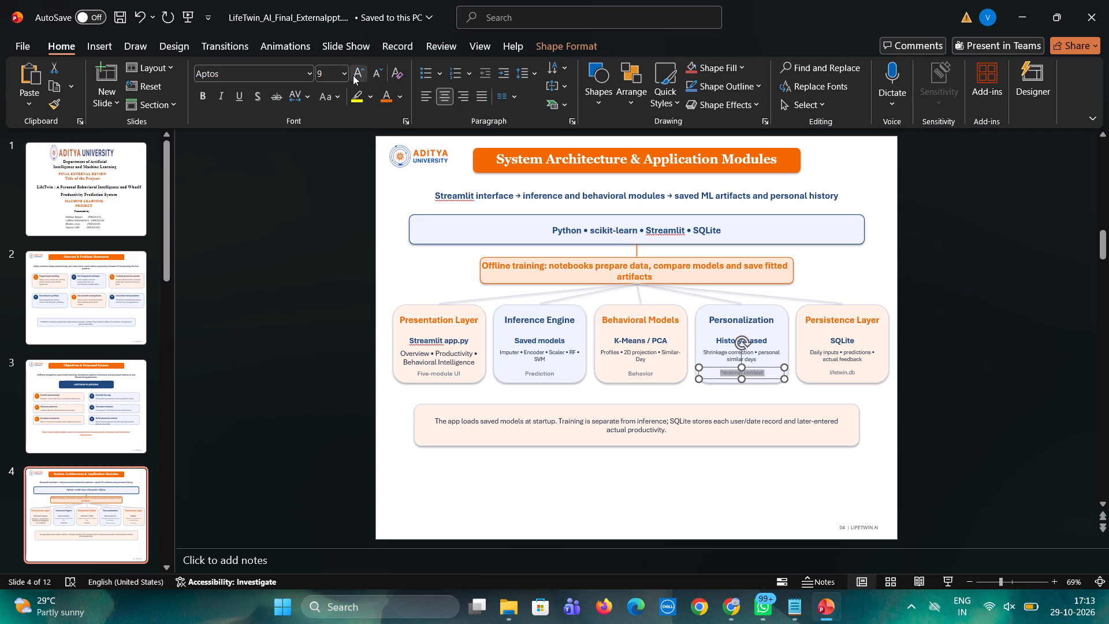
left_click(631, 516)
left_click(854, 374)
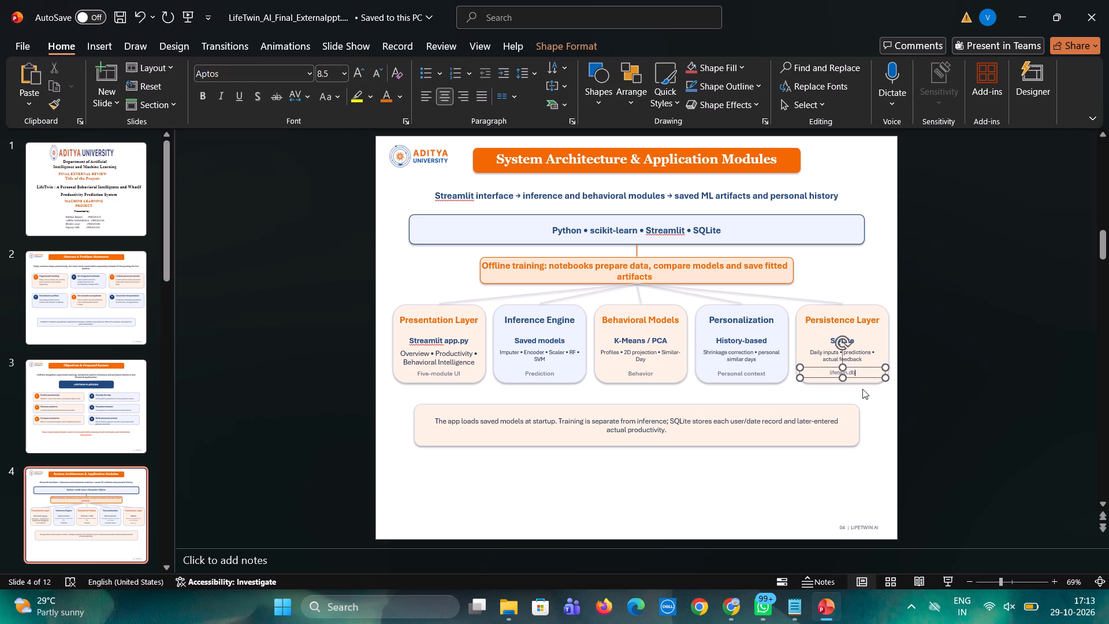
left_click(831, 372)
key("ctrl+a")
left_click(362, 79)
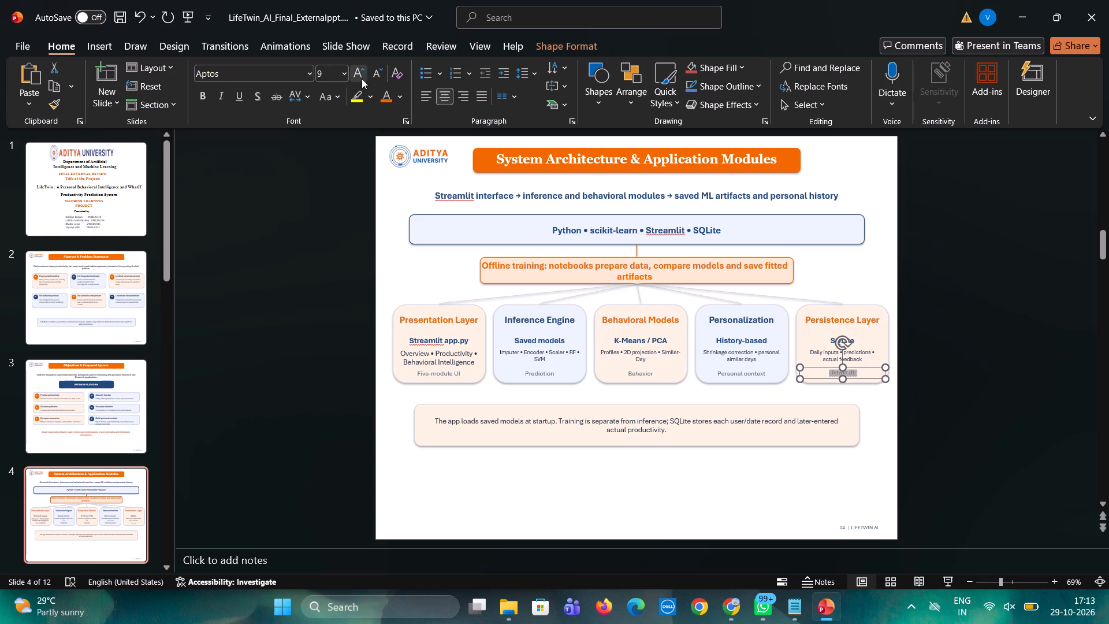
left_click(362, 79)
left_click(478, 524)
Enlarge the Imputer, Encoder, Scaler, RF and SVM description in the Inference Engine card to font size 11.
left_click(533, 358)
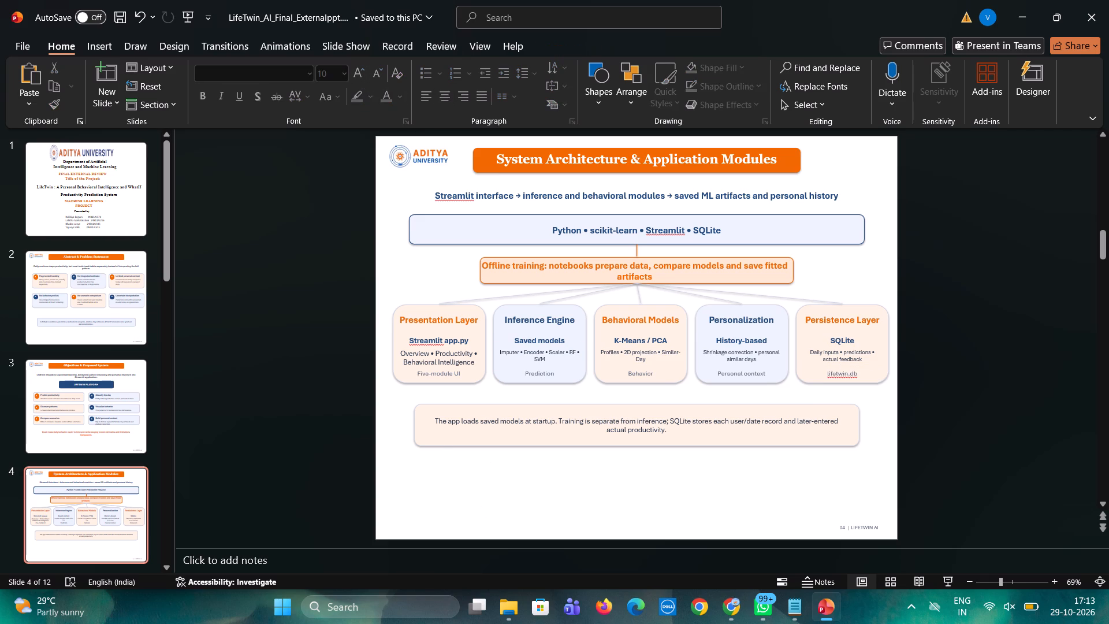
key("ctrl+a")
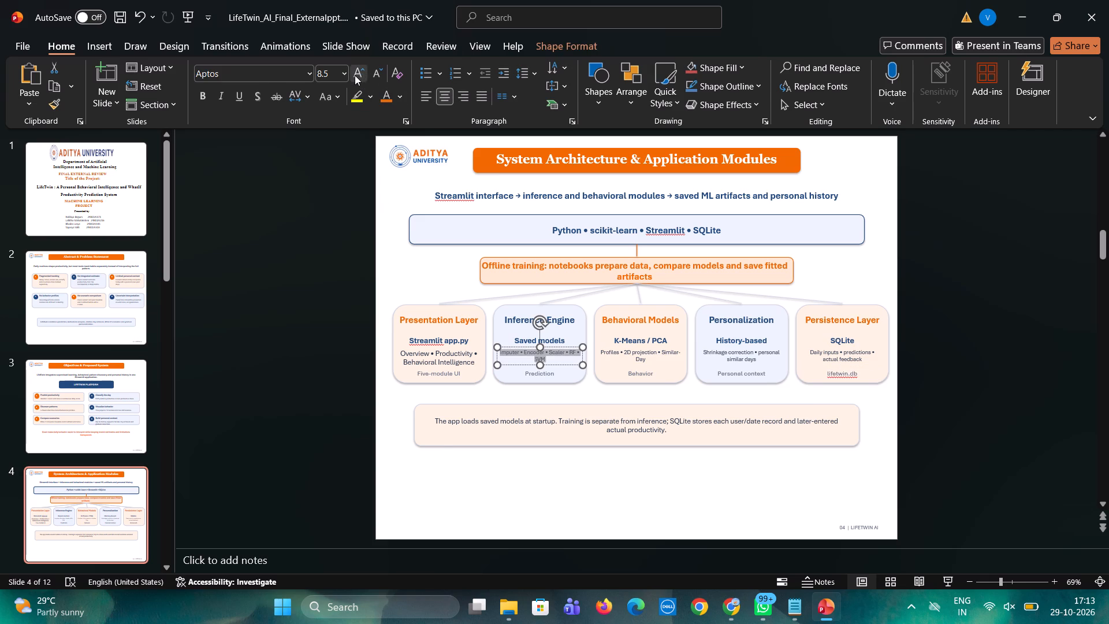
left_click(355, 75)
left_click(355, 75)
left_click(355, 75)
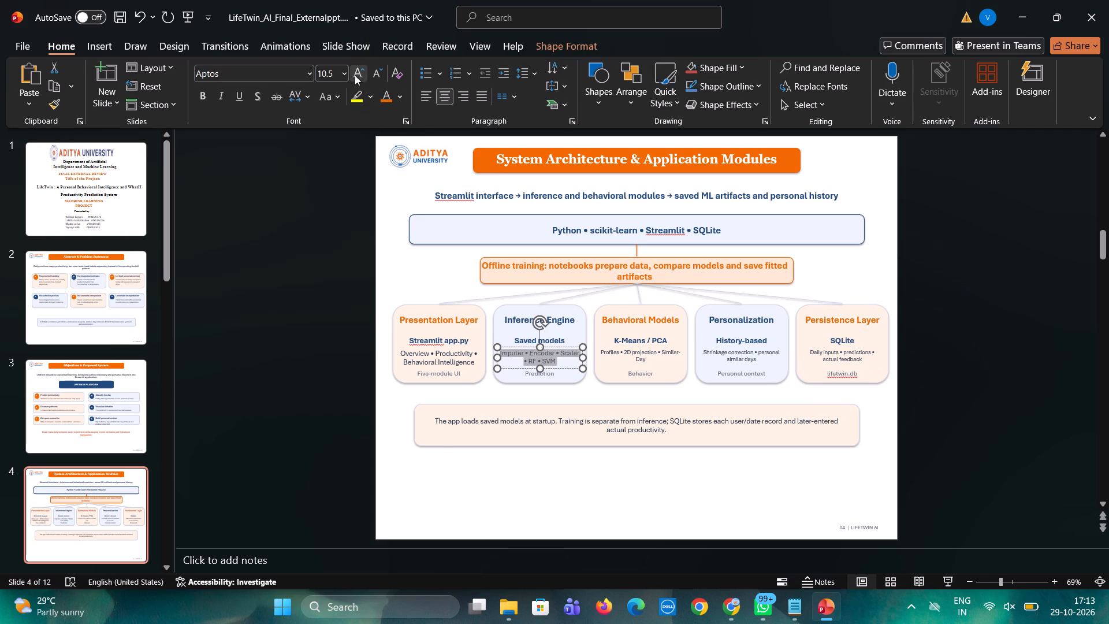
left_click(355, 75)
left_click(628, 529)
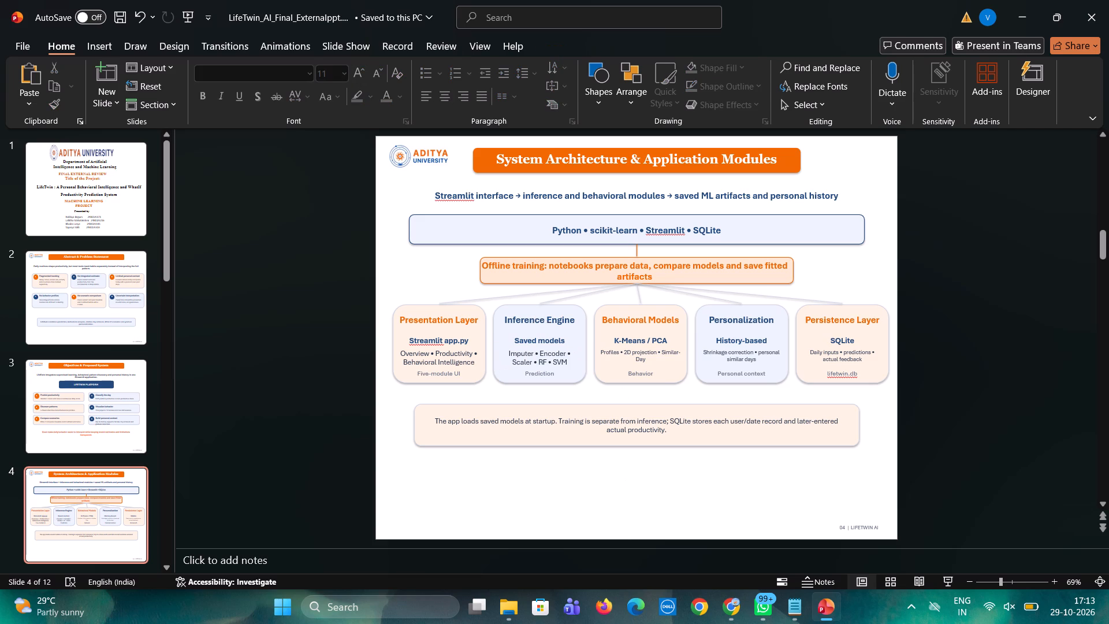
Enlarge the Profiles, 2D projection and Similar-Day description in the Behavioral Models card to font size 11.
left_click(642, 354)
key("ctrl+a")
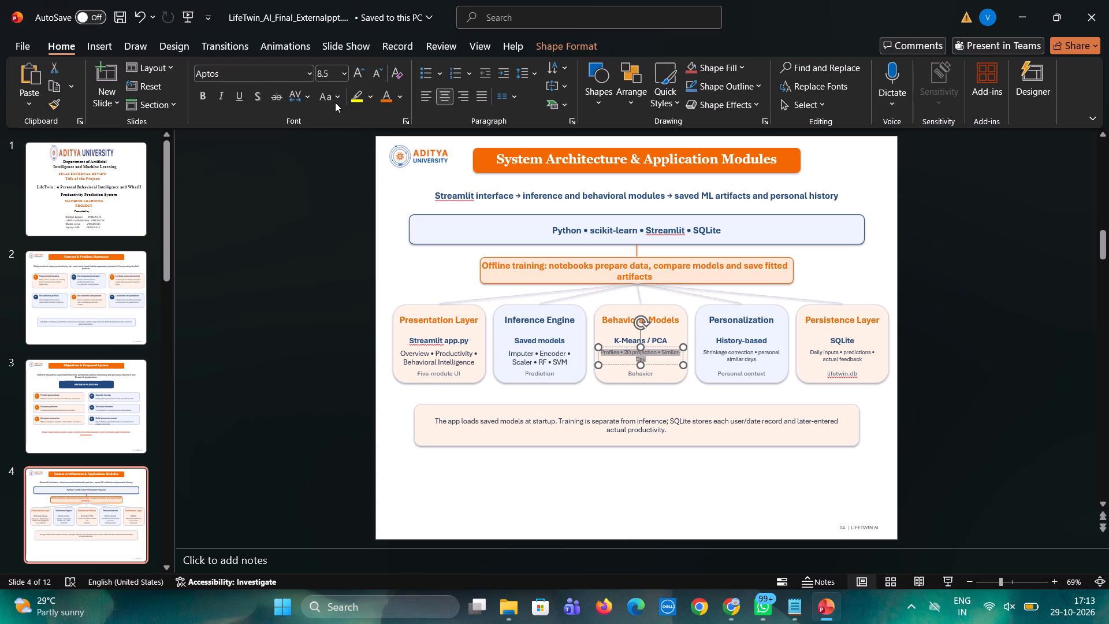
left_click(356, 74)
left_click(356, 74)
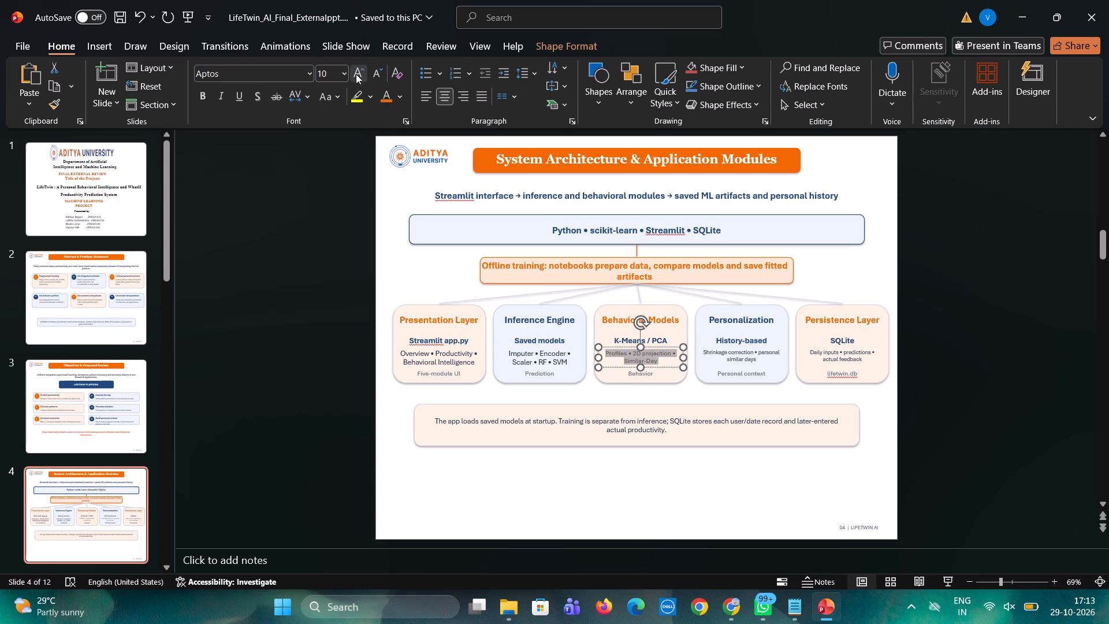
left_click(356, 74)
left_click(356, 74)
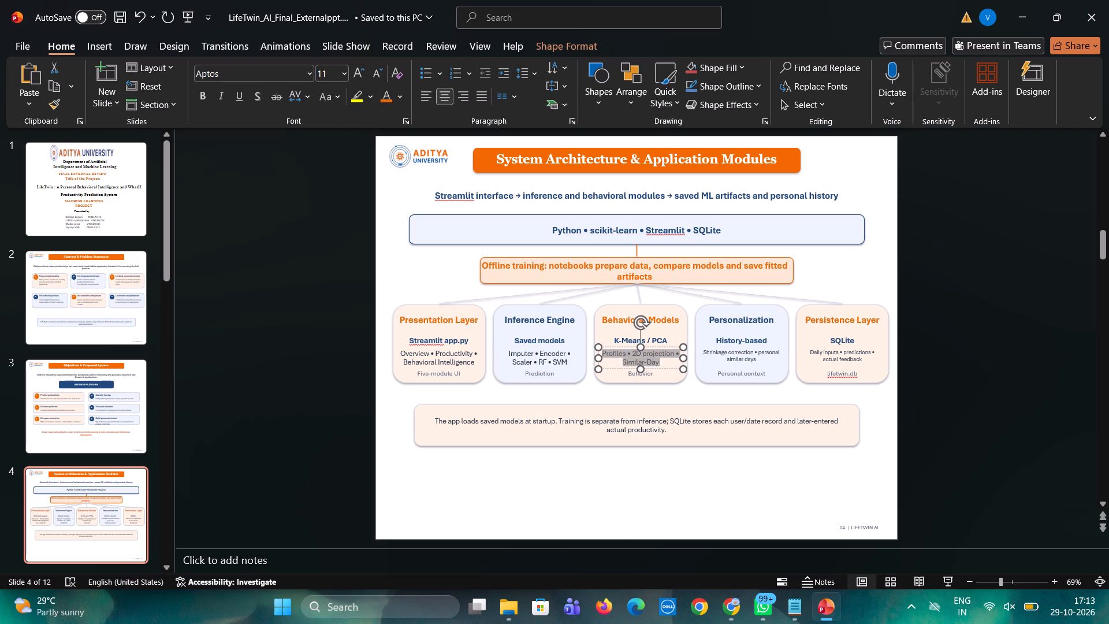
left_click(654, 467)
Enlarge the Personalization card's description to font size 11 and insert a line break before the bullet preceding "personal similar days".
left_click(748, 358)
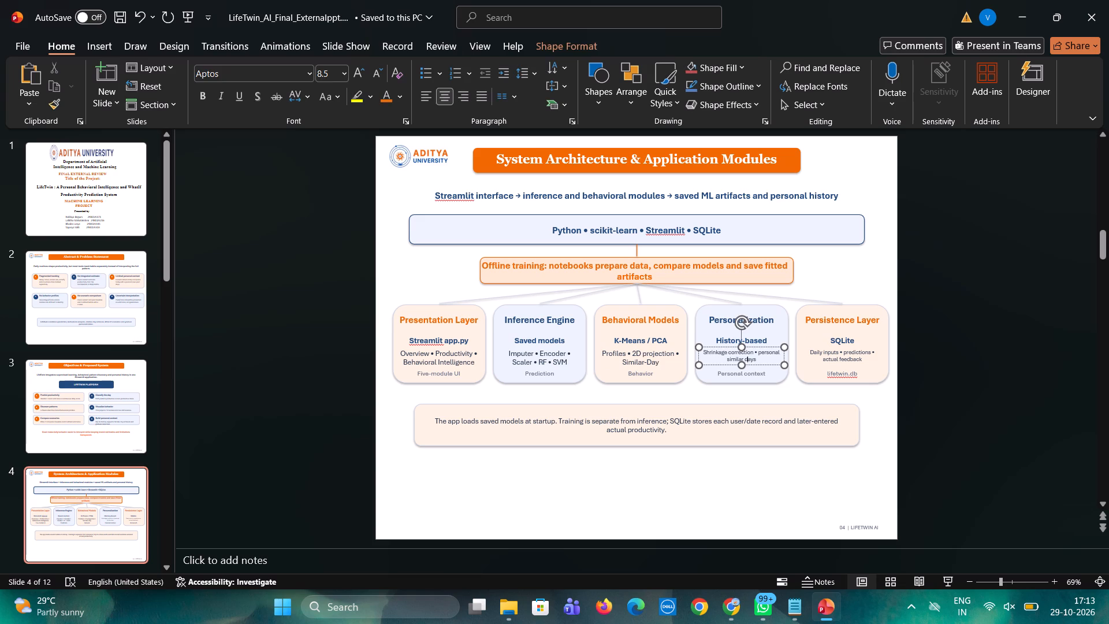
key("ctrl+a")
left_click(354, 76)
left_click(354, 76)
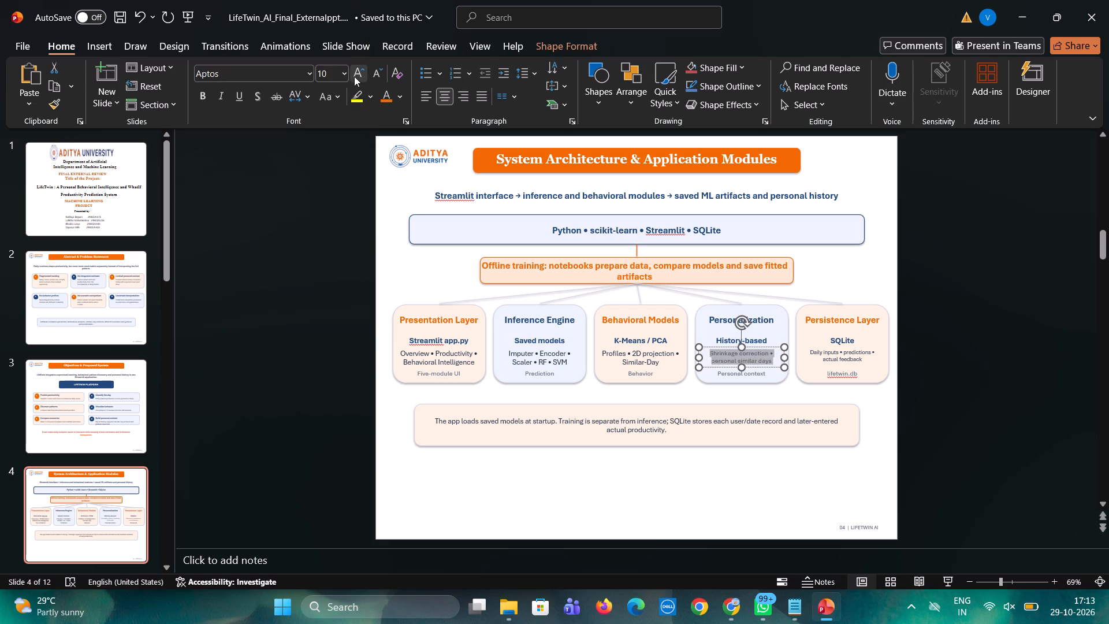
left_click(354, 76)
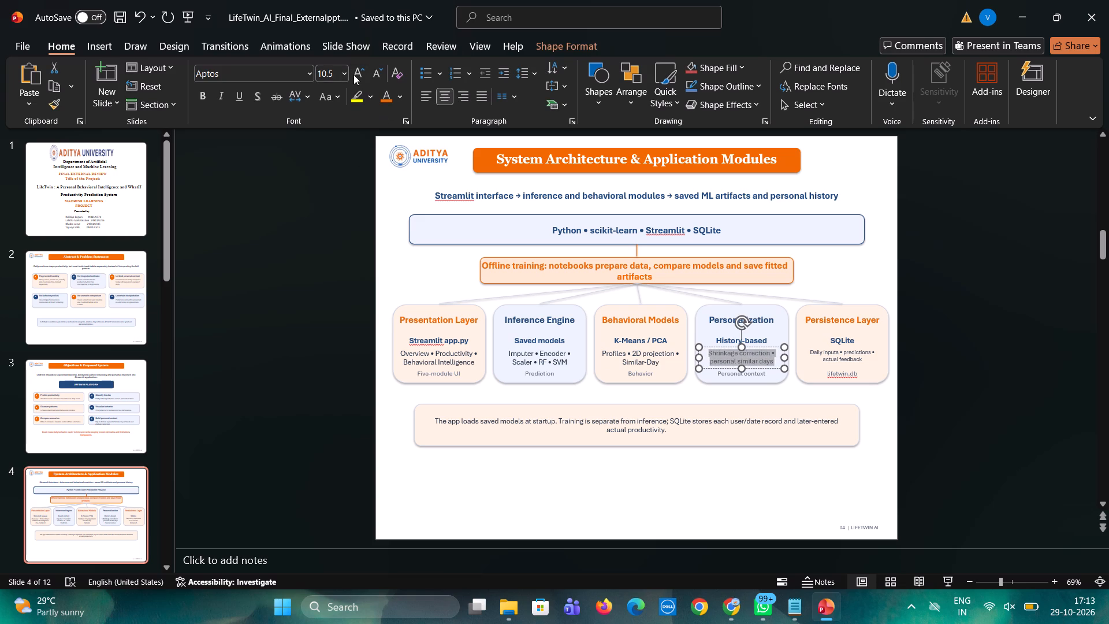
left_click(353, 75)
left_click(698, 510)
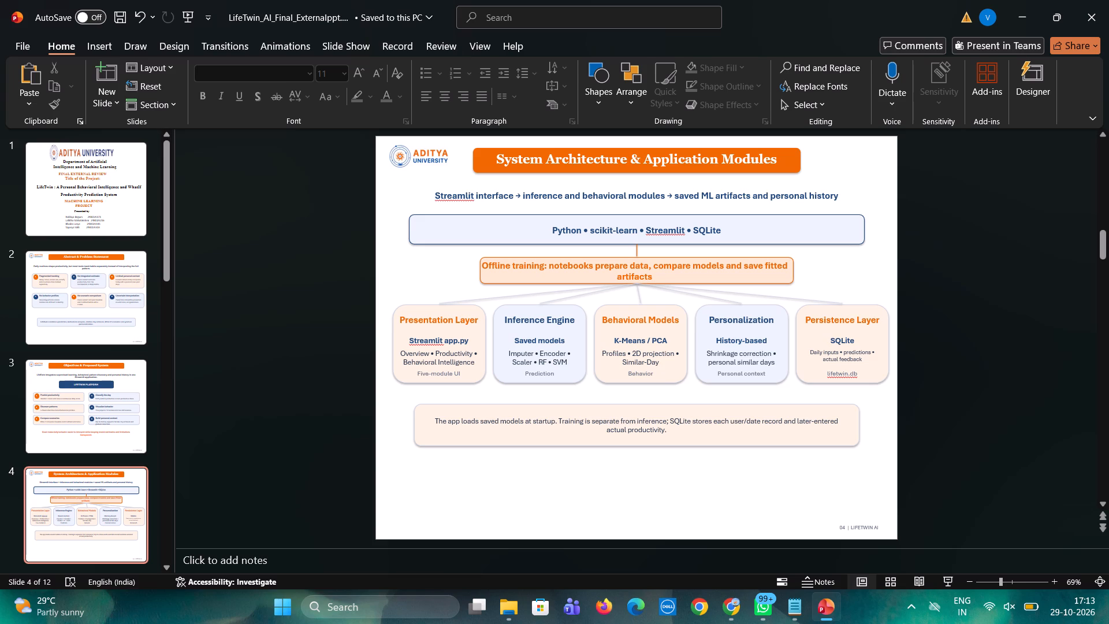
left_click(773, 354)
key("Return")
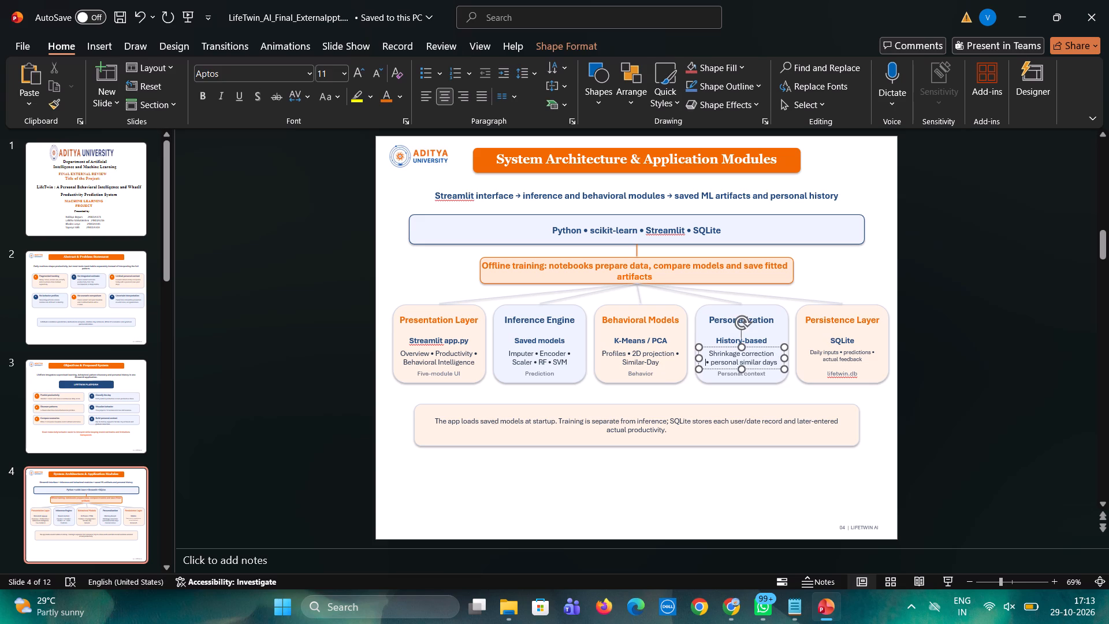
Enlarge the daily inputs, predictions and actual feedback description in the Persistence Layer card to font size 11.
left_click(838, 358)
key("ctrl+a")
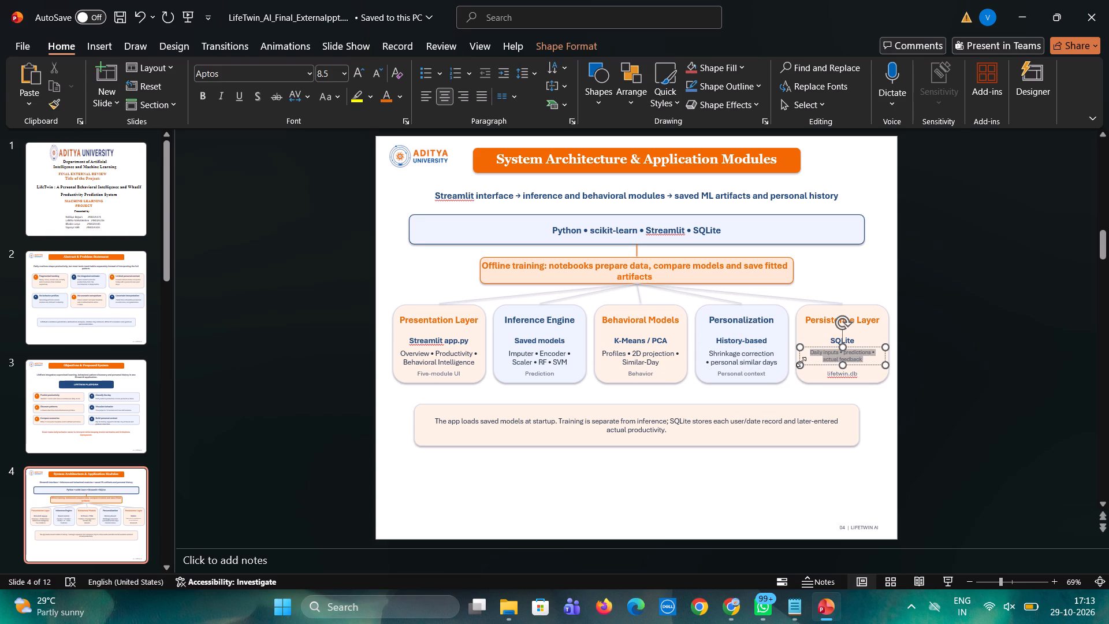
triple_click(352, 75)
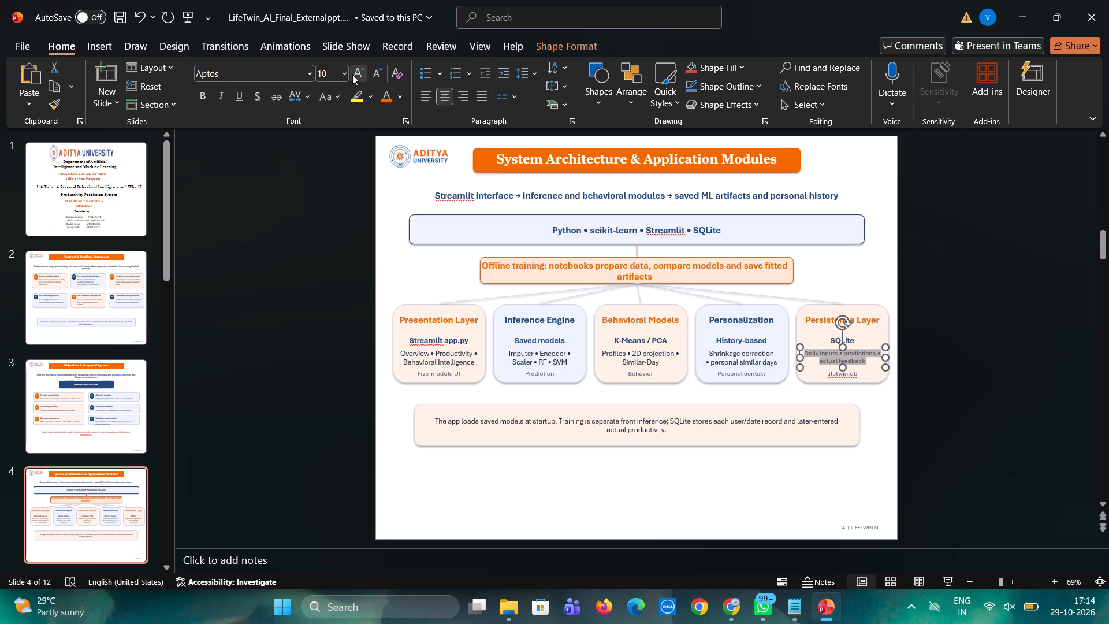
left_click(356, 72)
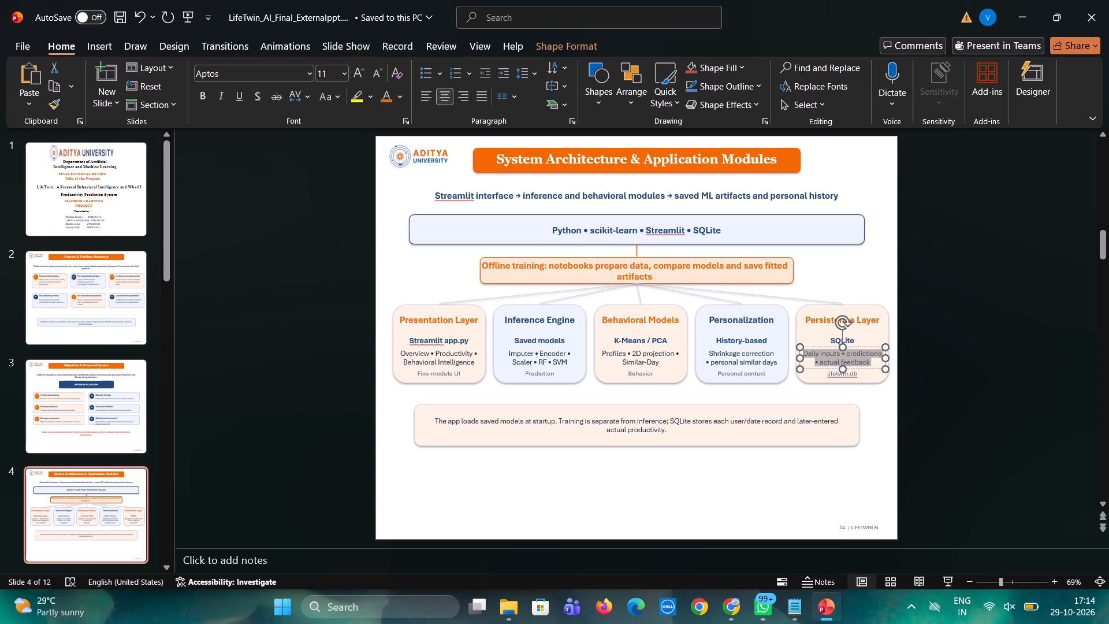
left_click(839, 486)
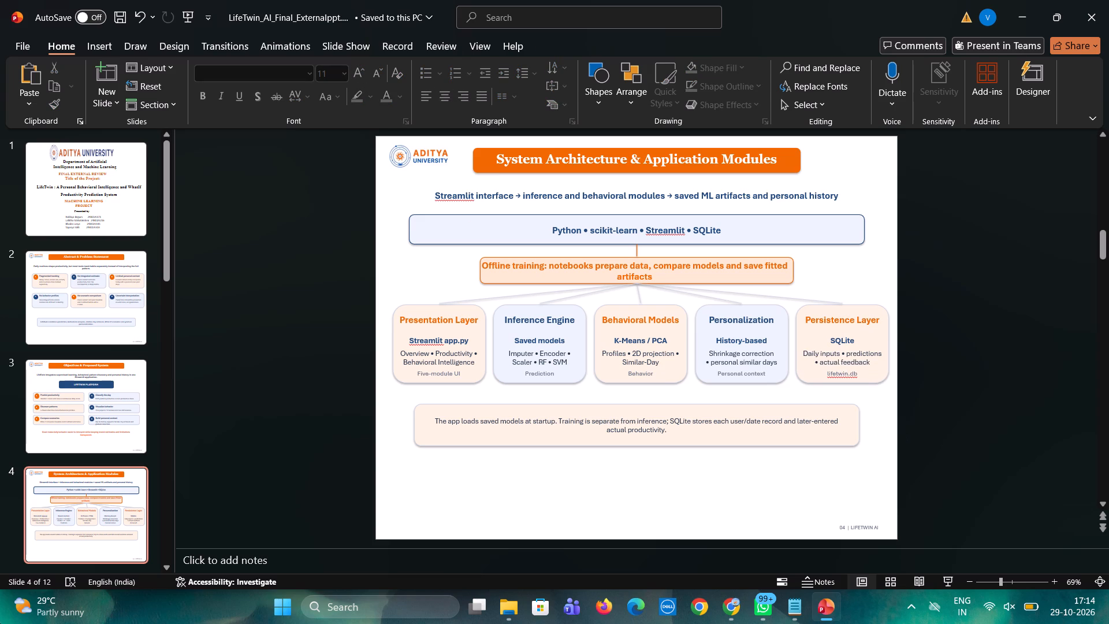
left_click(1000, 350)
Enlarge the note about saved models and SQLite storage below slide 4's cards to font size 14.
left_click(665, 420)
key("ctrl+a")
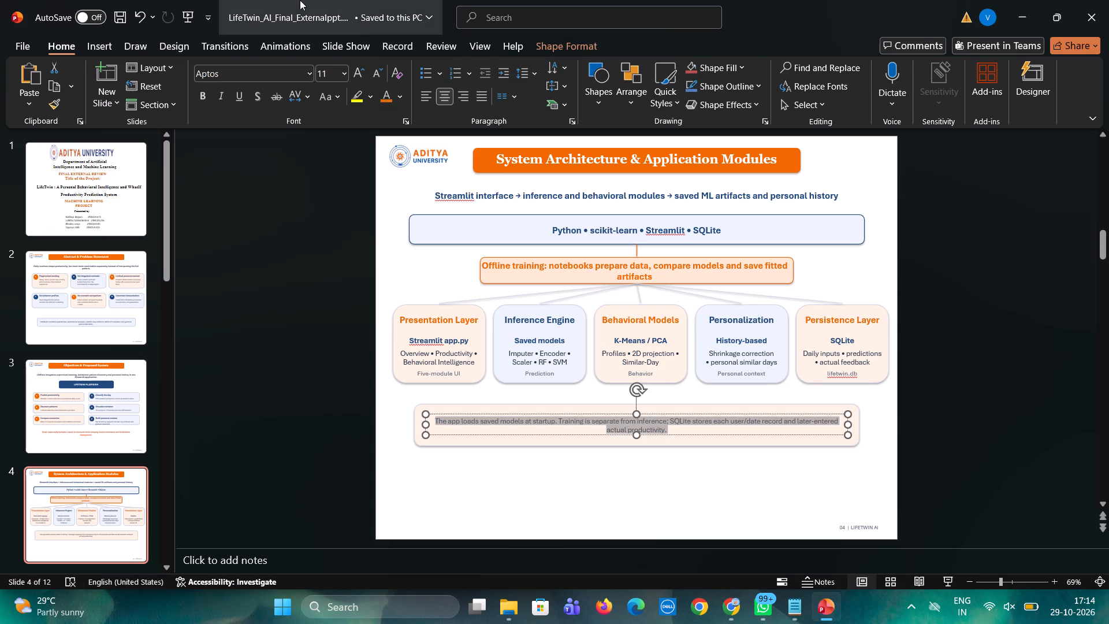
left_click(356, 79)
left_click(358, 79)
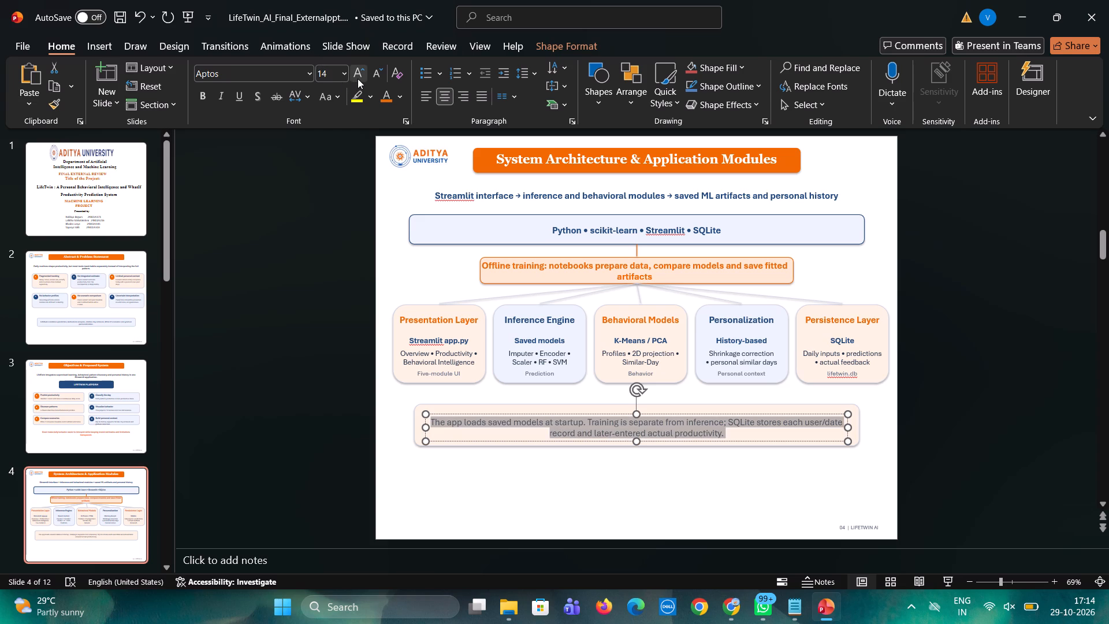
left_click(941, 445)
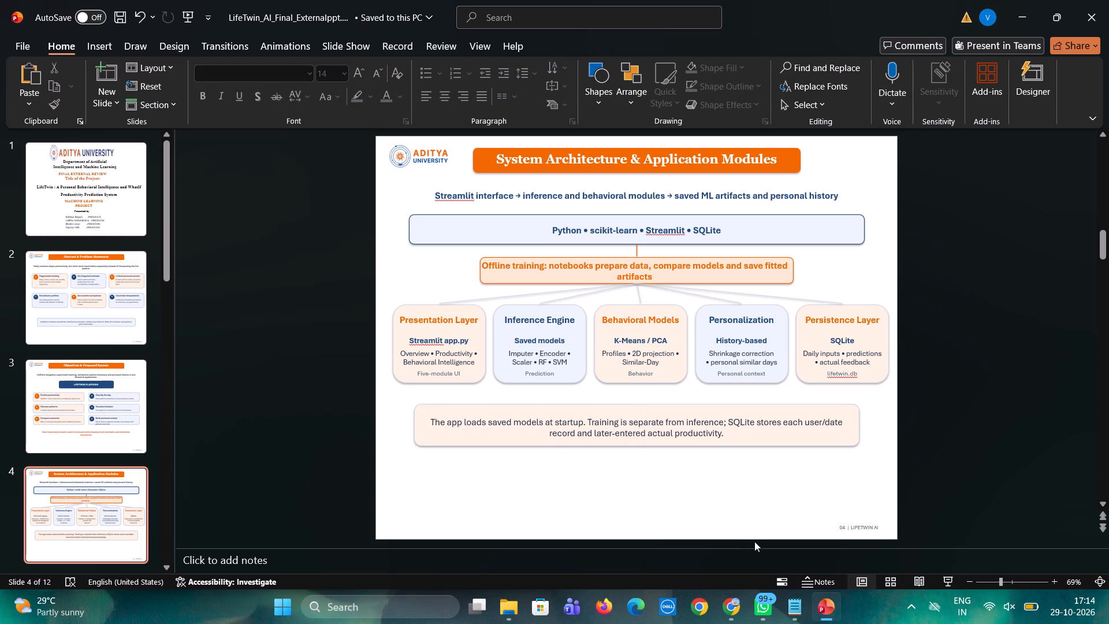
On slide 5, enlarge the maintainability note below the technology cards to font size 12.
key("Down")
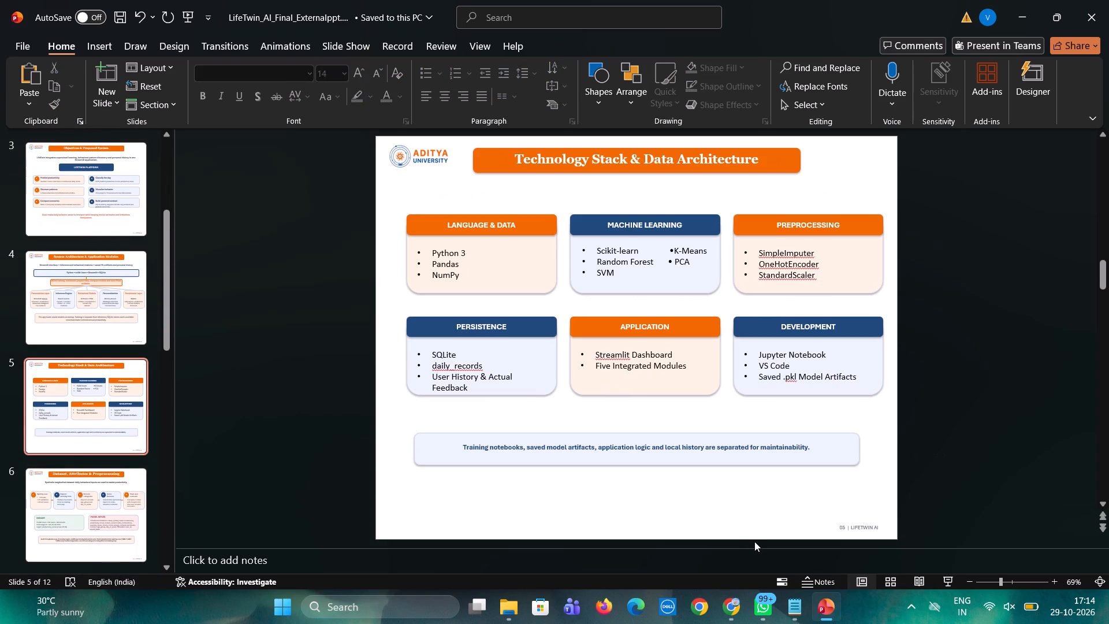
left_click(707, 450)
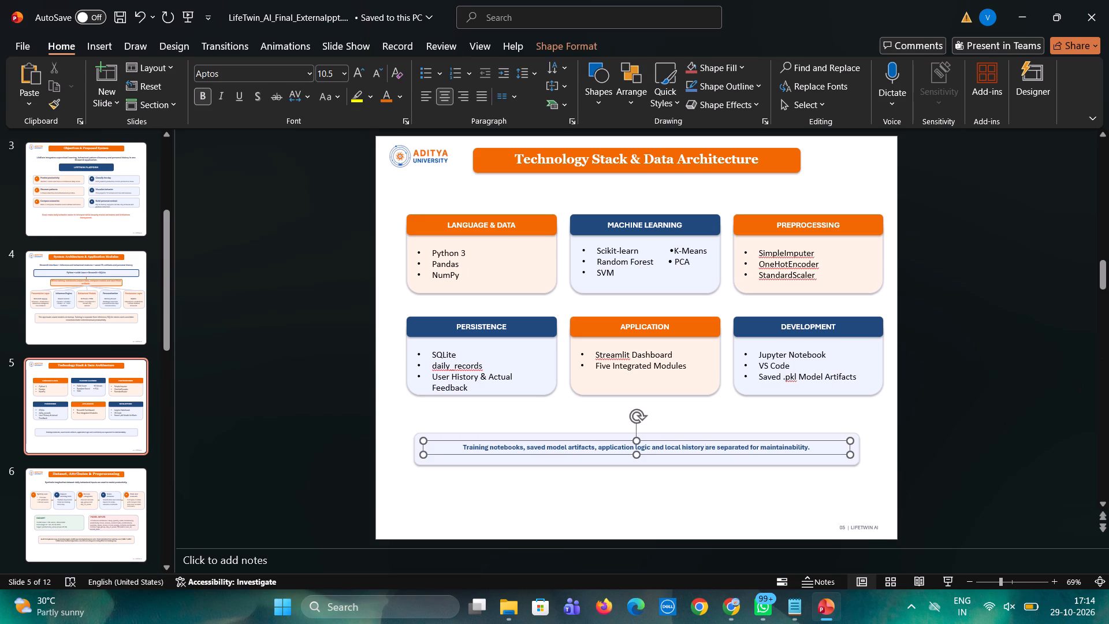
key("ctrl+a")
left_click(355, 76)
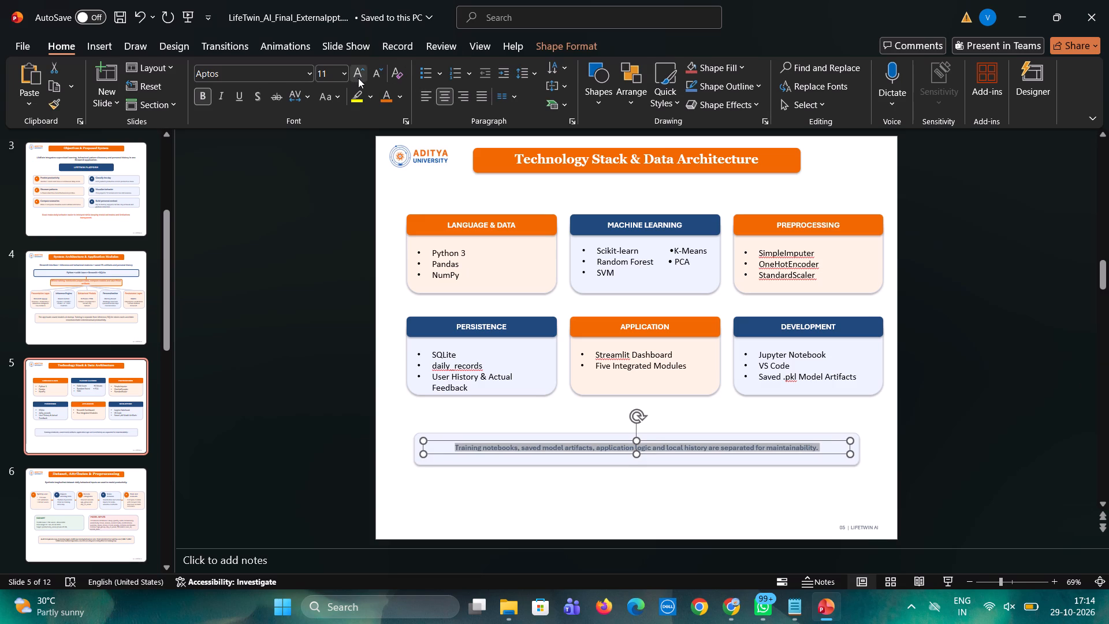
left_click(358, 78)
left_click(1025, 434)
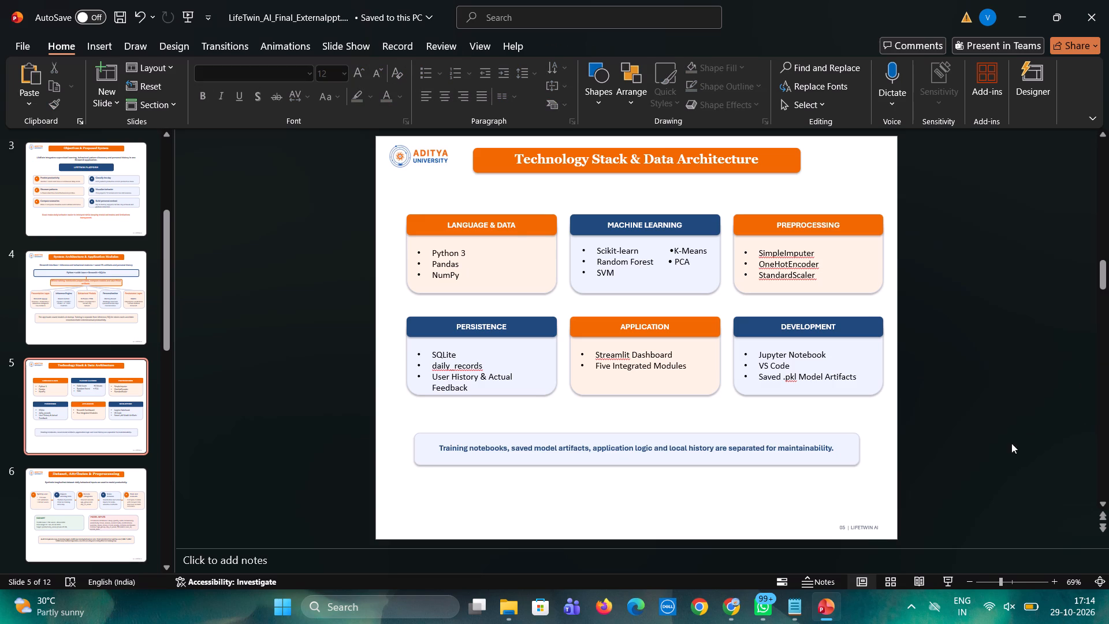
On slide 7, set all the correlation lines in the Negative Associations card to font size 14.
key("Down")
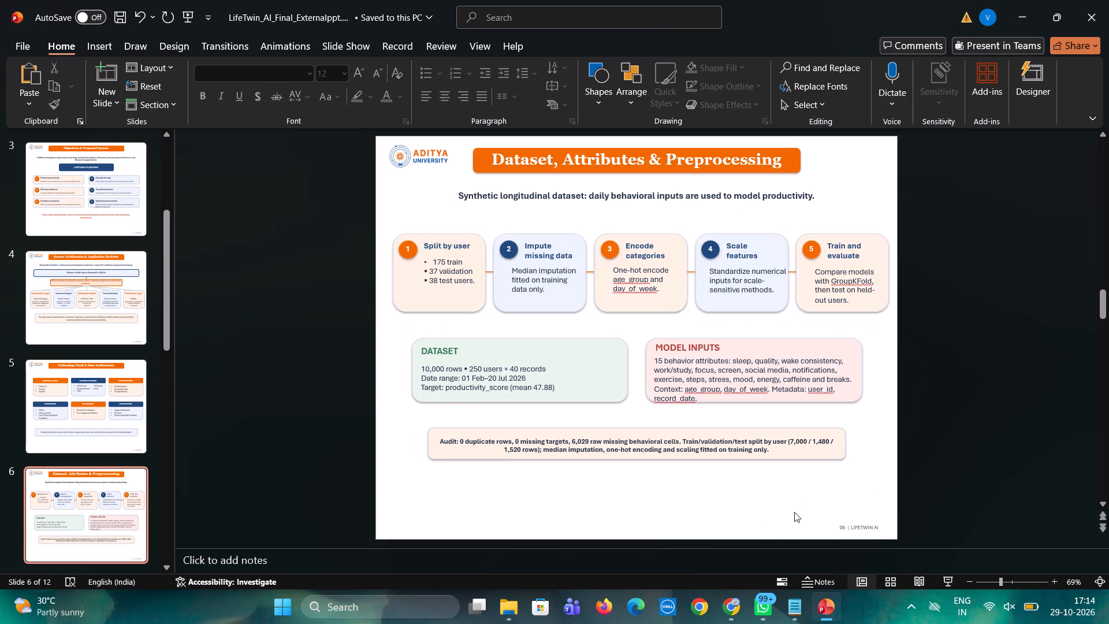
key("Down")
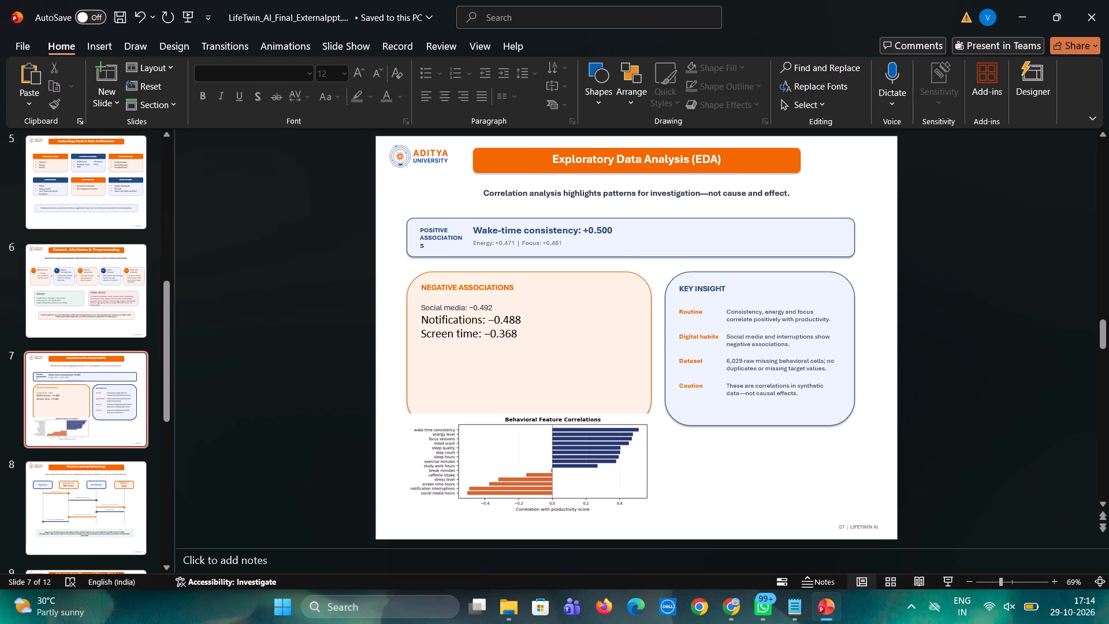
left_click(523, 333)
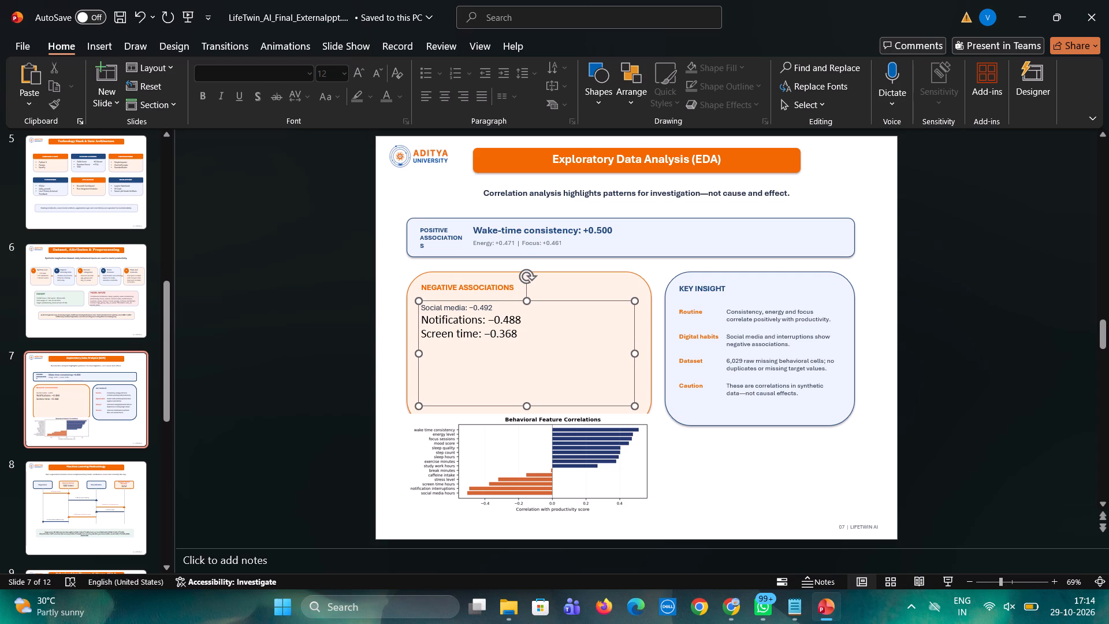
key("ctrl+a")
left_click(487, 363)
left_click(469, 329)
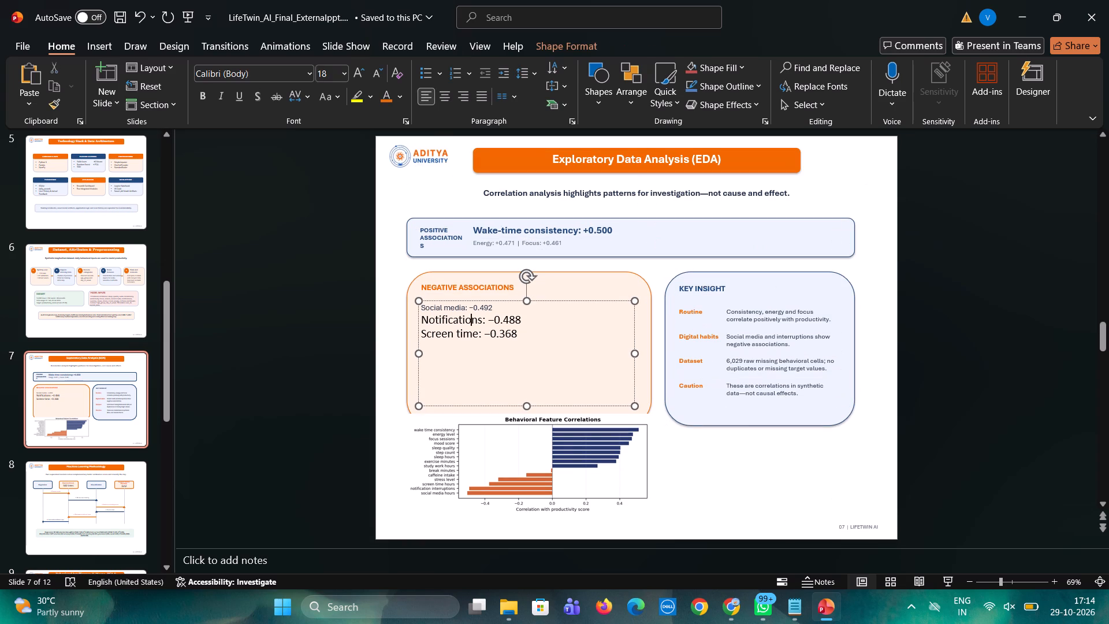
key("ctrl+a")
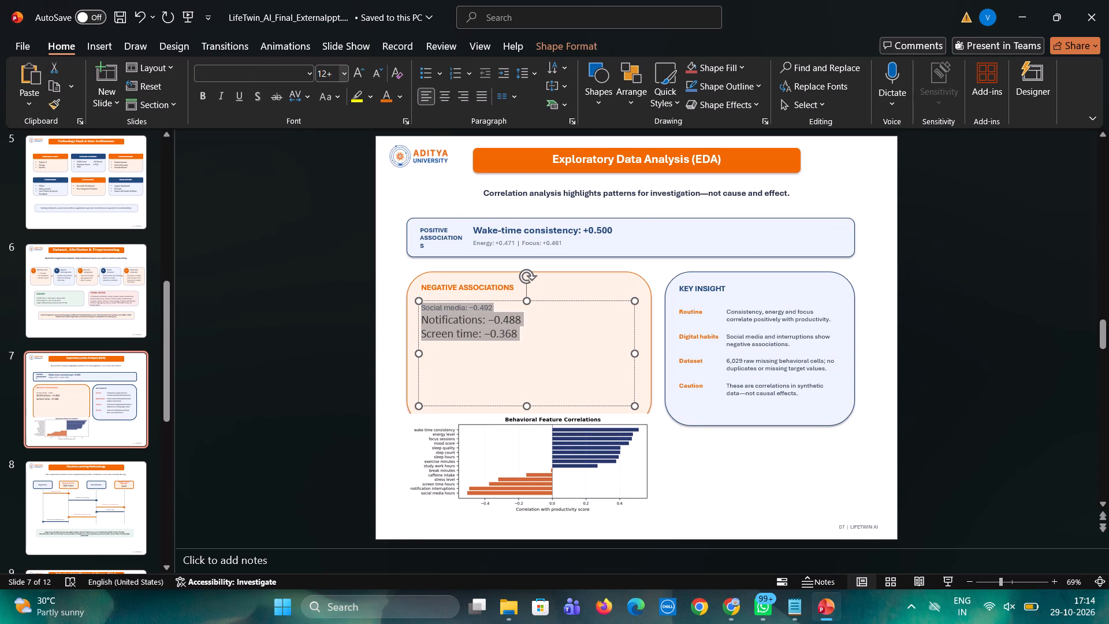
left_click(335, 71)
key("1")
key("4")
key("Return")
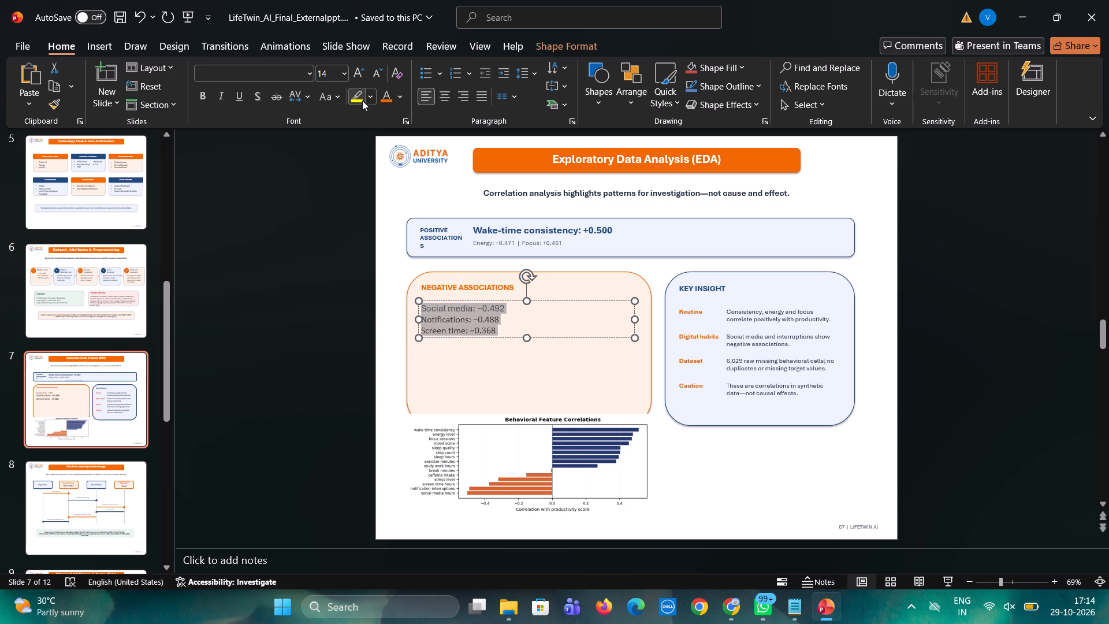
left_click(867, 469)
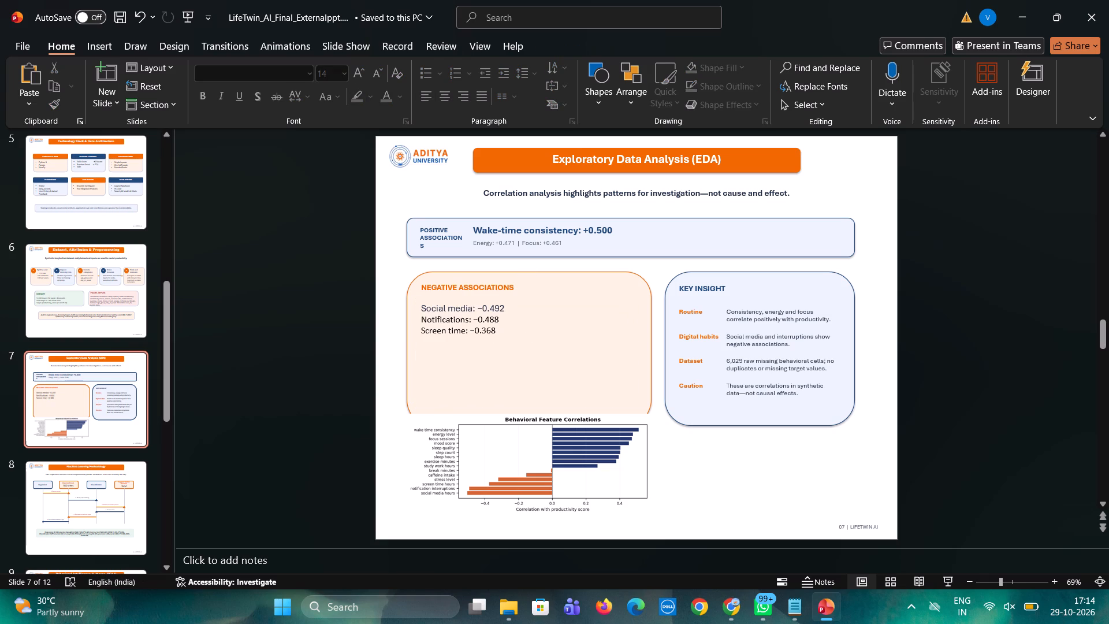
Enlarge the Routine label in the Key Insight card to font size 14.
left_click(772, 375)
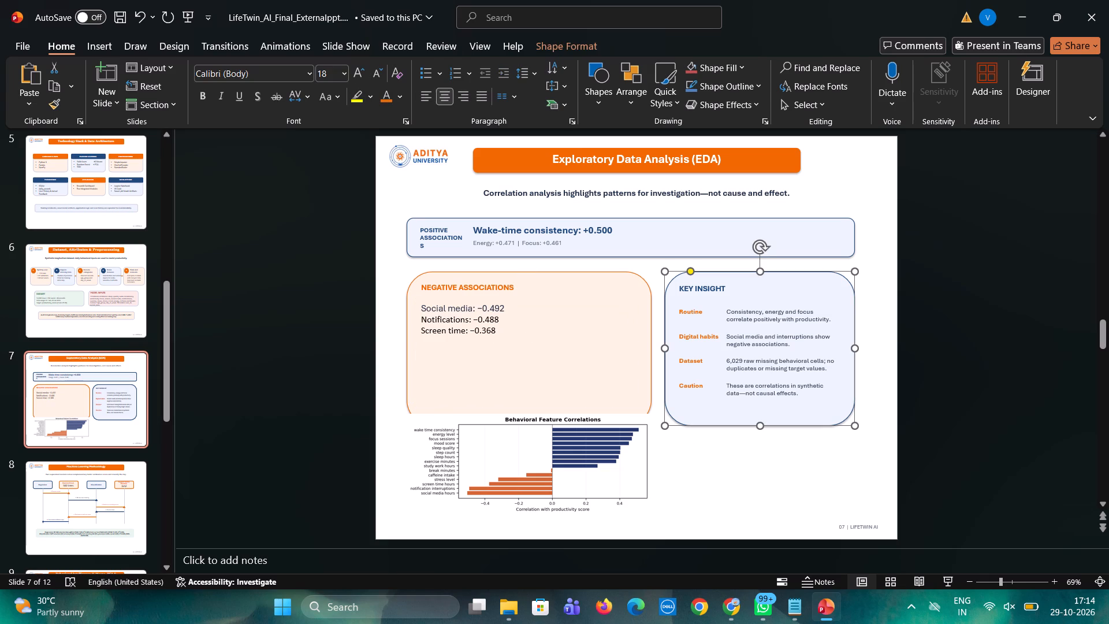
left_click(769, 358)
left_click(747, 310)
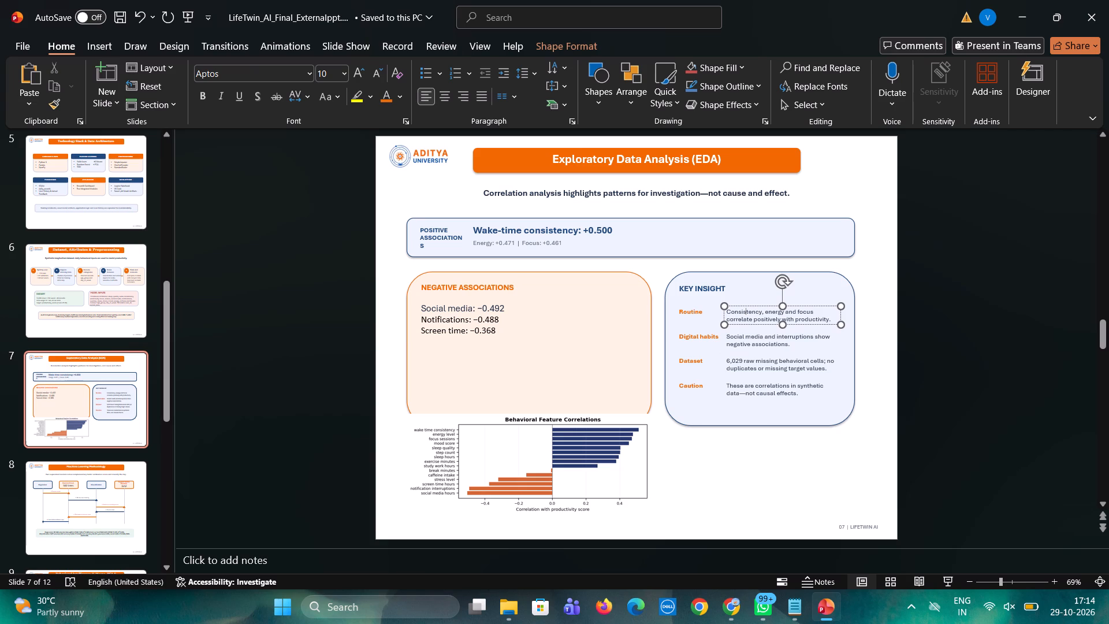
key("ctrl+a")
left_click(890, 476)
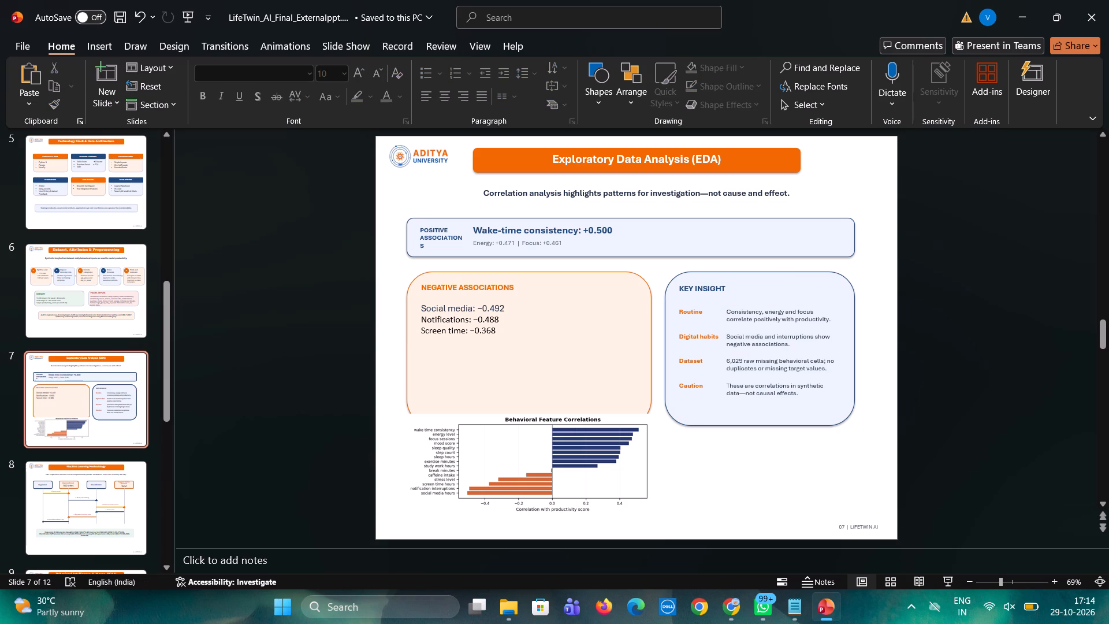
left_click(691, 310)
key("ctrl+a")
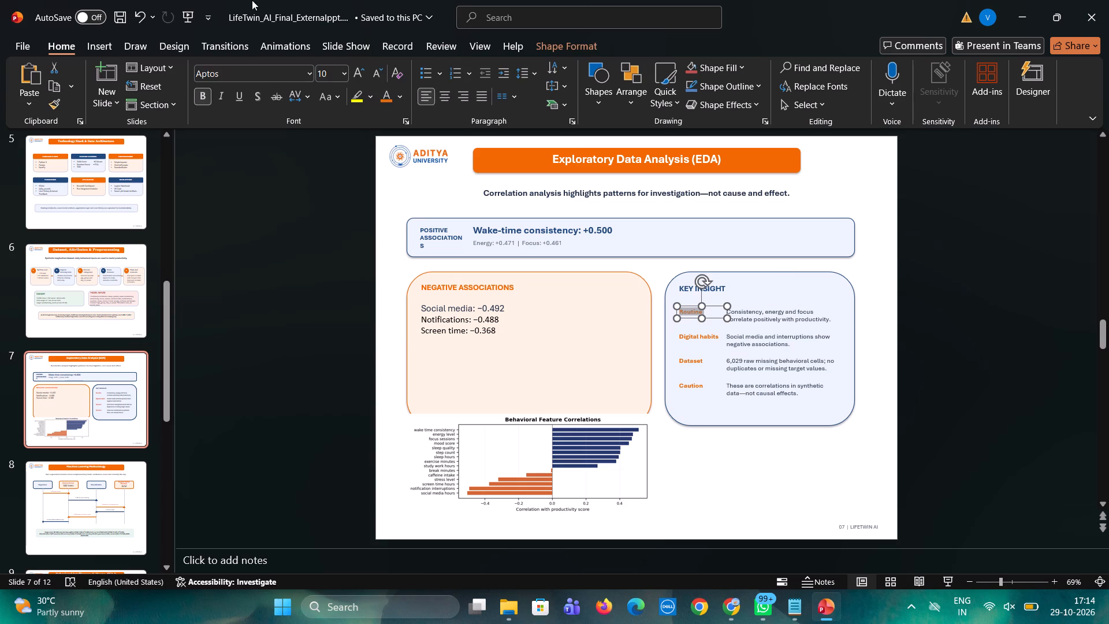
left_click(358, 70)
left_click(358, 70)
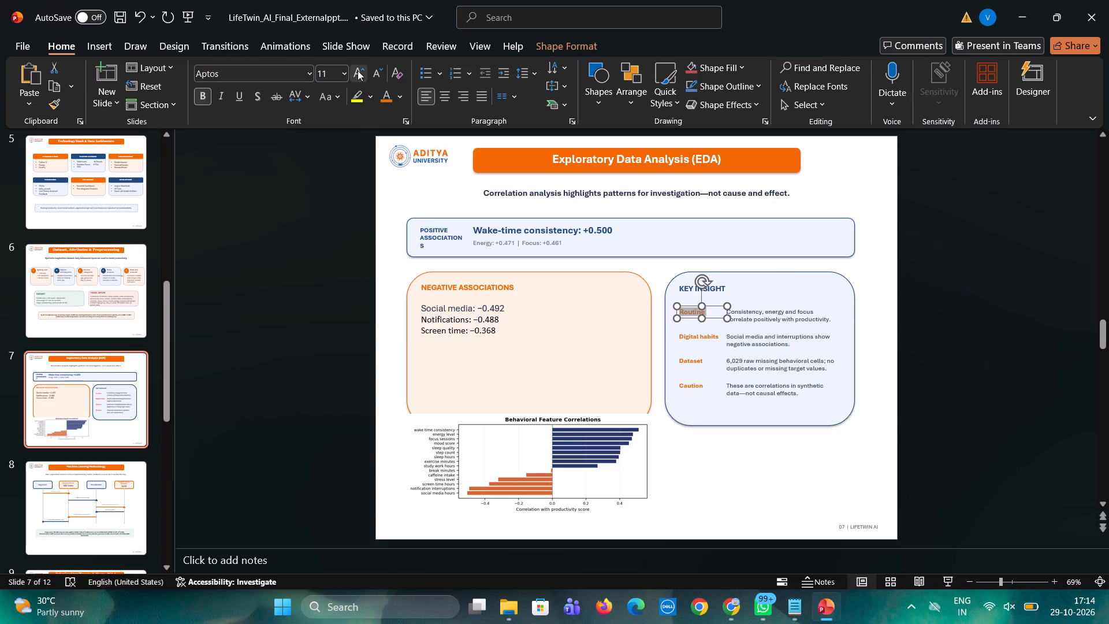
left_click(358, 70)
left_click(358, 71)
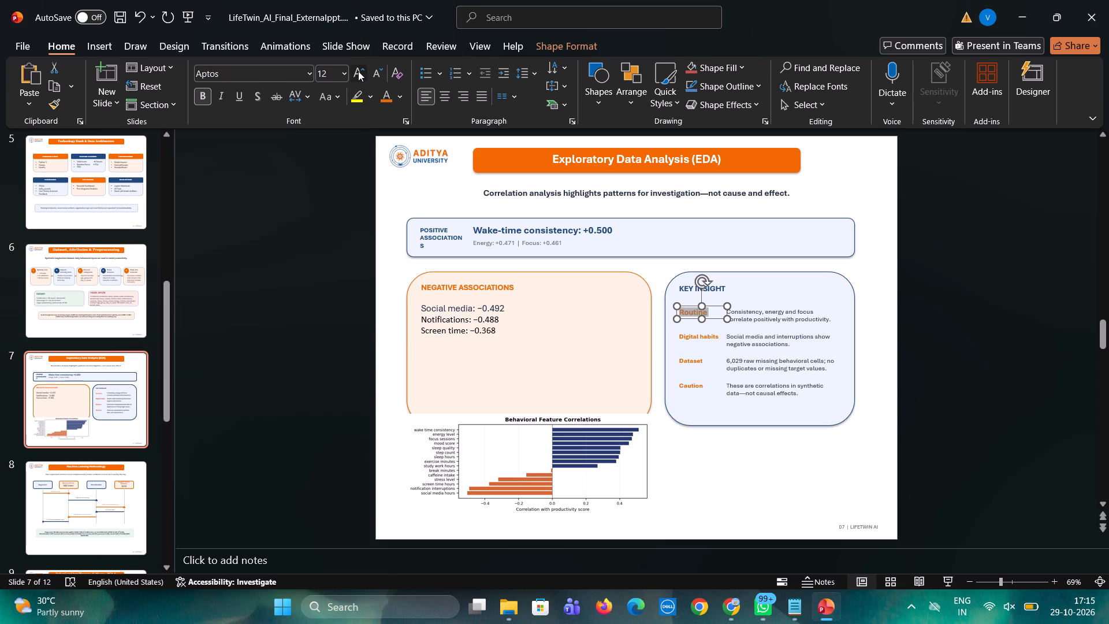
Enlarge the Routine description to font size 12 and widen its text box to the card's edge so the text fits two lines.
left_click(749, 313)
key("ctrl+a")
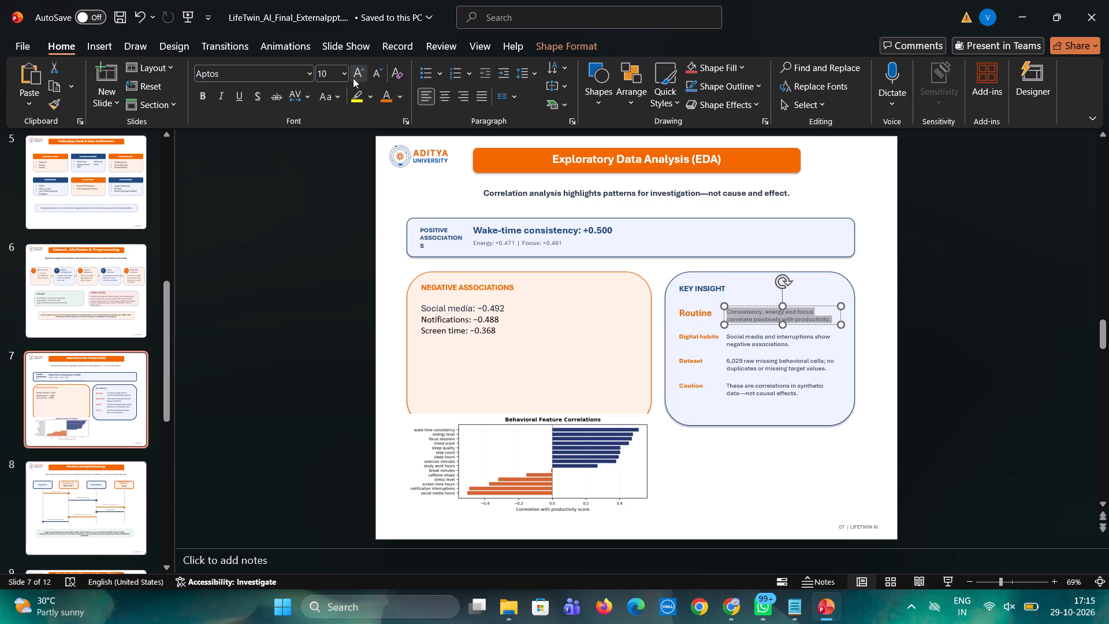
left_click(353, 78)
left_click(353, 78)
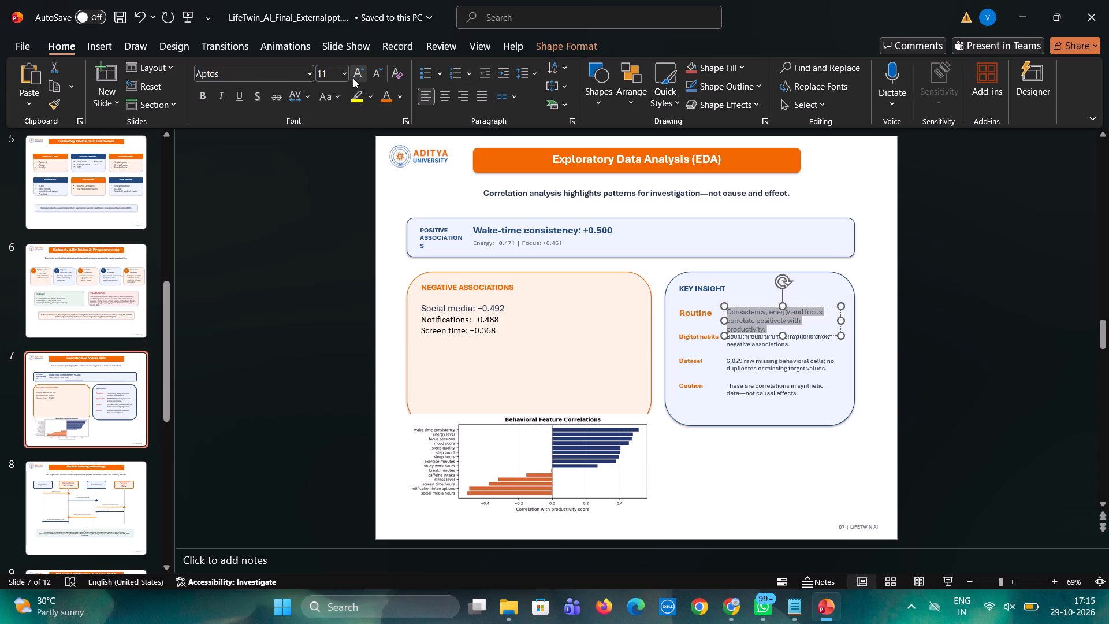
left_click(353, 78)
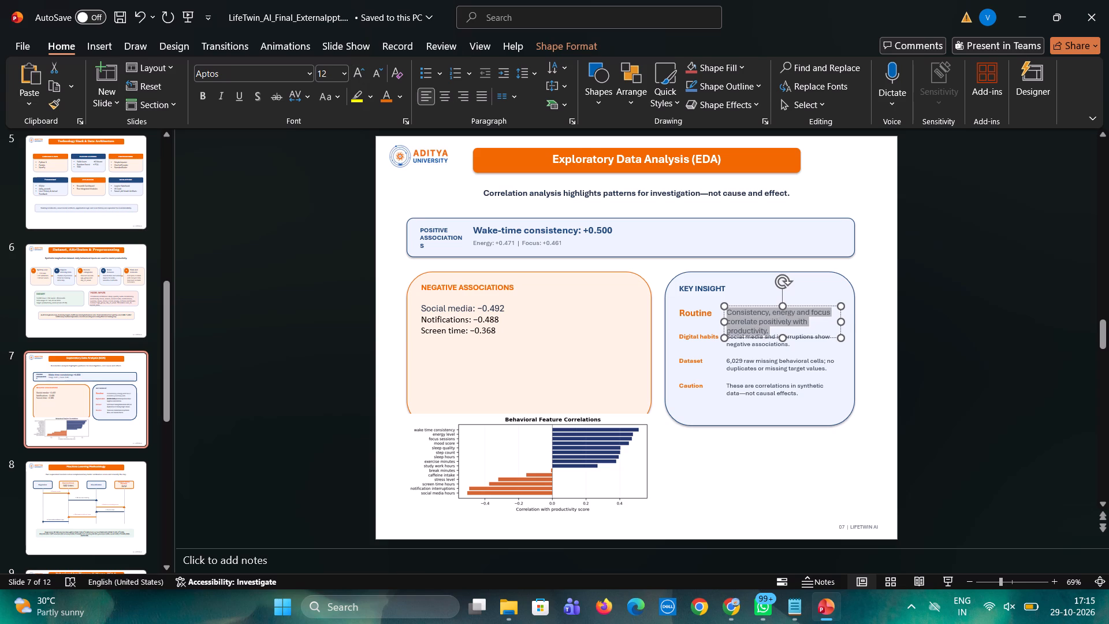
left_click_drag(840, 320, 840, 320)
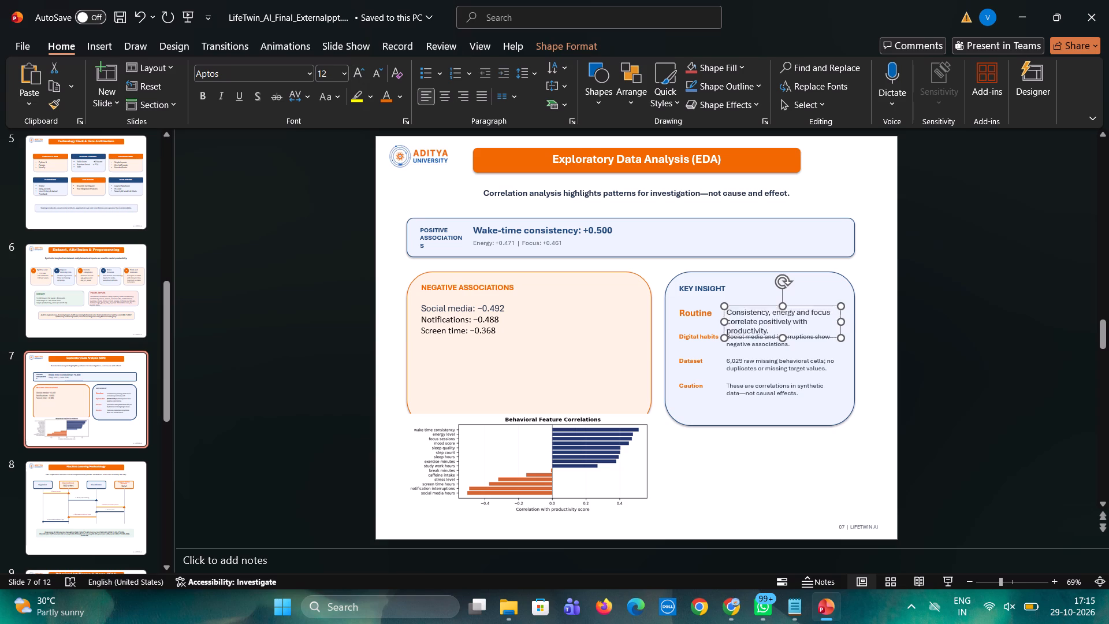
left_click_drag(840, 320, 851, 317)
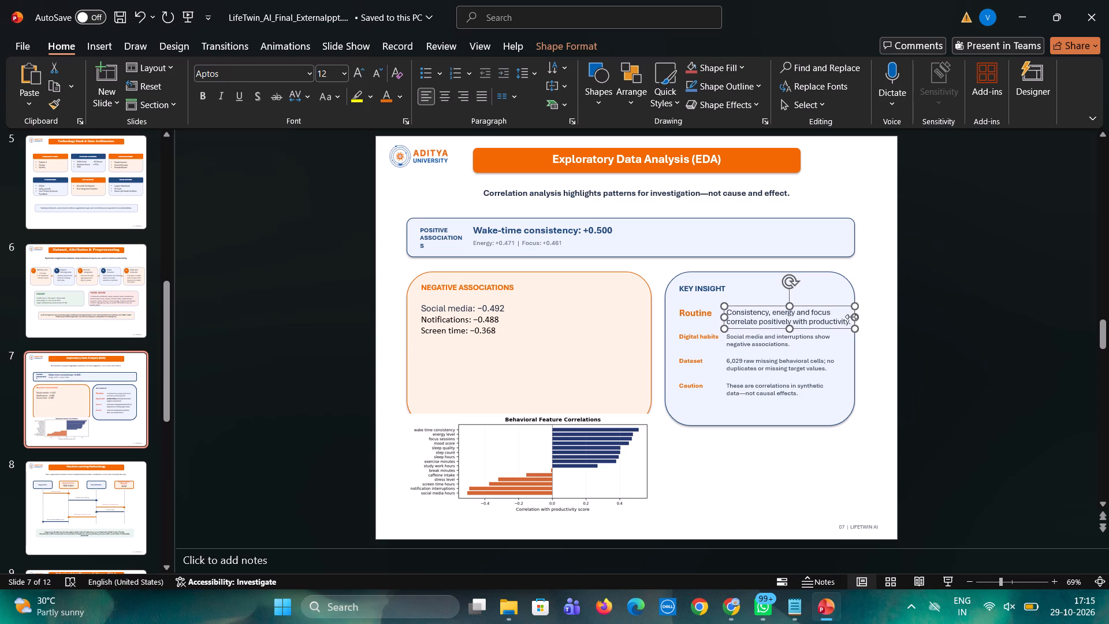
left_click(921, 361)
Enlarge the Digital habits label in the Key Insight card to font size 12.
left_click(691, 341)
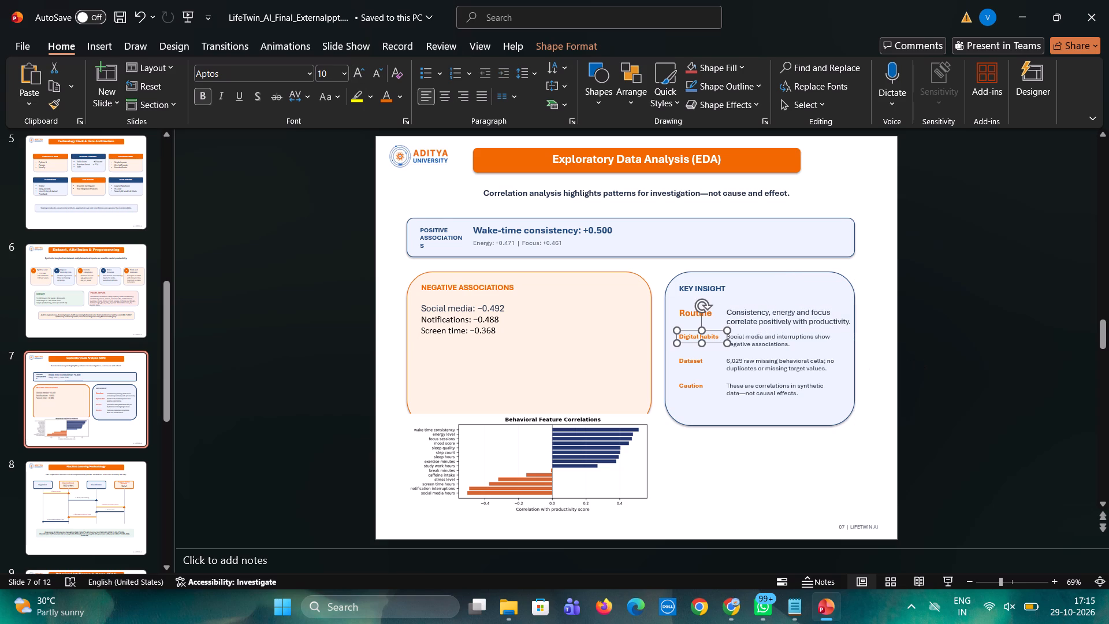
key("ctrl+a")
left_click(708, 477)
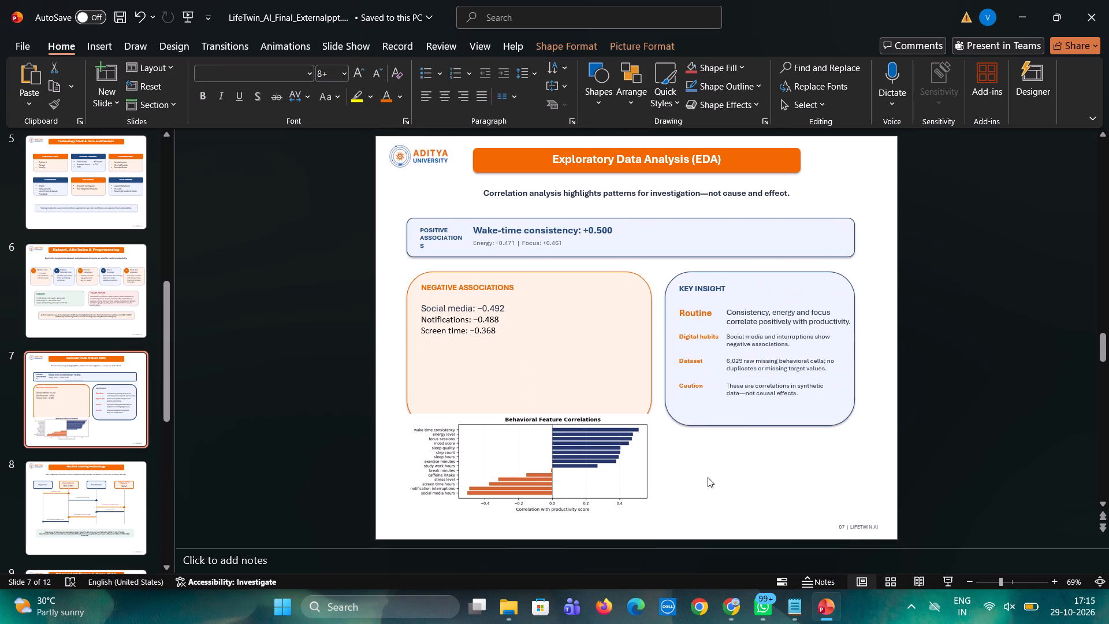
left_click(691, 338)
key("ctrl+a")
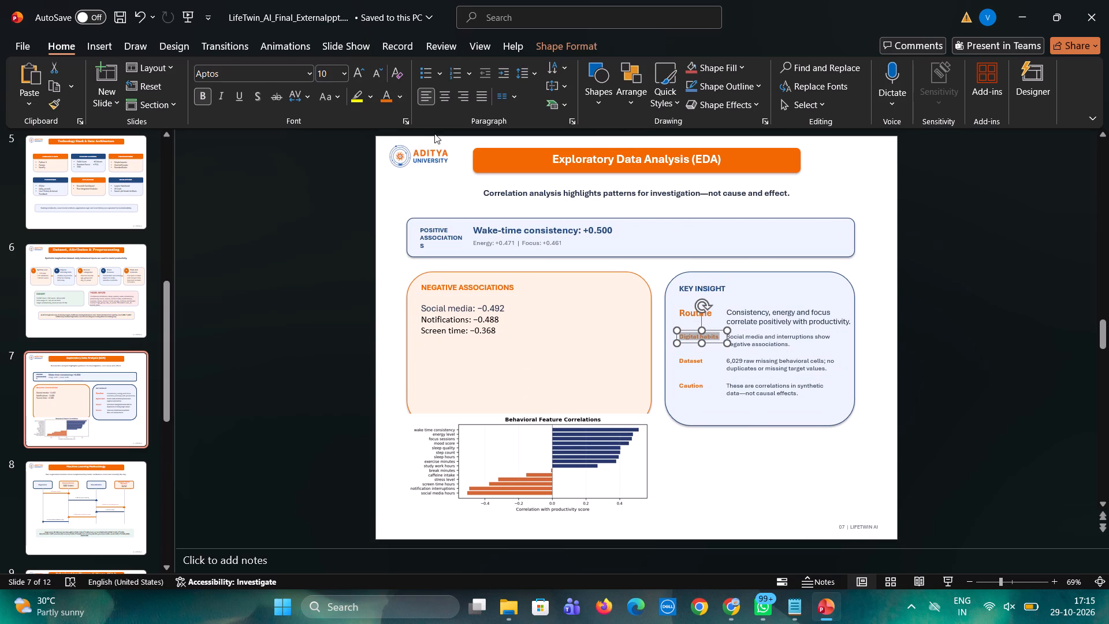
left_click(358, 75)
double_click(358, 75)
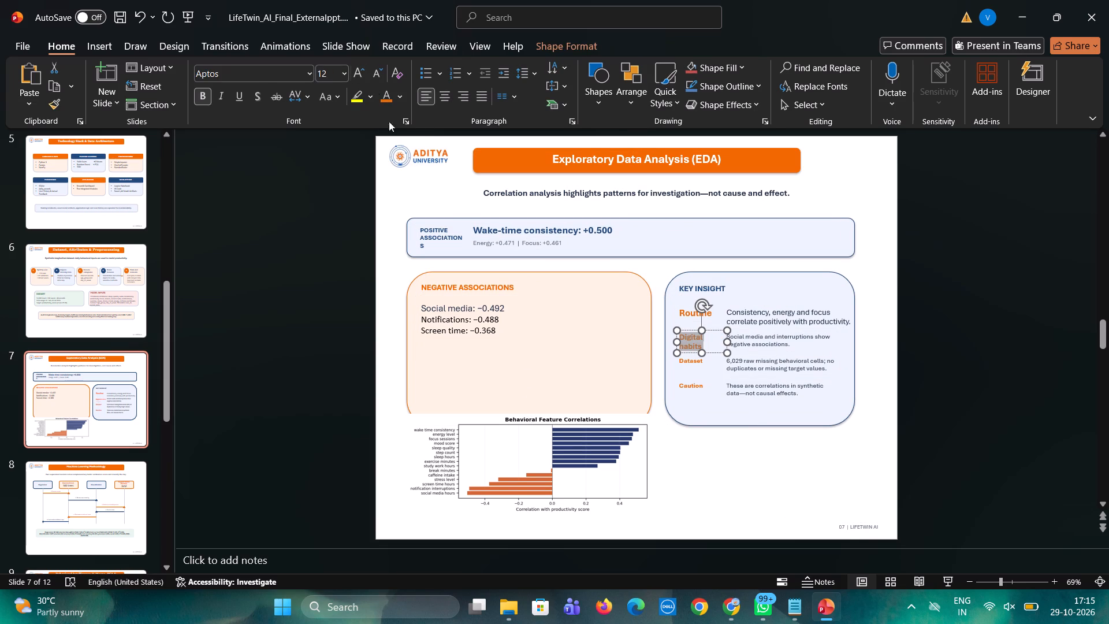
left_click(736, 526)
Enlarge the Dataset and Caution labels in the Key Insight card to font size 12.
left_click(693, 361)
key("ctrl+a")
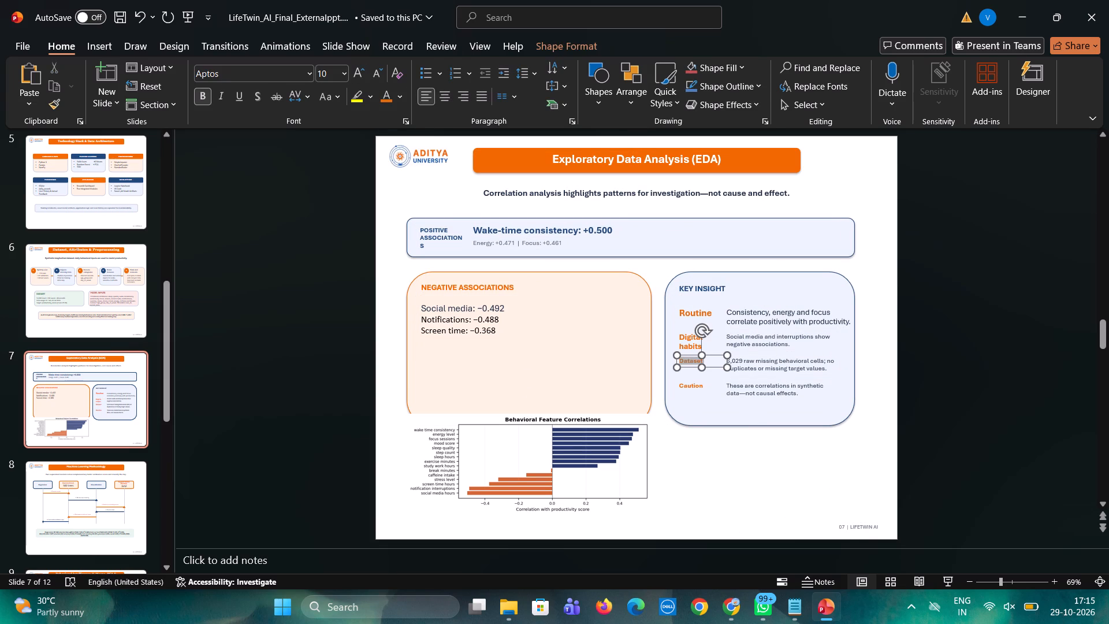
triple_click(358, 74)
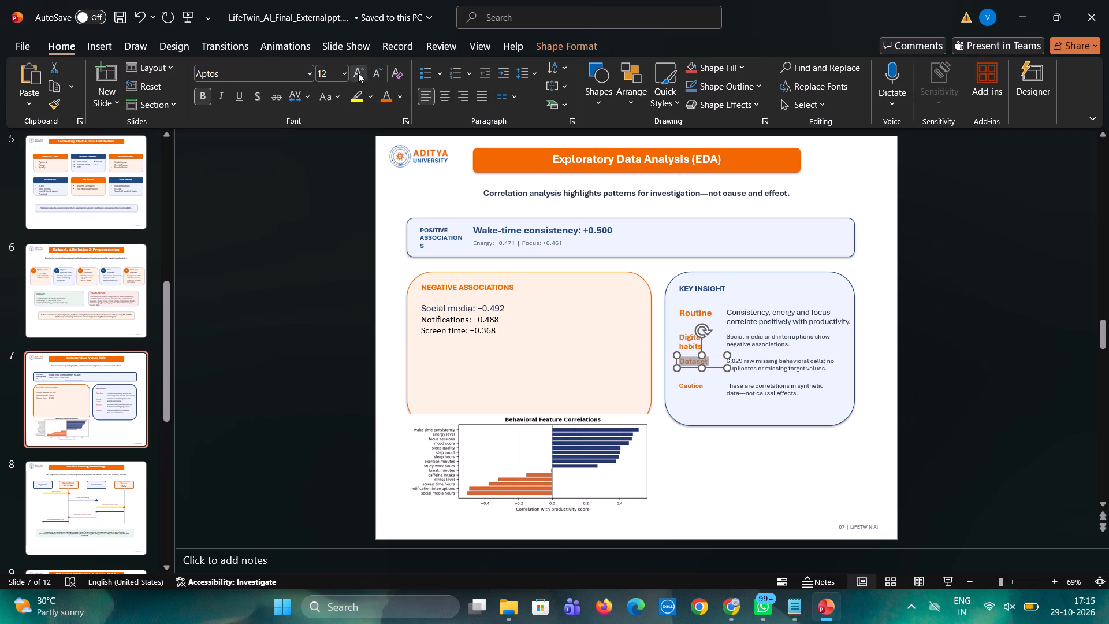
left_click(694, 385)
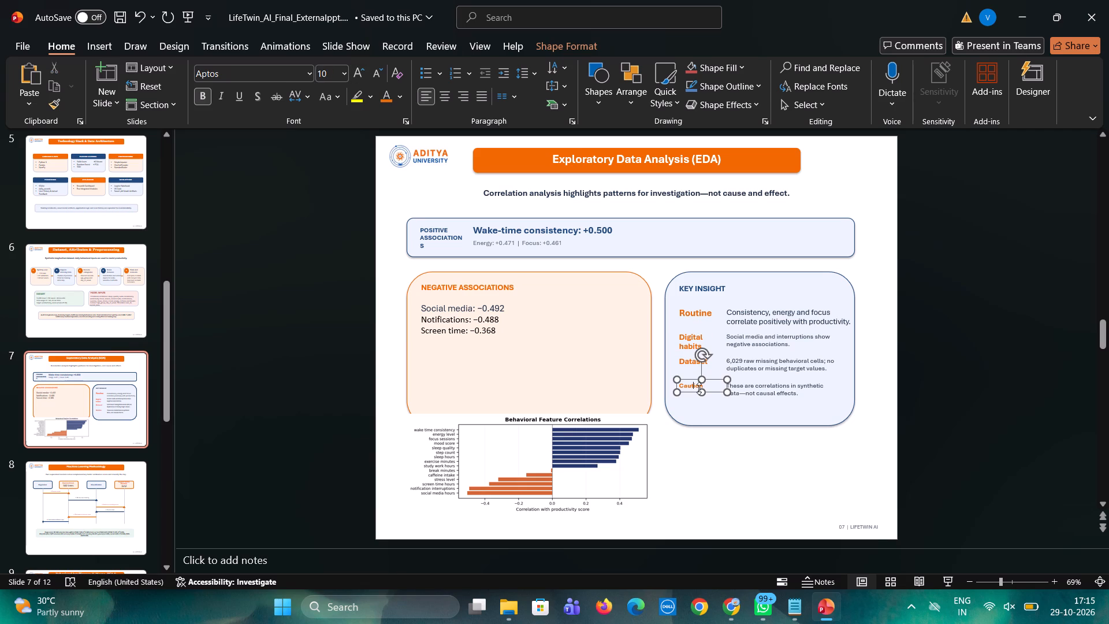
key("ctrl+a")
double_click(360, 73)
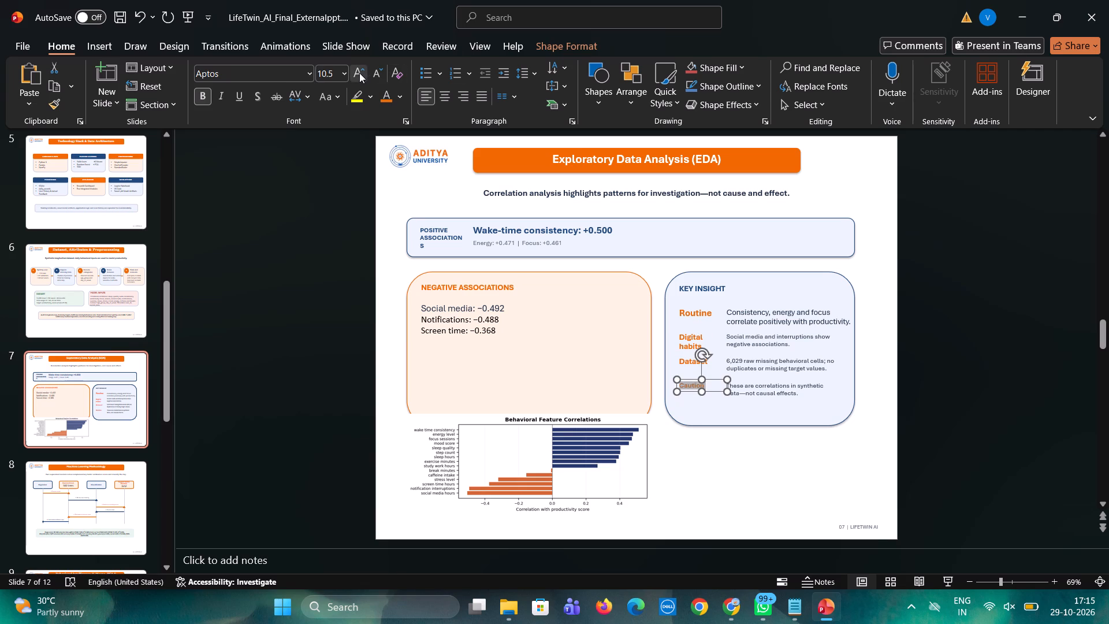
left_click(359, 73)
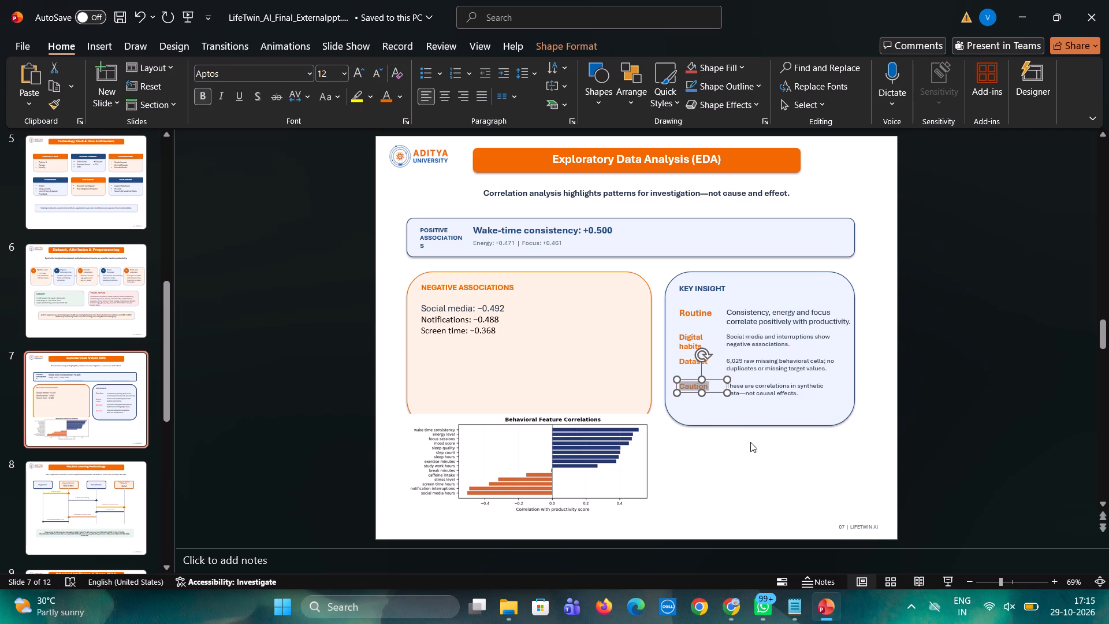
left_click(750, 442)
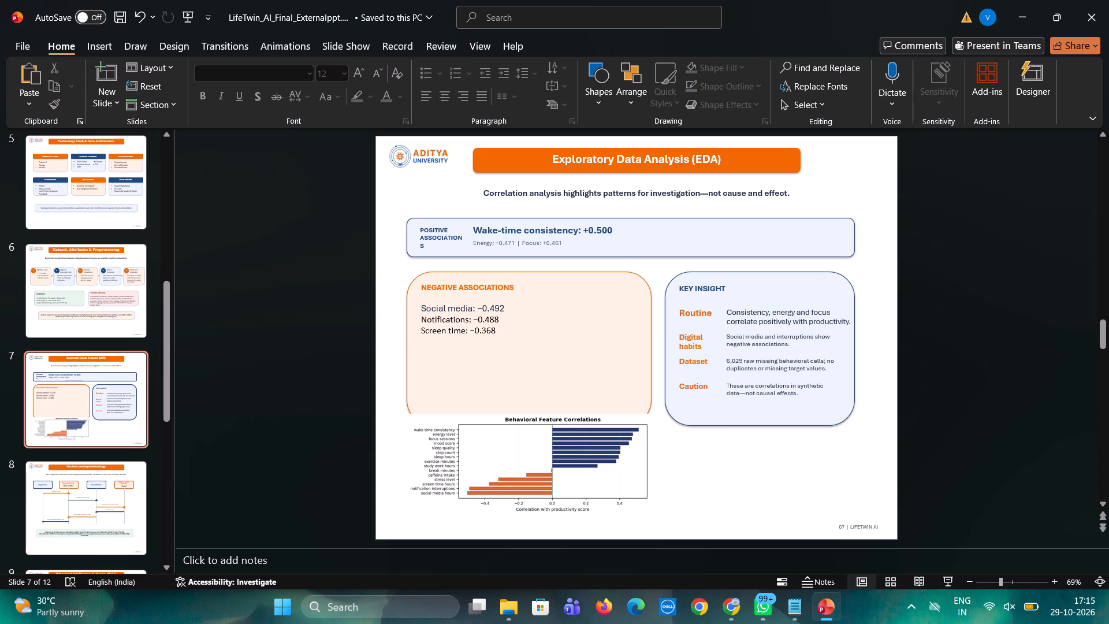
Enlarge the whole Digital habits label in the Key Insight card to font size 14.
left_click(684, 391)
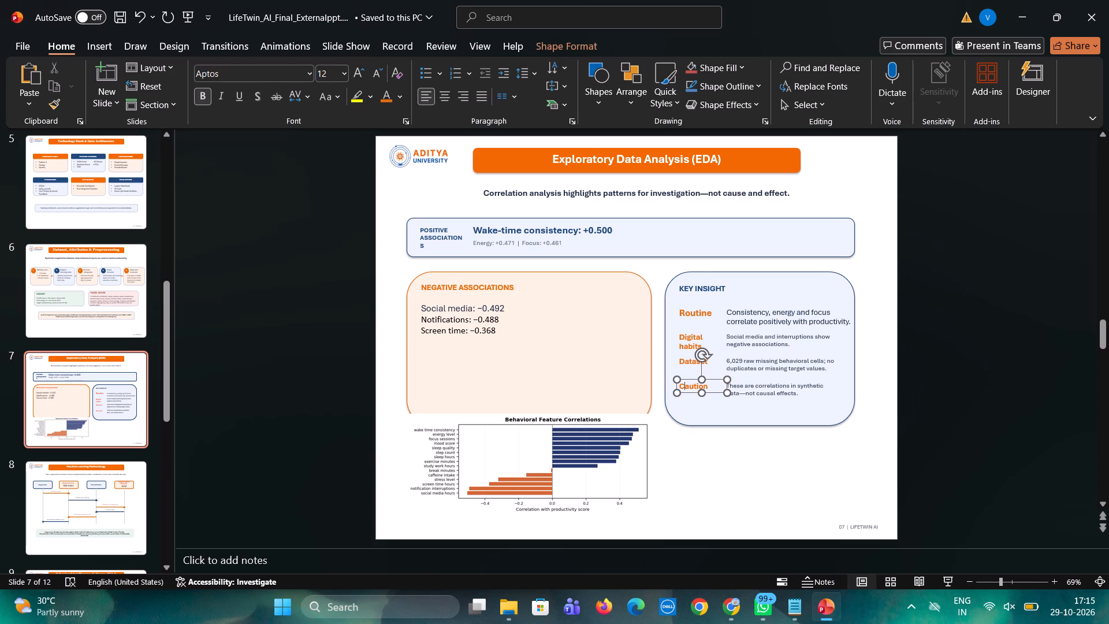
left_click(688, 314)
left_click(690, 337)
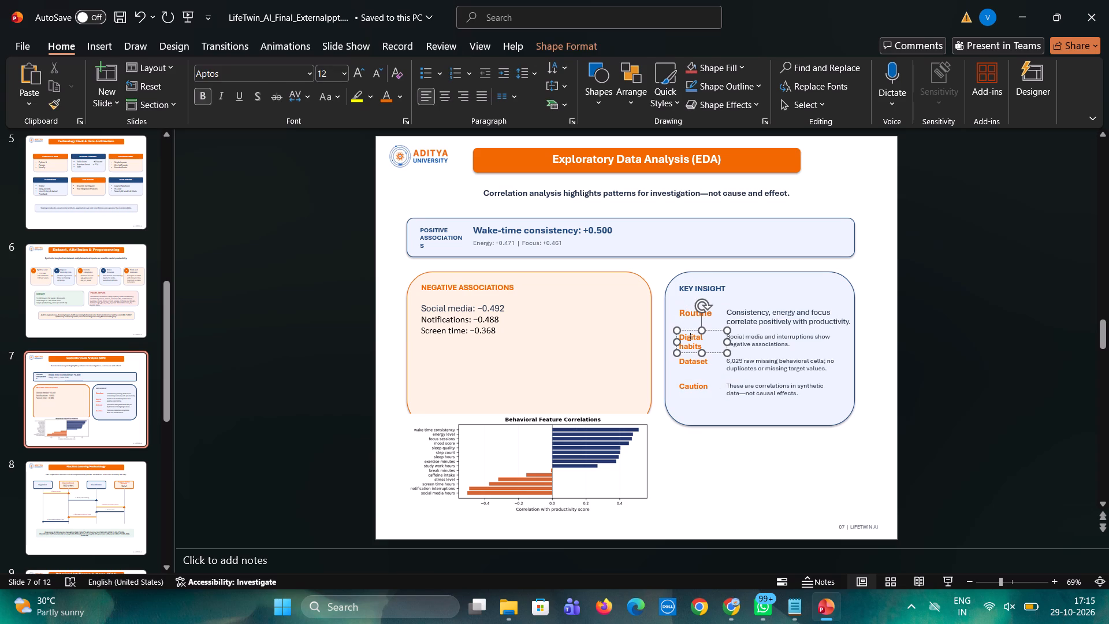
left_click(329, 64)
left_click(332, 70)
key("1")
key("4")
key("Return")
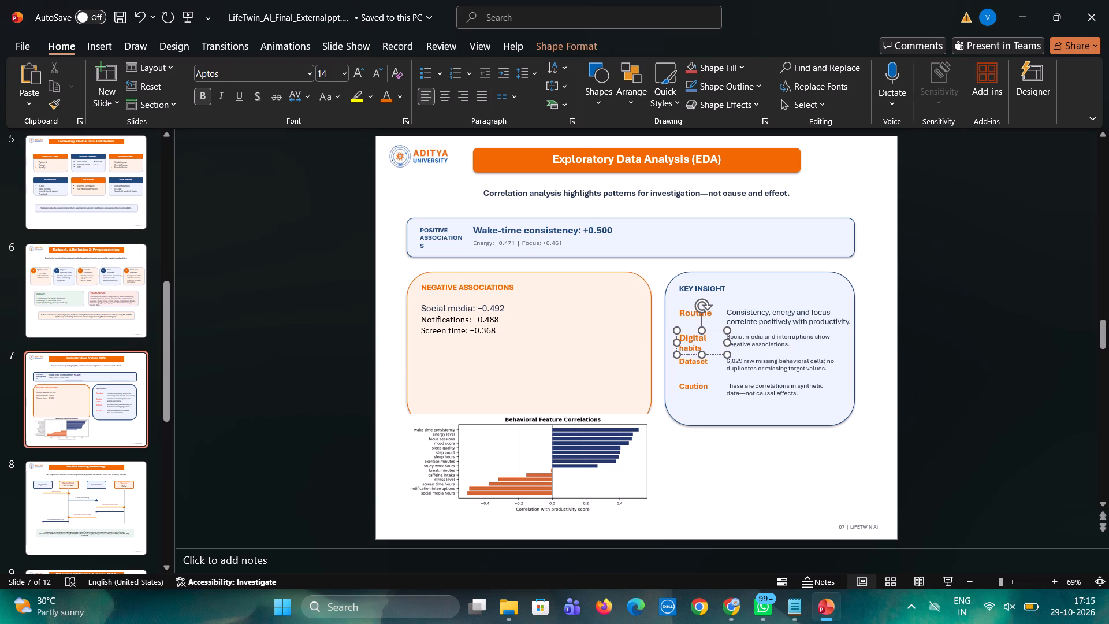
left_click(714, 343)
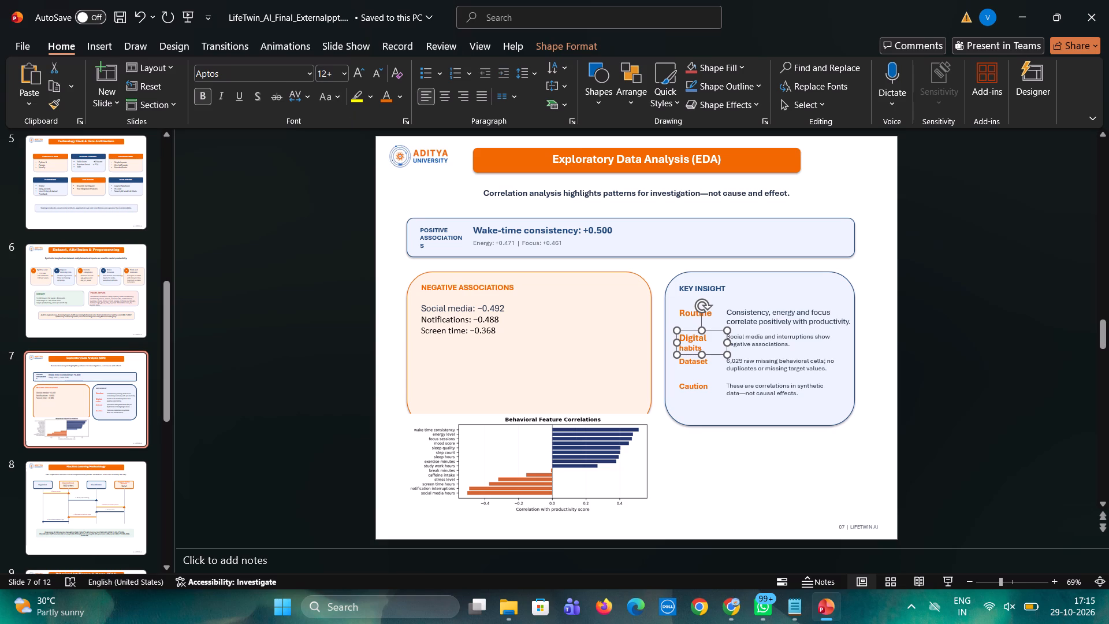
left_click(708, 342)
key("ctrl+a")
left_click(715, 455)
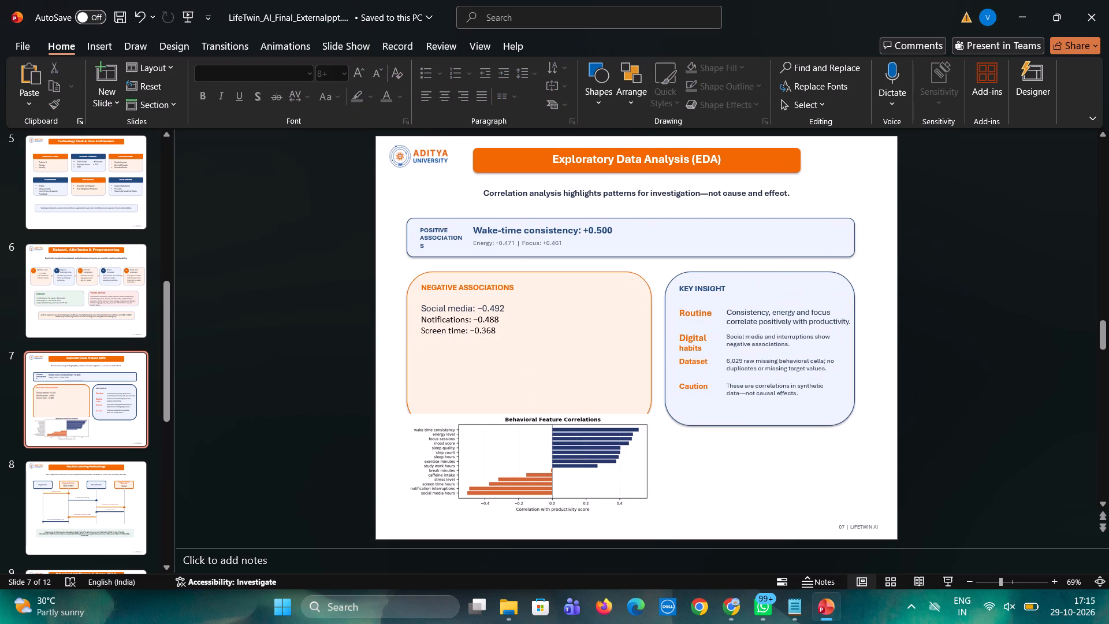
left_click(690, 336)
key("ctrl+a")
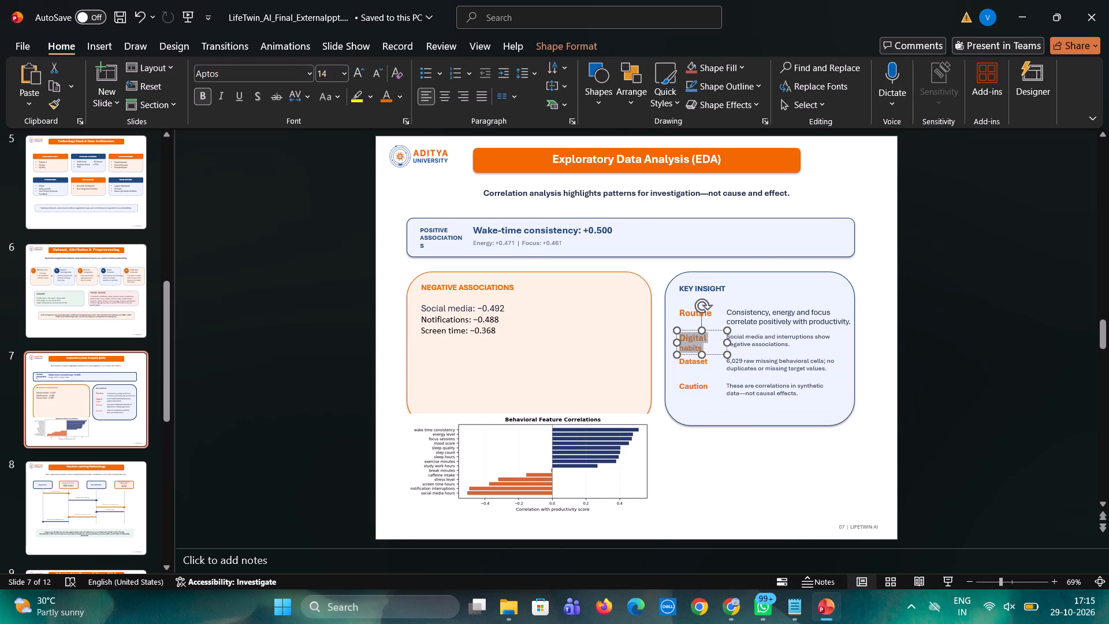
left_click(332, 77)
type("14")
key("Return")
left_click(665, 482)
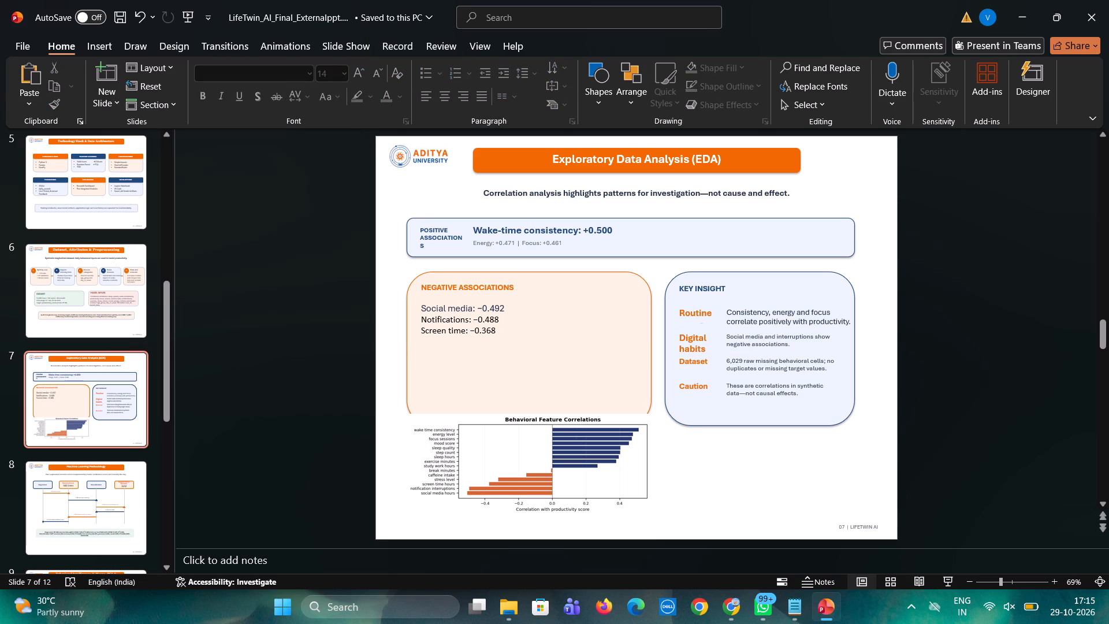
Enlarge the Dataset and Caution labels in the Key Insight card to font size 14.
left_click(698, 360)
key("ctrl+a")
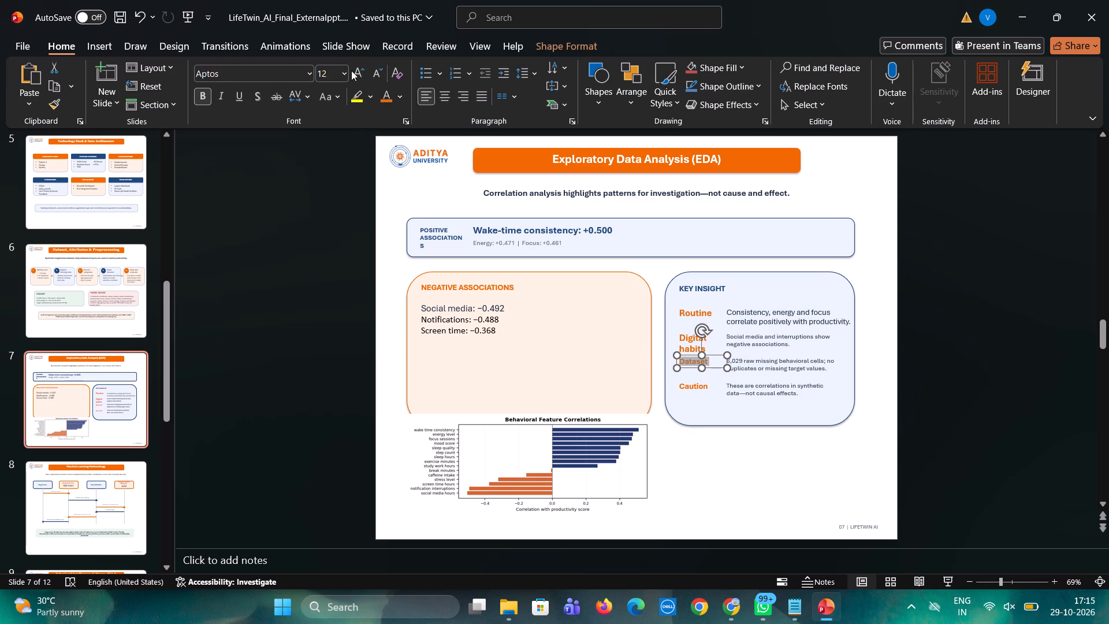
left_click(356, 70)
left_click(671, 487)
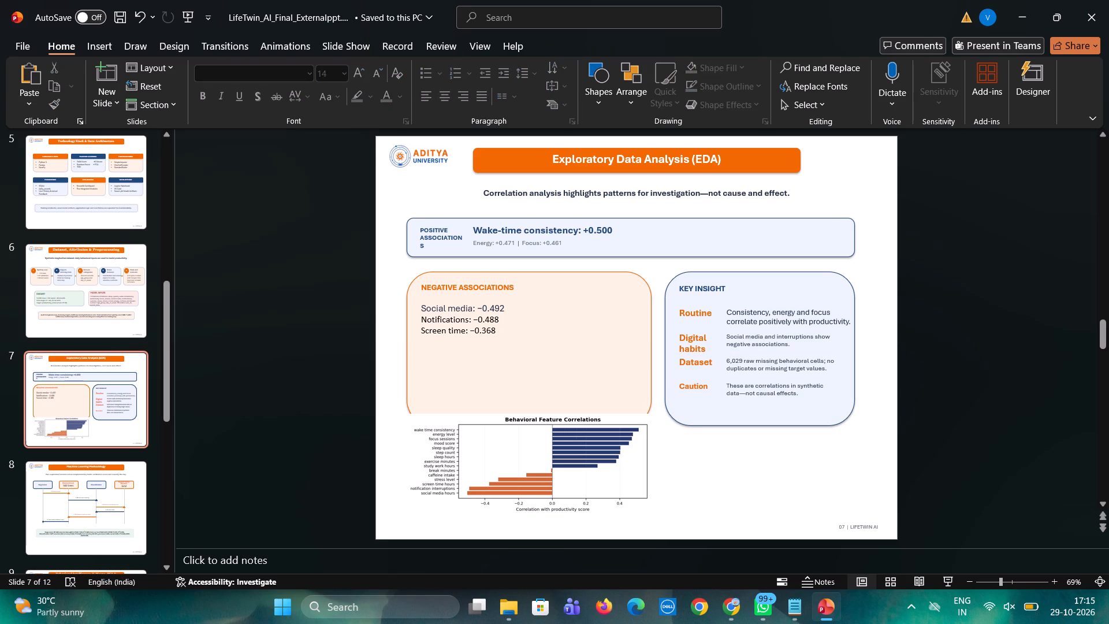
left_click(691, 385)
key("ctrl+a")
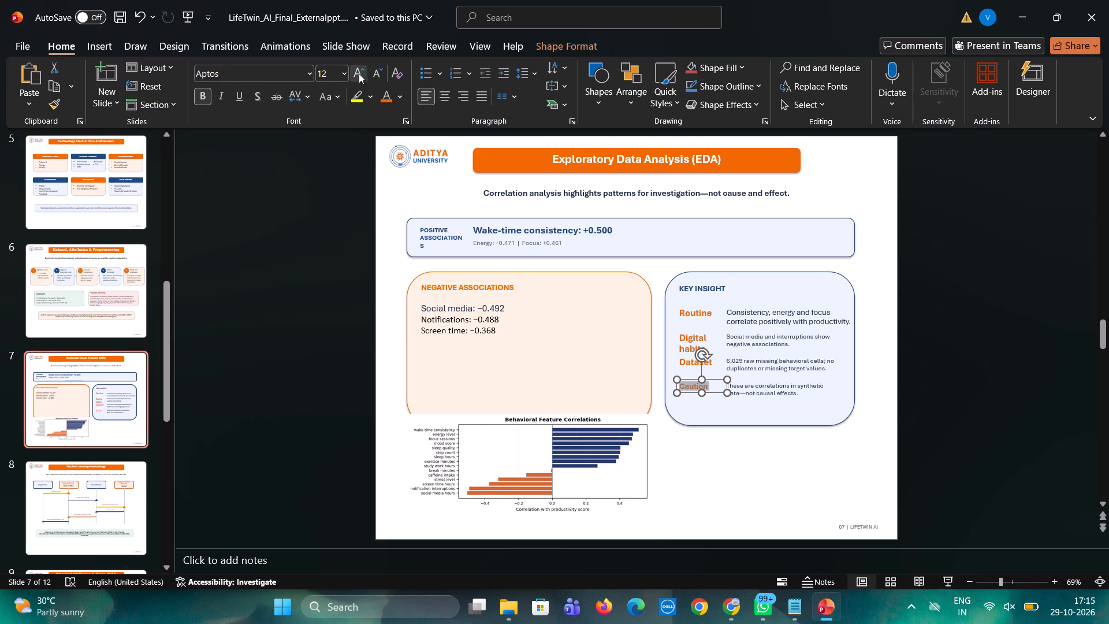
left_click(356, 73)
left_click(763, 493)
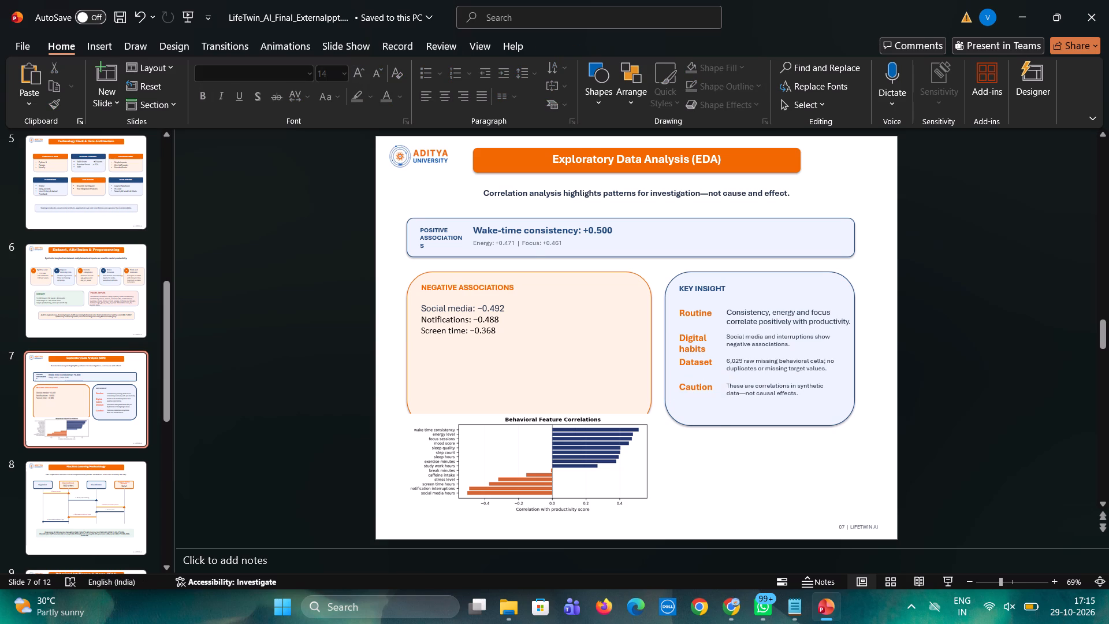
Enlarge the Negative Associations card heading to font size 14.
left_click(435, 285)
key("ctrl+a")
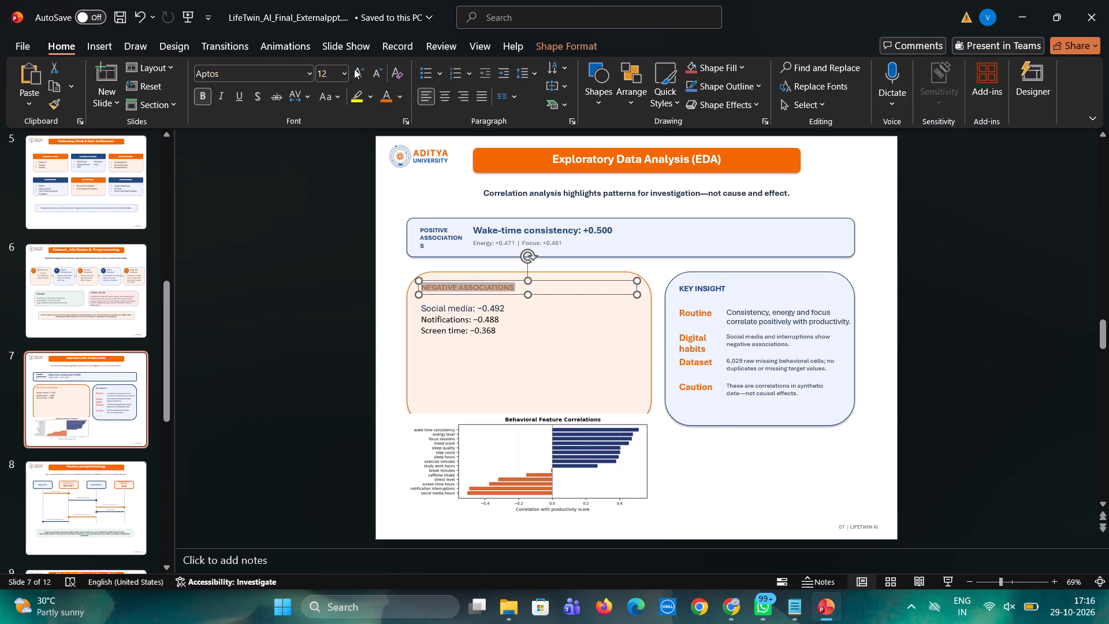
left_click(354, 69)
left_click(378, 385)
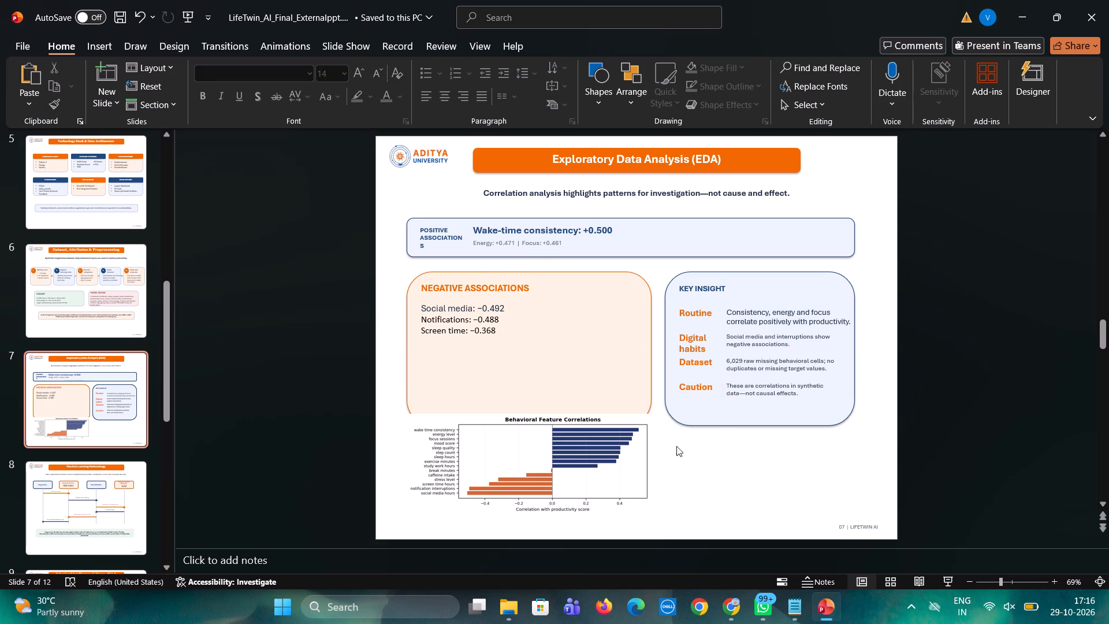
Shorten the Positive Associations label to POSITIVE ASSOCIATION by removing its final S.
left_click(423, 246)
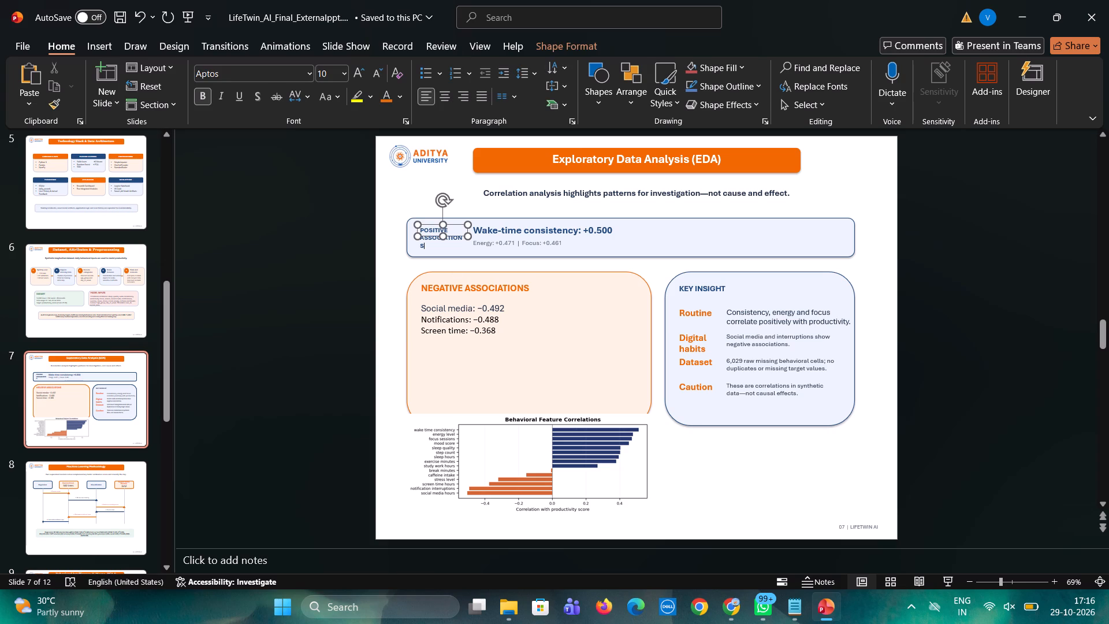
key("BackSpace")
key("s")
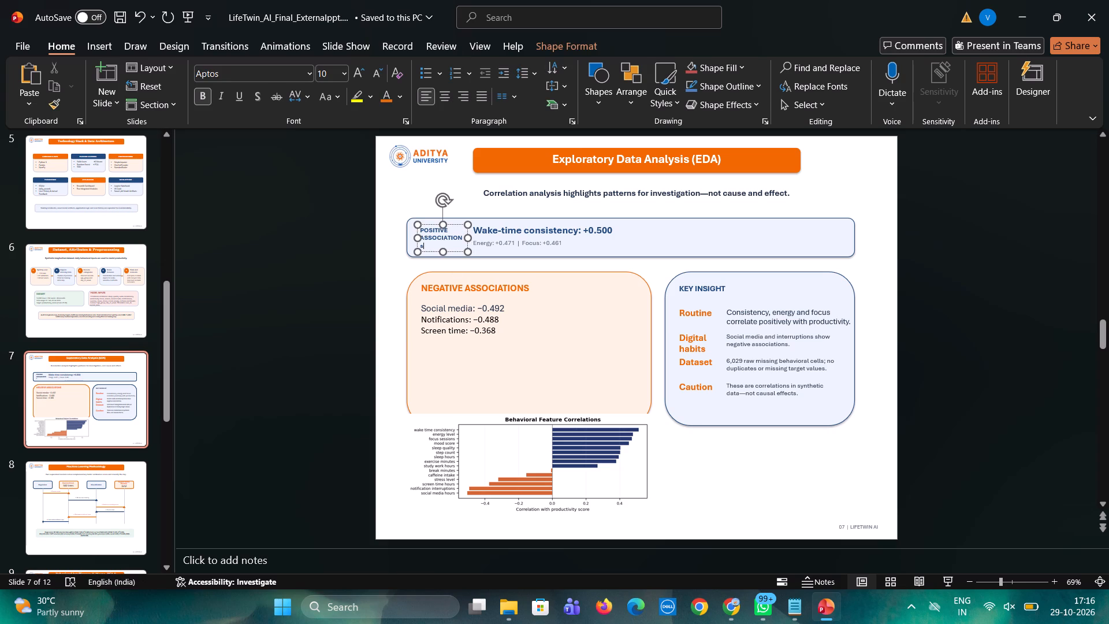
key("BackSpace")
left_click(728, 492)
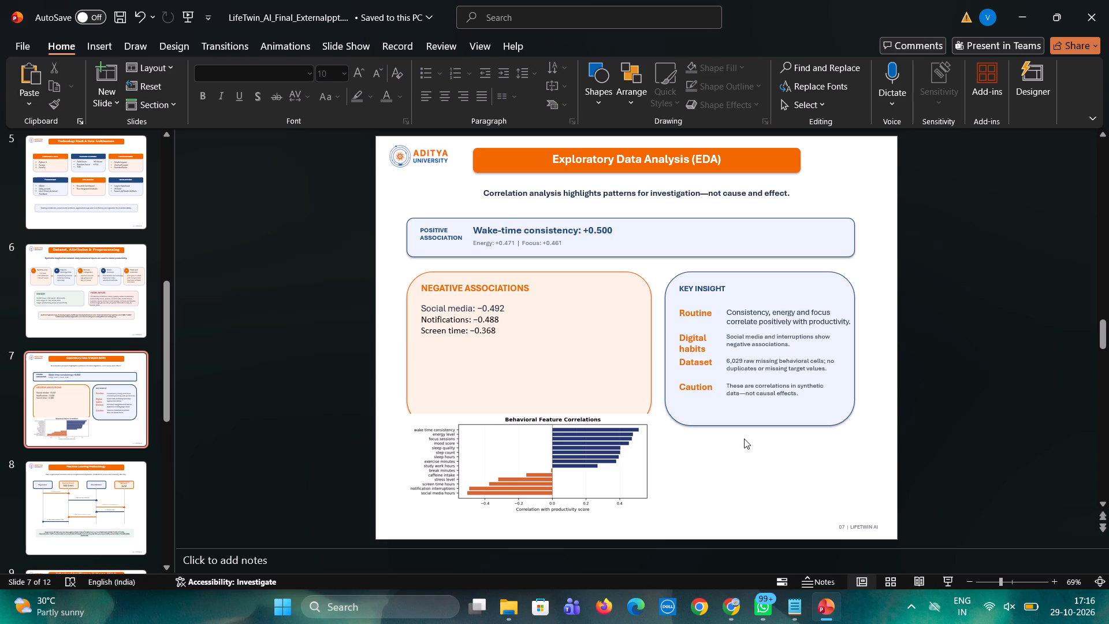
Enlarge the Digital habits, Dataset and Caution descriptions in the Key Insight card to font size 12.
left_click(763, 339)
key("ctrl+a")
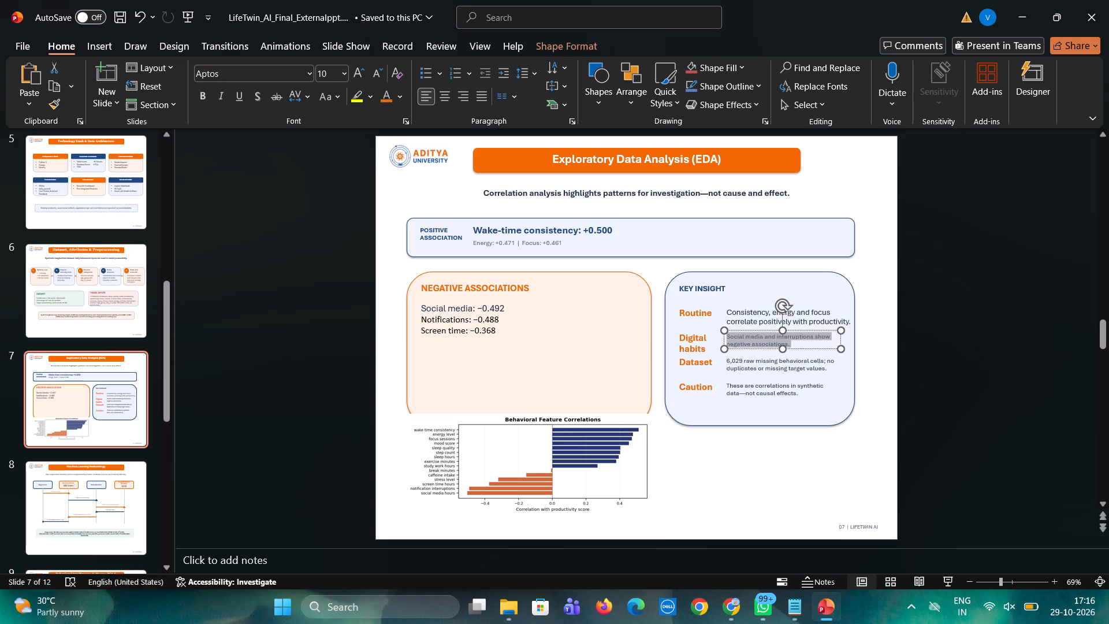
left_click(355, 72)
left_click(355, 72)
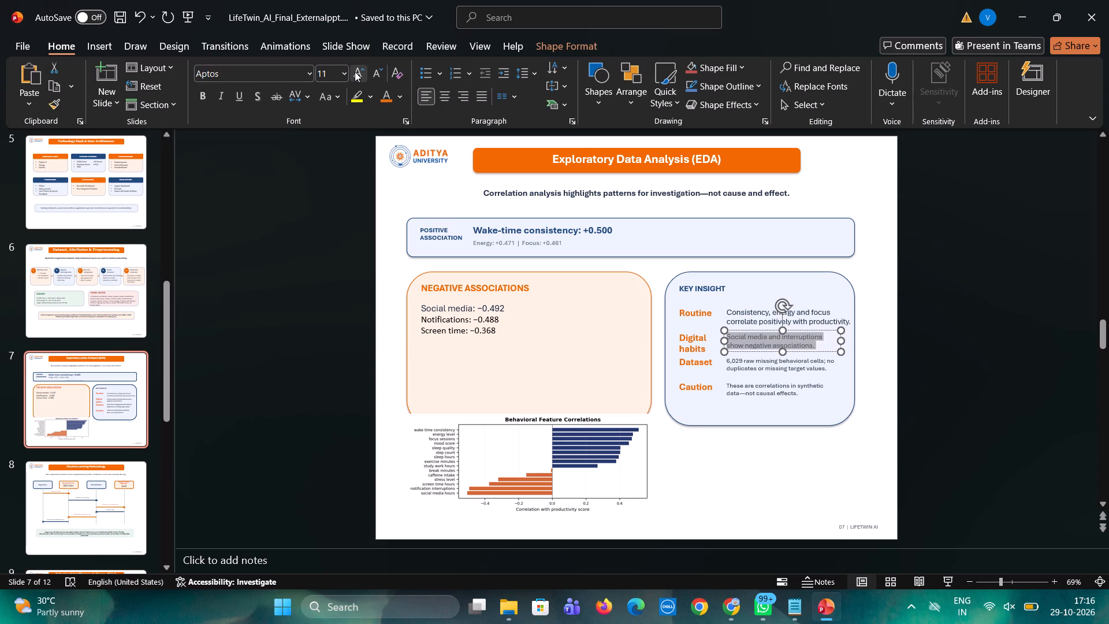
left_click(355, 71)
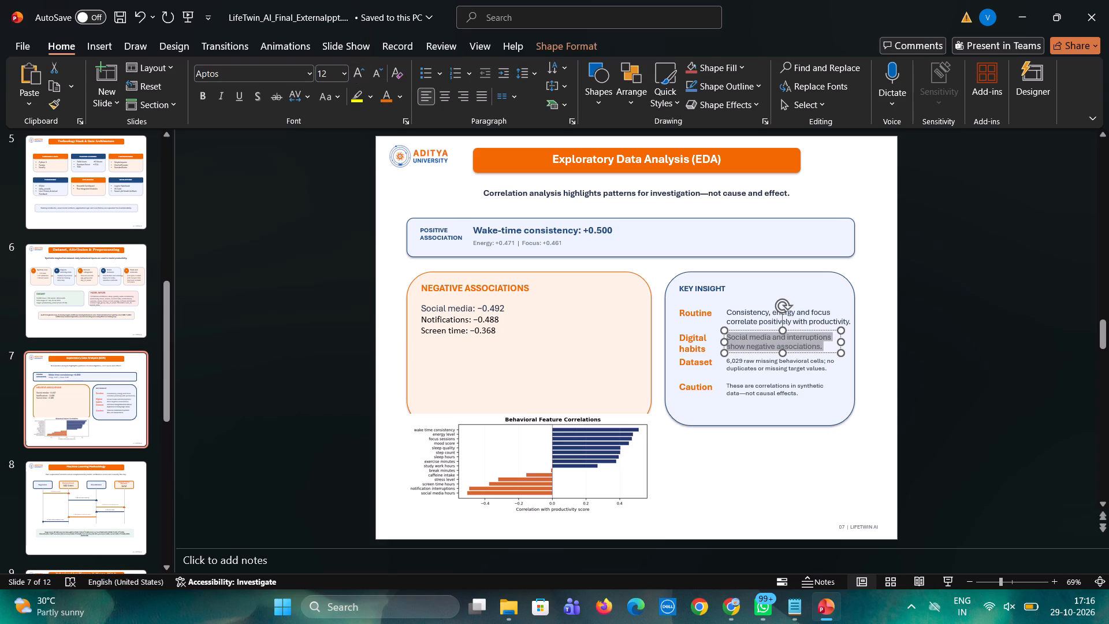
left_click(751, 367)
key("ctrl+a")
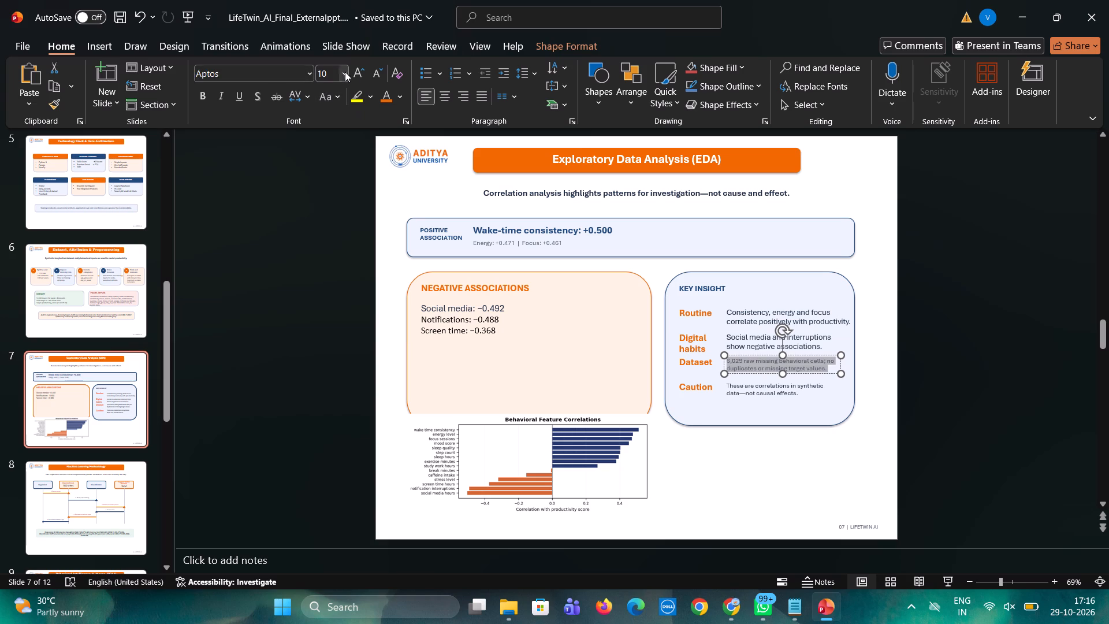
triple_click(354, 76)
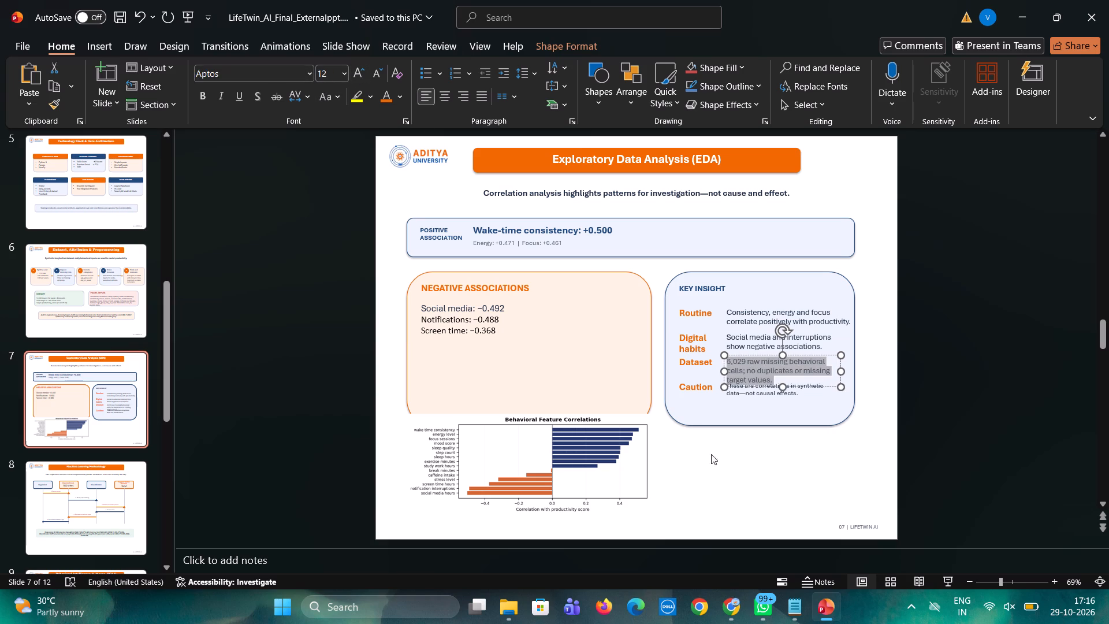
left_click(727, 466)
left_click(756, 391)
key("ctrl+a")
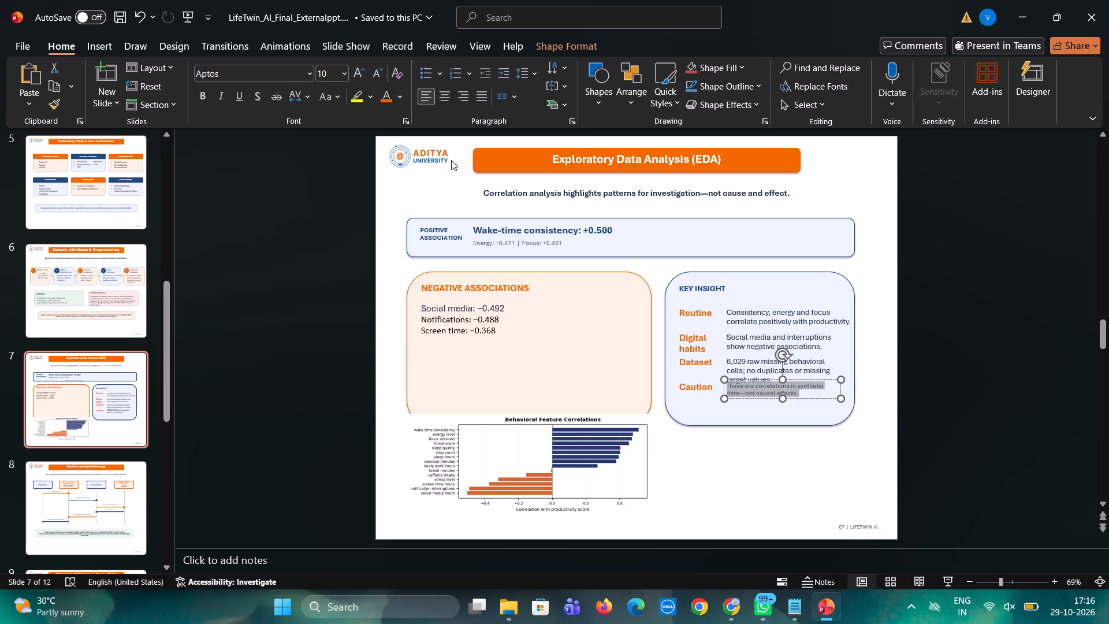
triple_click(358, 73)
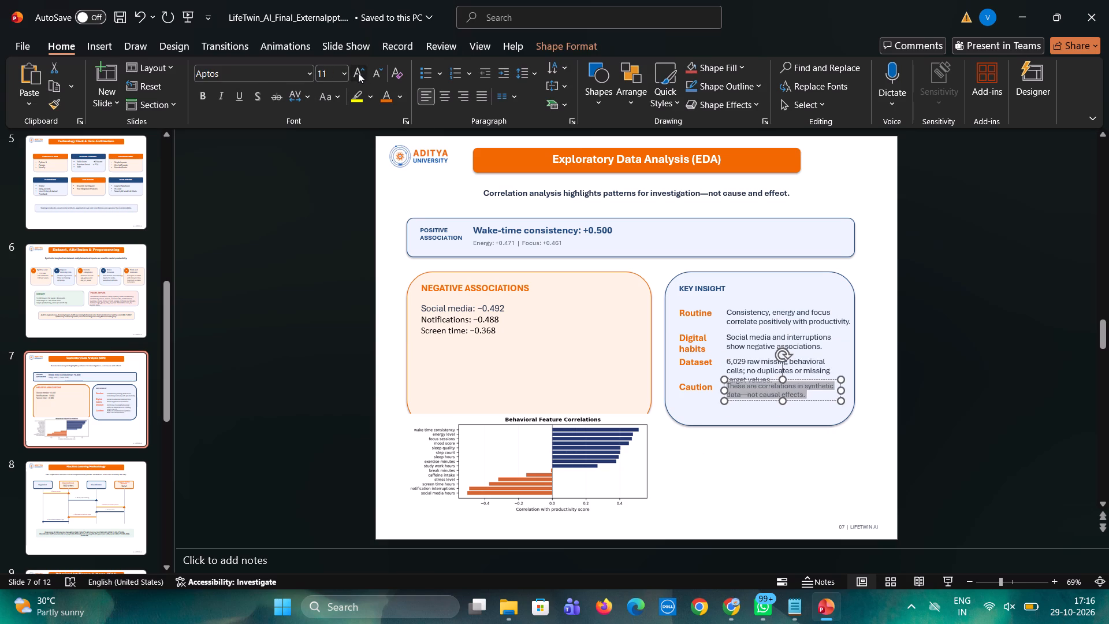
left_click(699, 495)
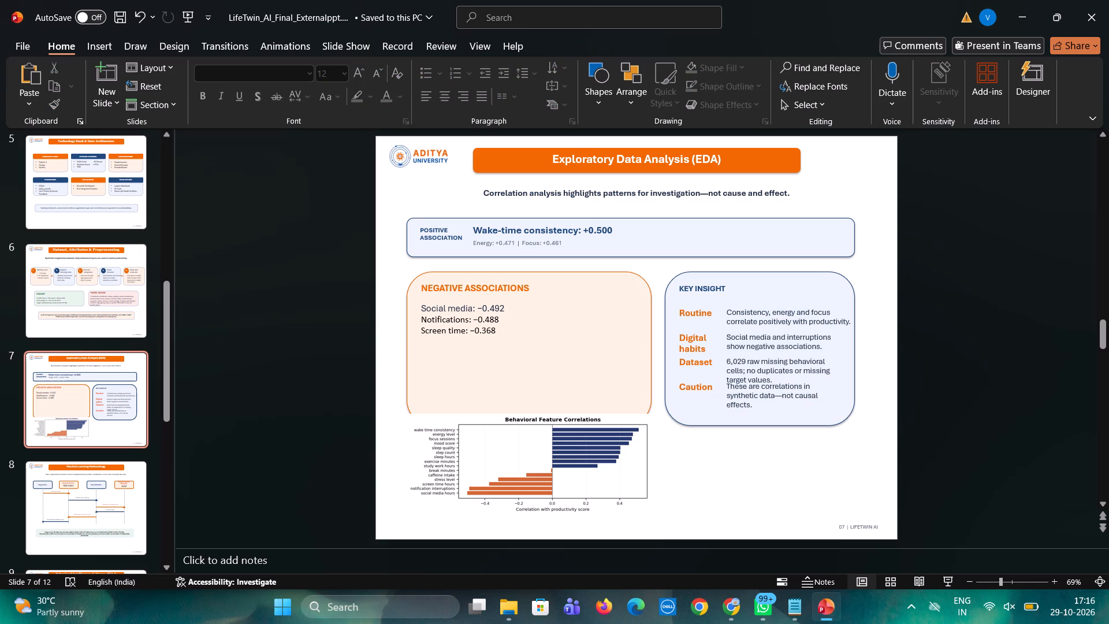
Move the Caution label and its description slightly down so they clear the Dataset description above.
left_click(695, 391)
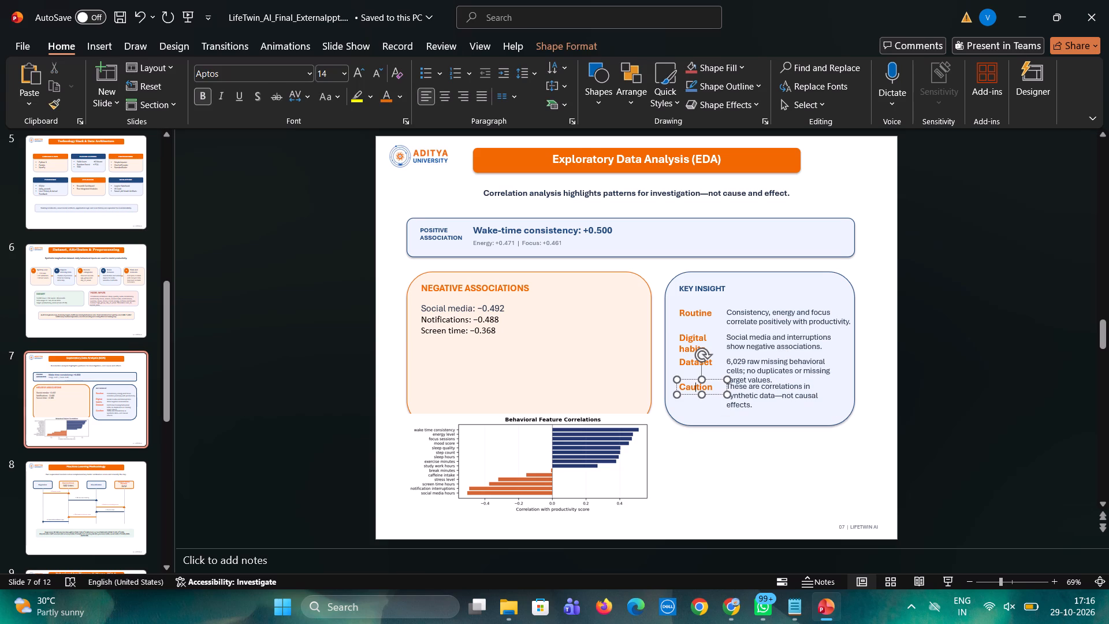
left_click(713, 395)
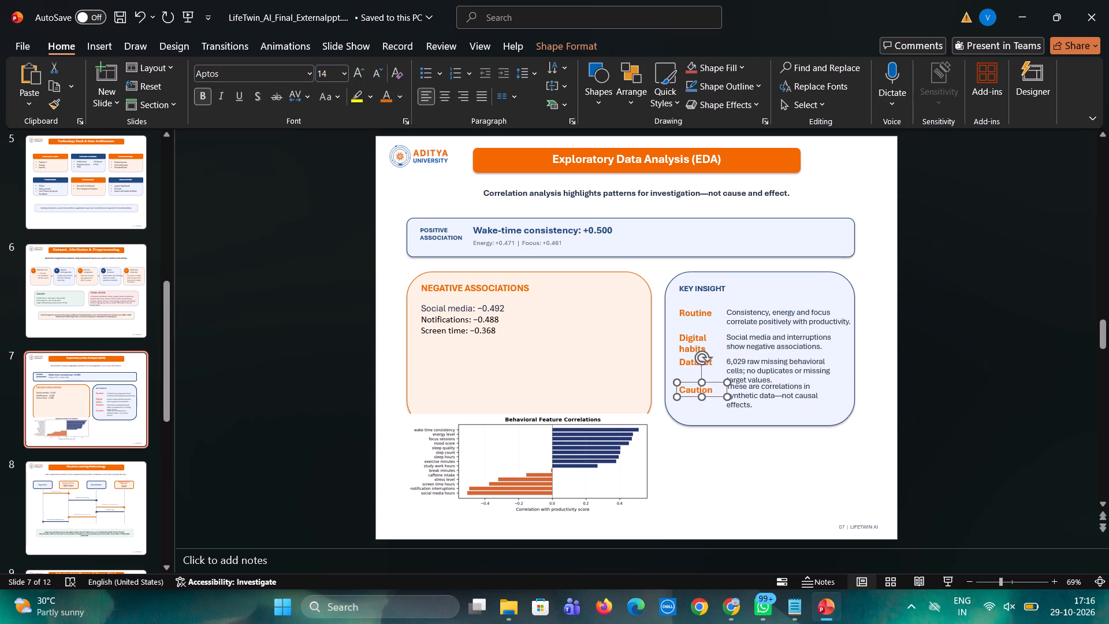
left_click(743, 440)
left_click(760, 402)
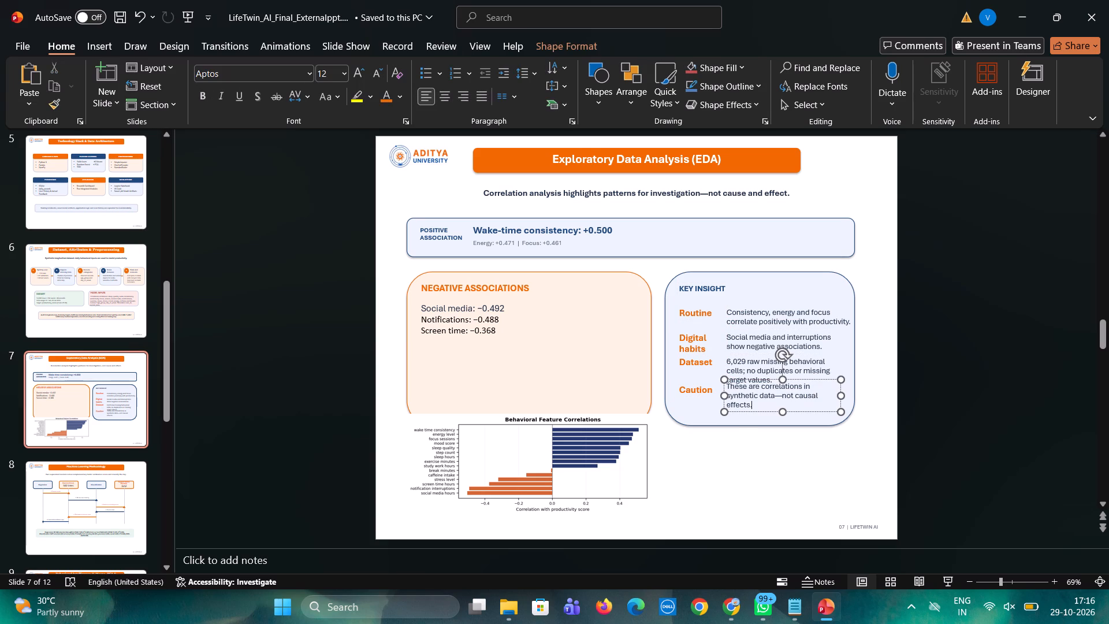
left_click(762, 411)
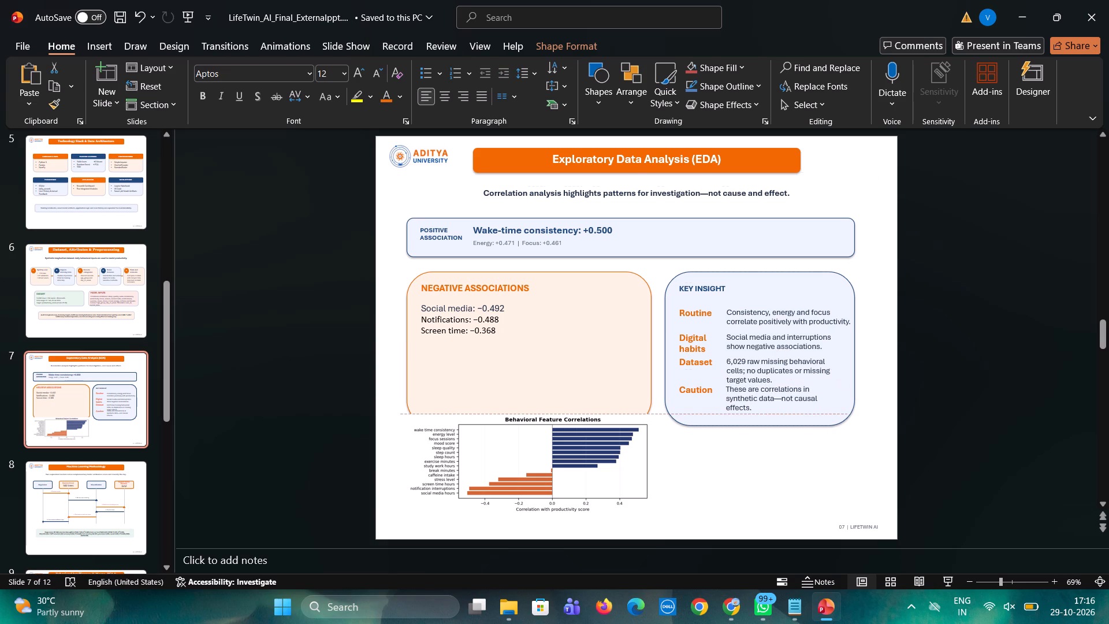
left_click(777, 456)
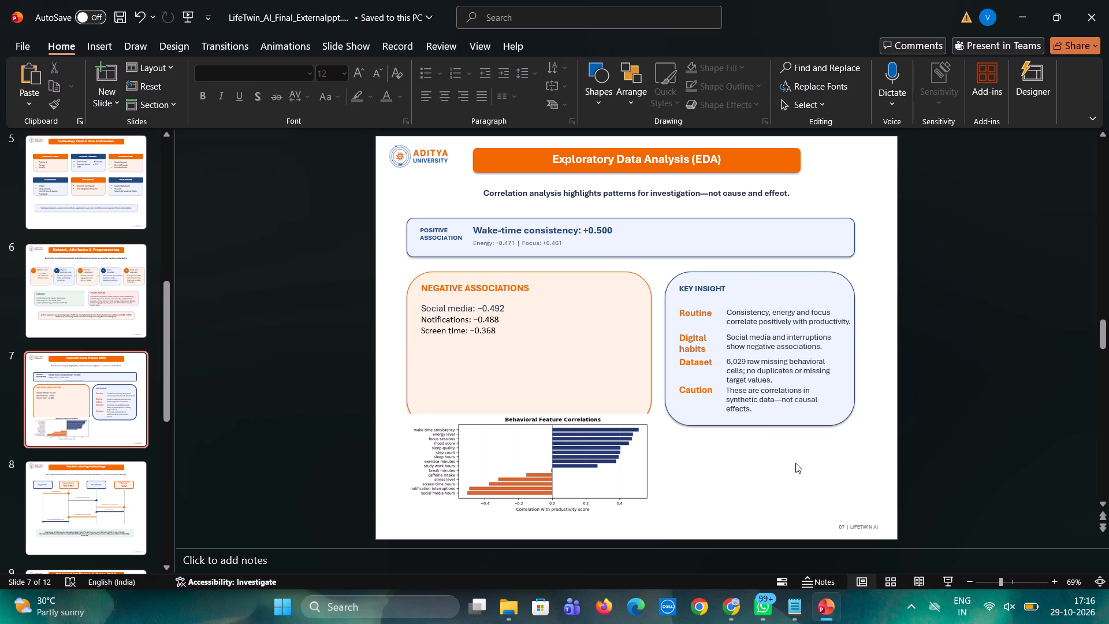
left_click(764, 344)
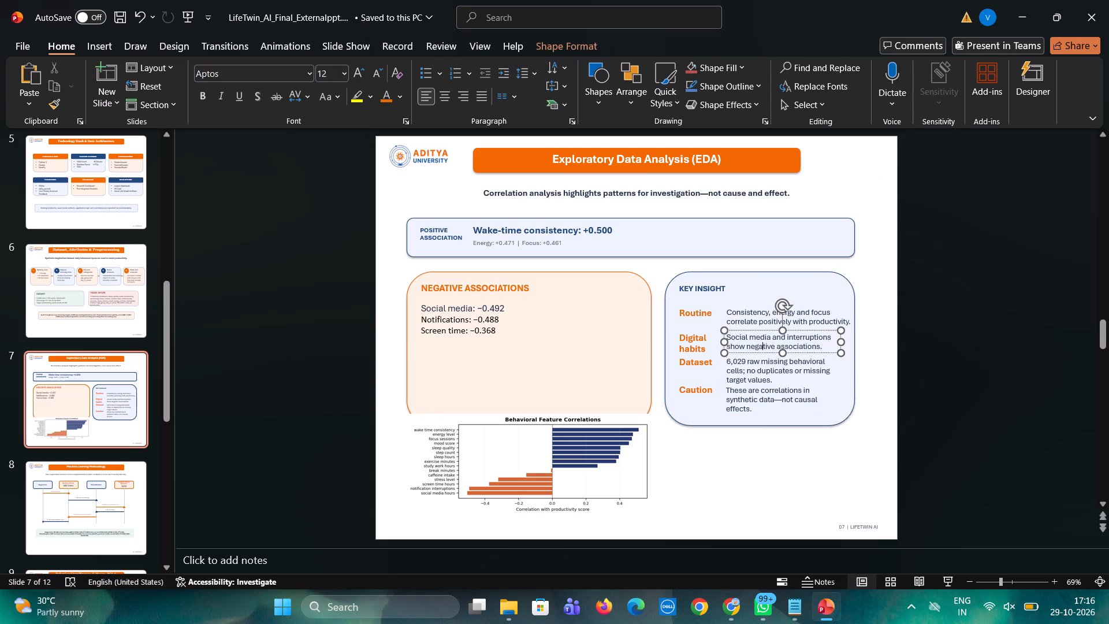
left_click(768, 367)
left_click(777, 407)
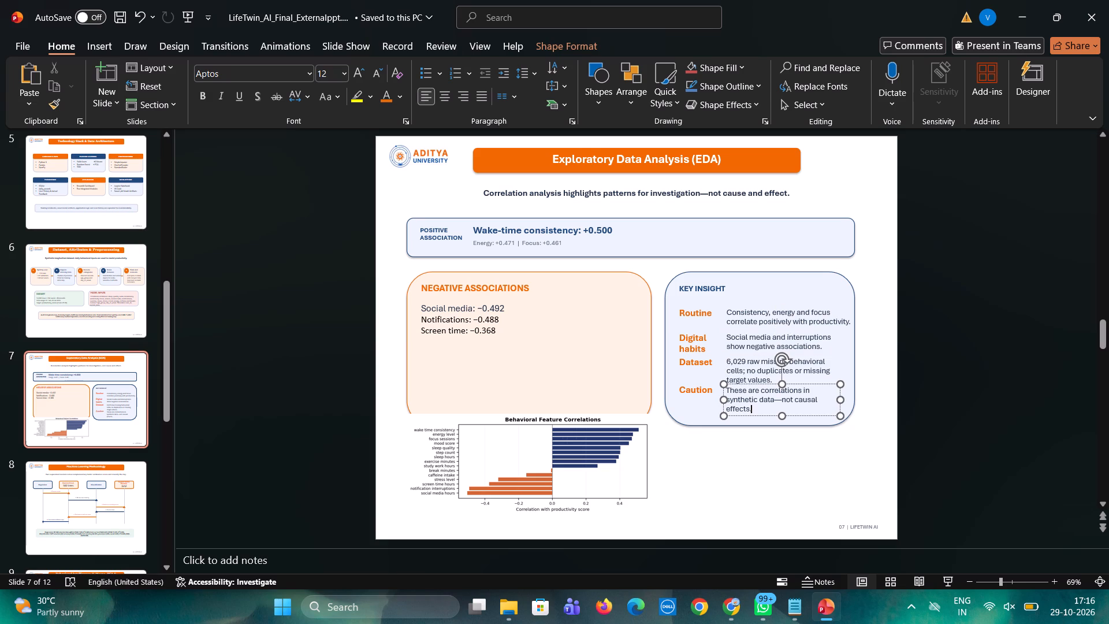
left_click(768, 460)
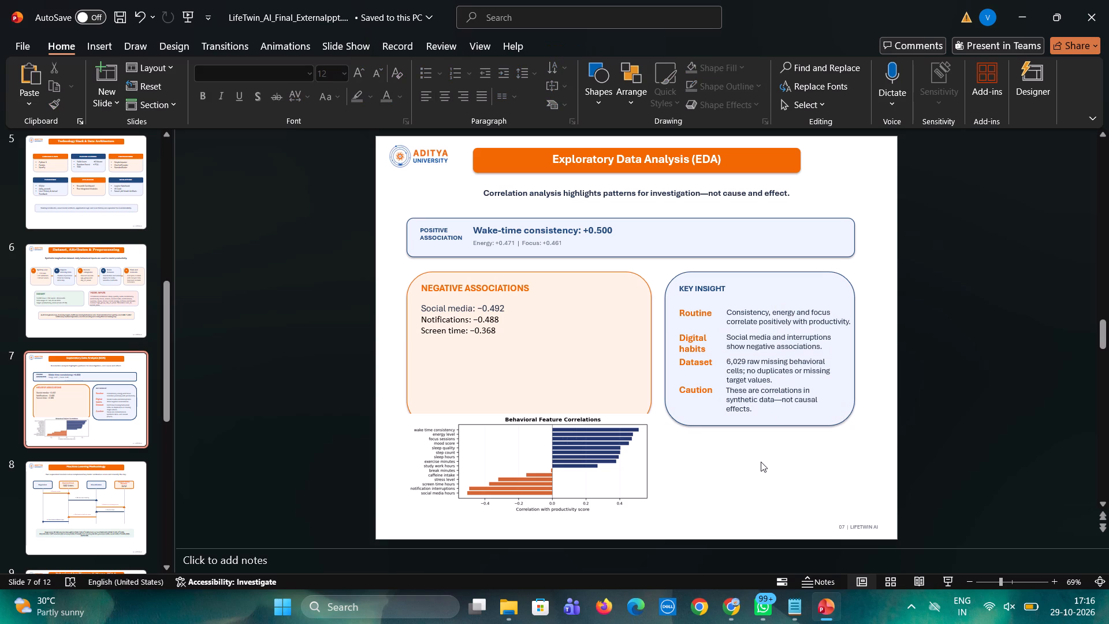
On the Machine Learning Methodology slide, enlarge the Regression and Classification results text in the green summary box to font size 12.
key("Down")
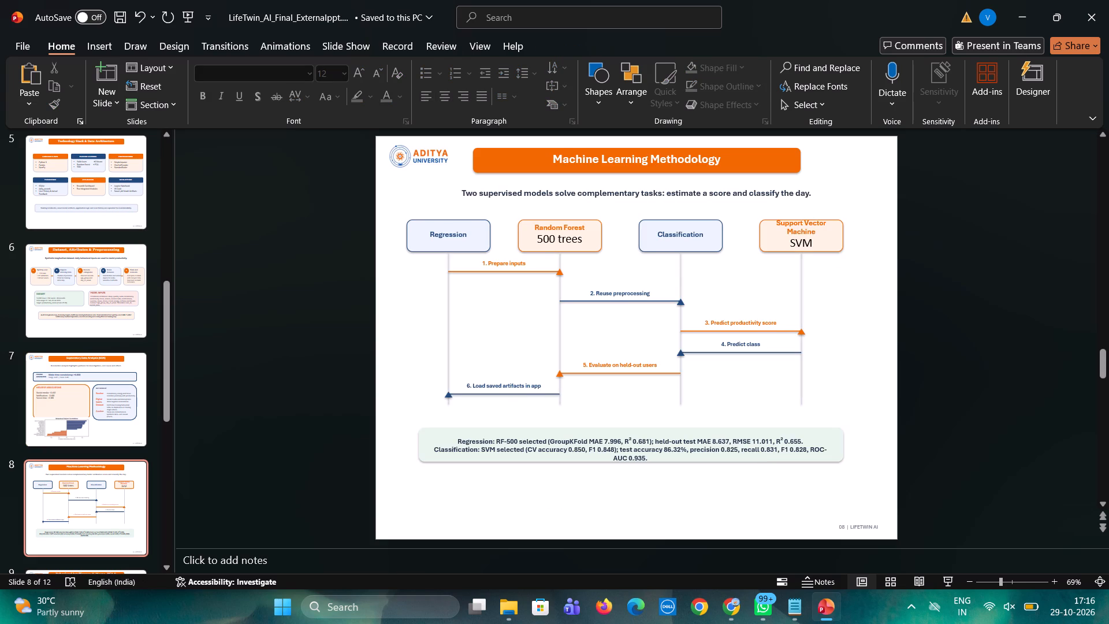
left_click(571, 239)
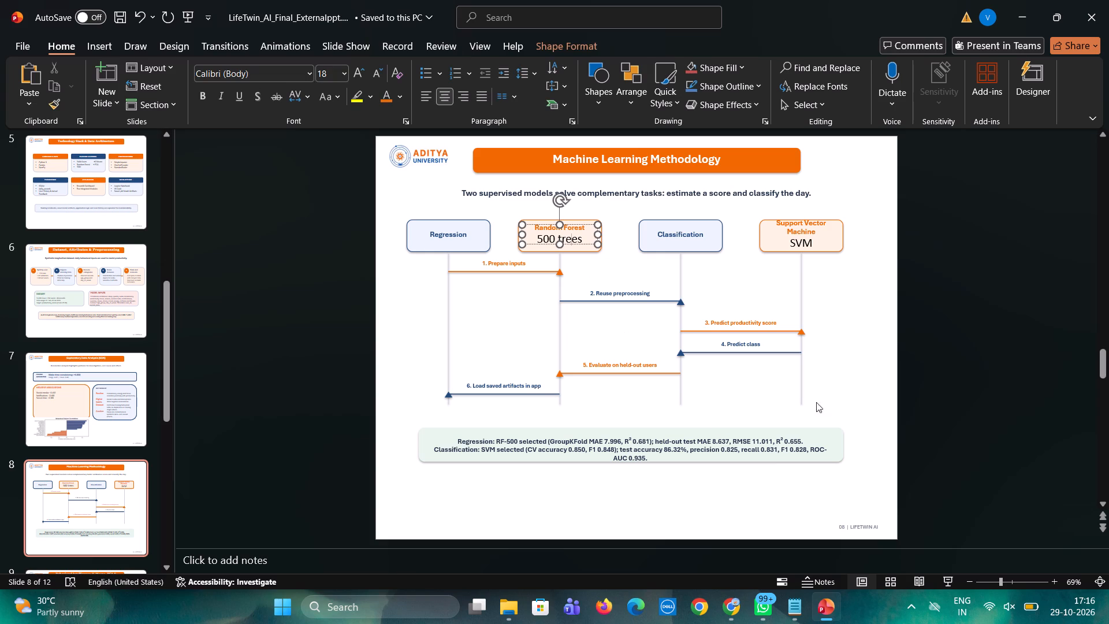
left_click(884, 344)
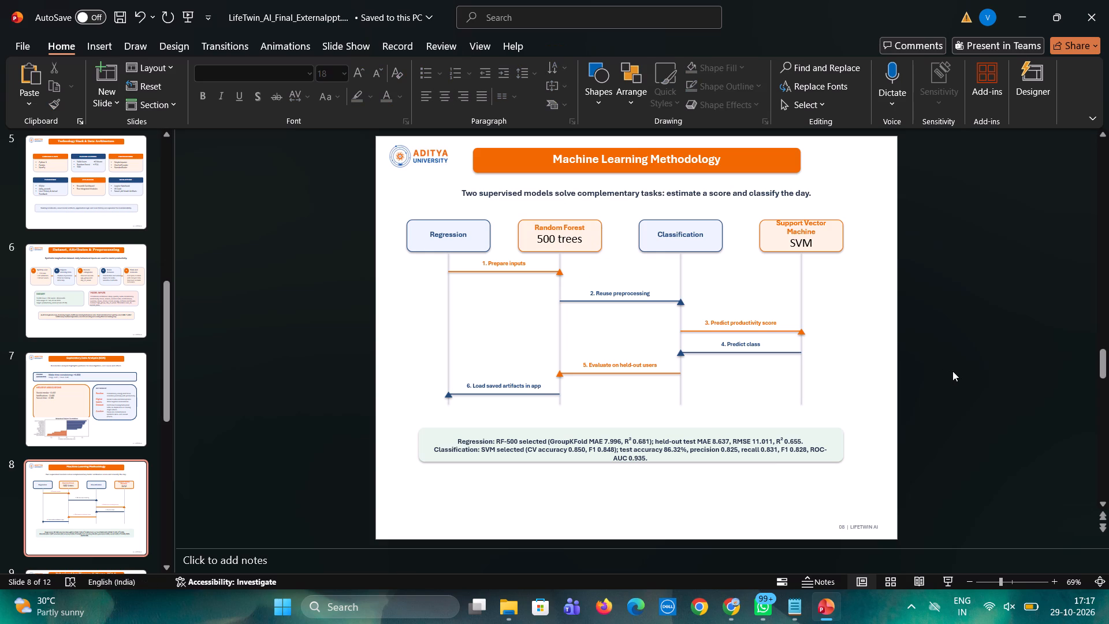
left_click(704, 447)
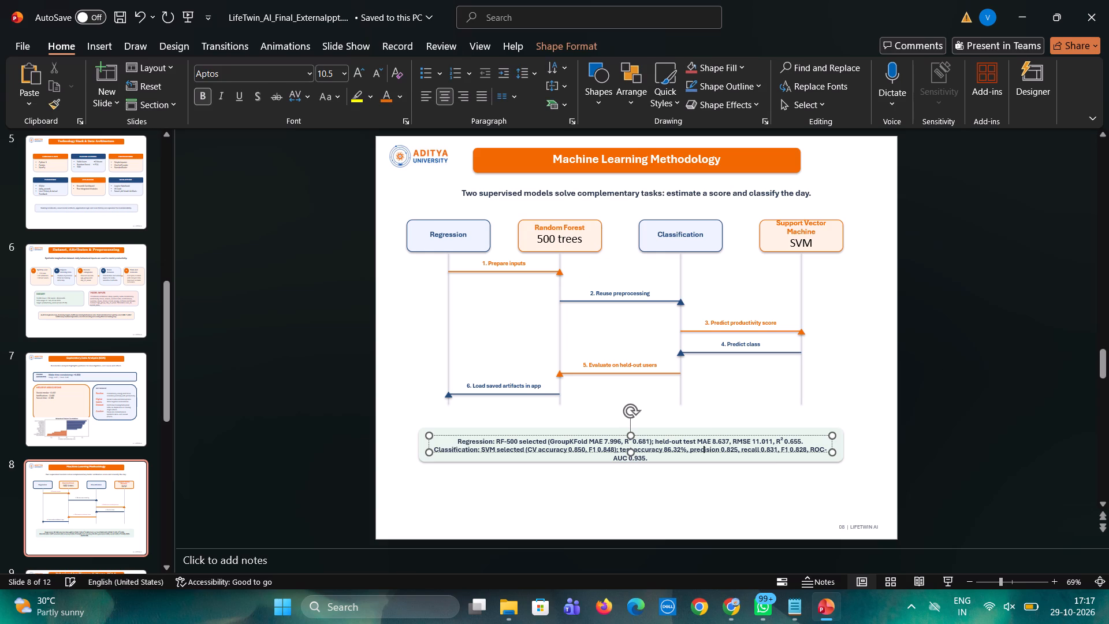
key("ctrl+a")
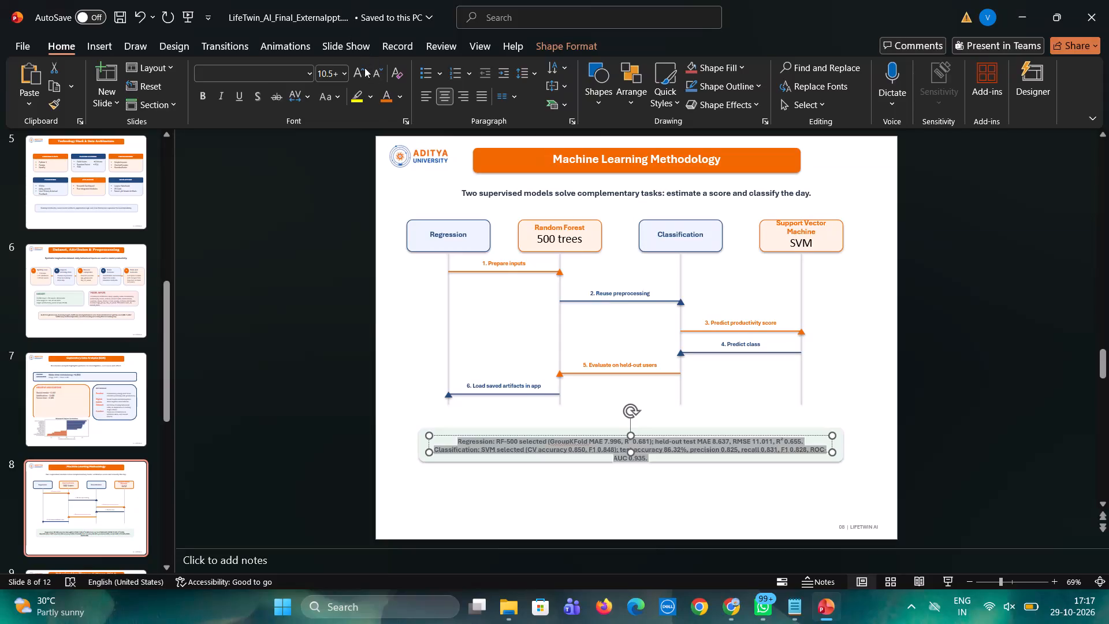
left_click(354, 72)
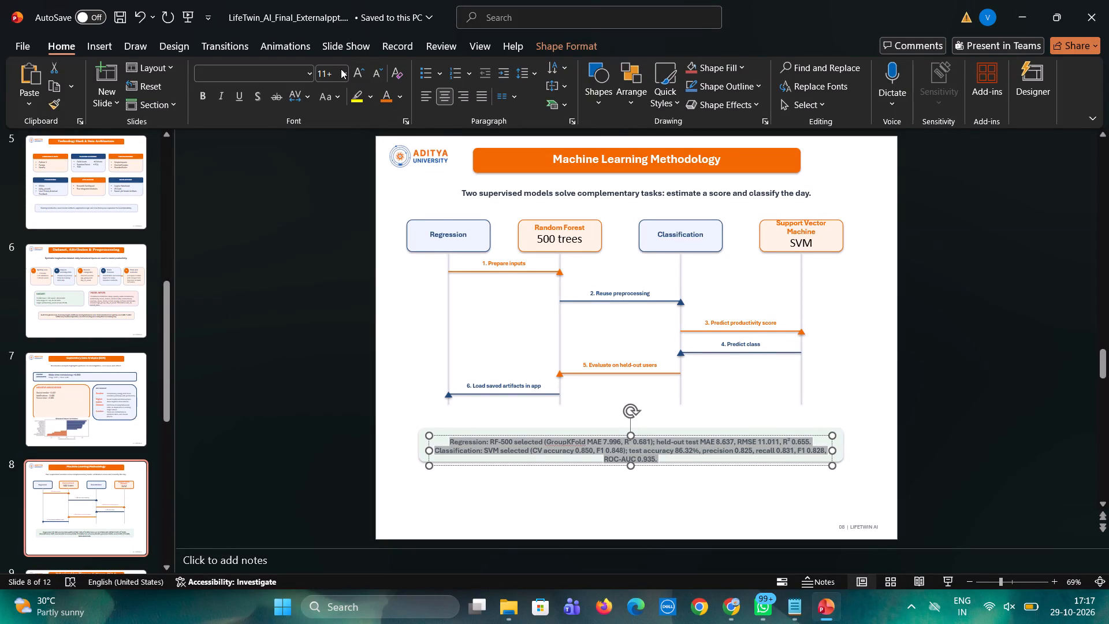
left_click(329, 69)
key("1")
key("2")
key("Return")
left_click(715, 512)
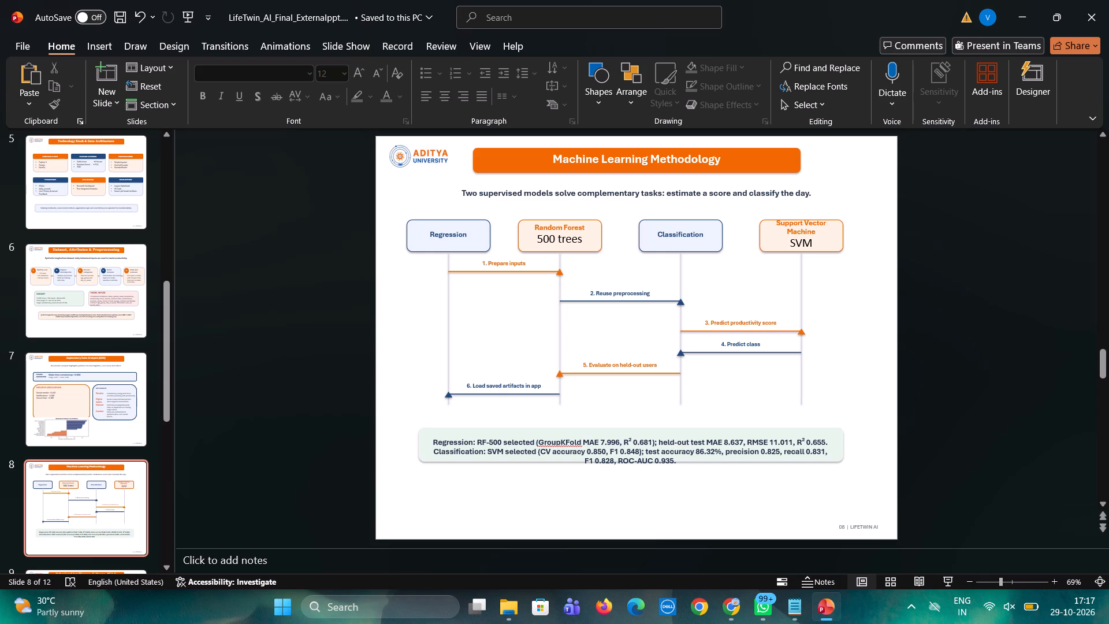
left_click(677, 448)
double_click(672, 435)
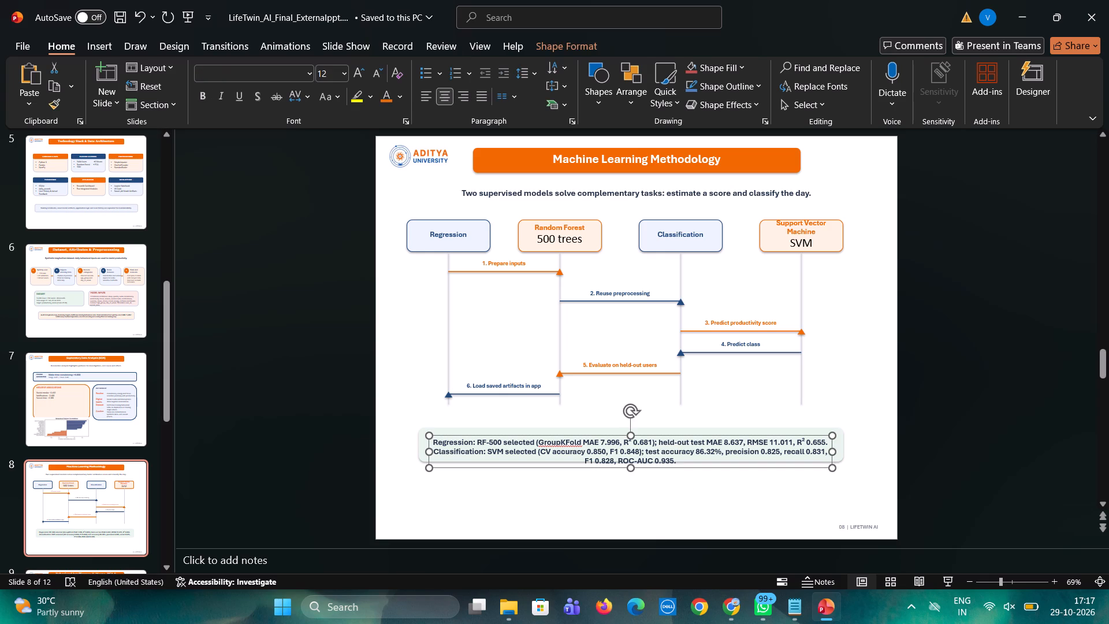
On the Behavioral Intelligence slide, enlarge the PCA visualization note in the orange box above the scatter plot to font size 12.
left_click(691, 513)
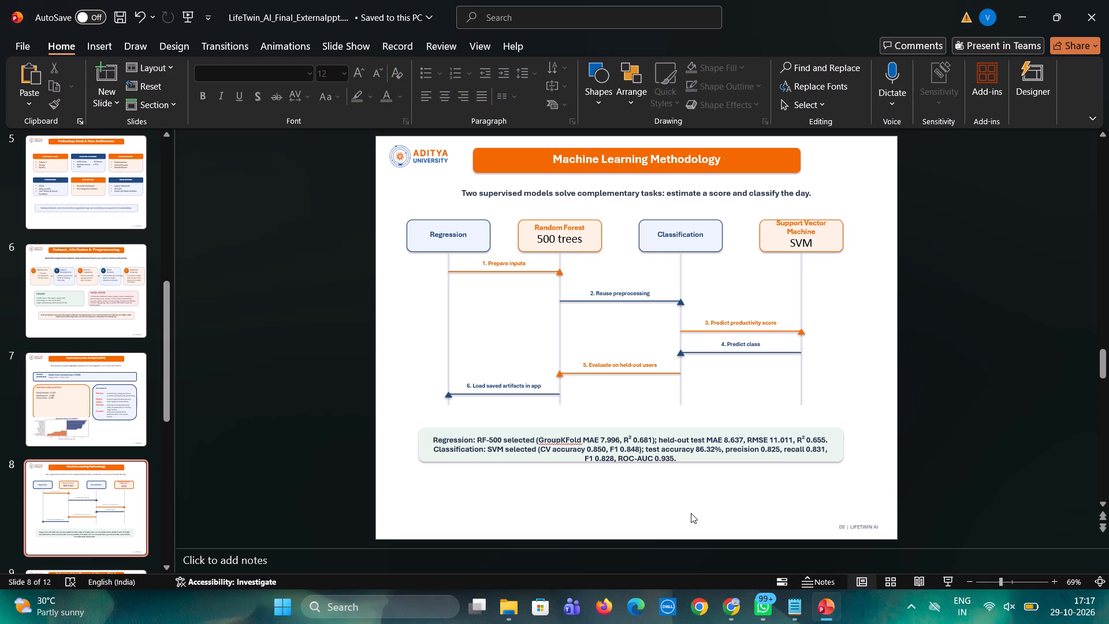
key("Down")
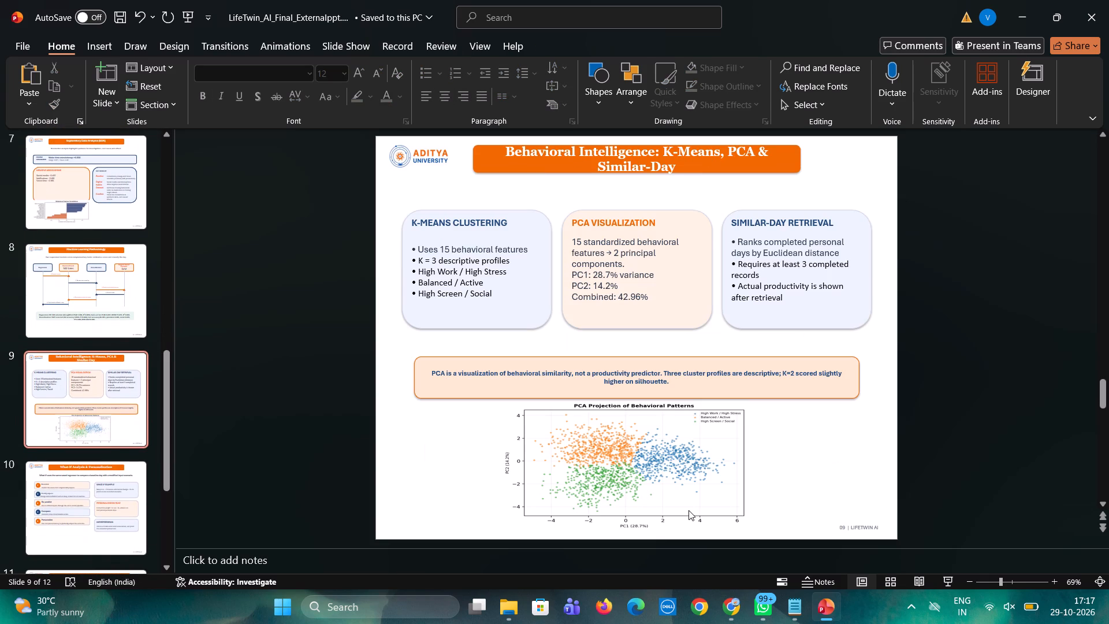
left_click(739, 381)
key("ctrl+a")
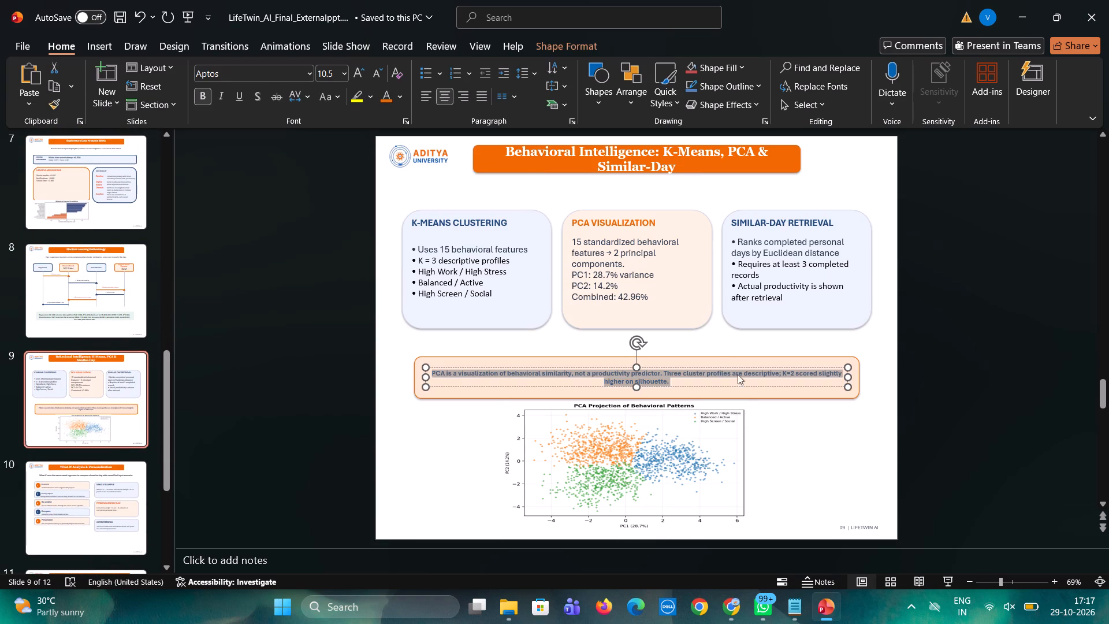
double_click(361, 75)
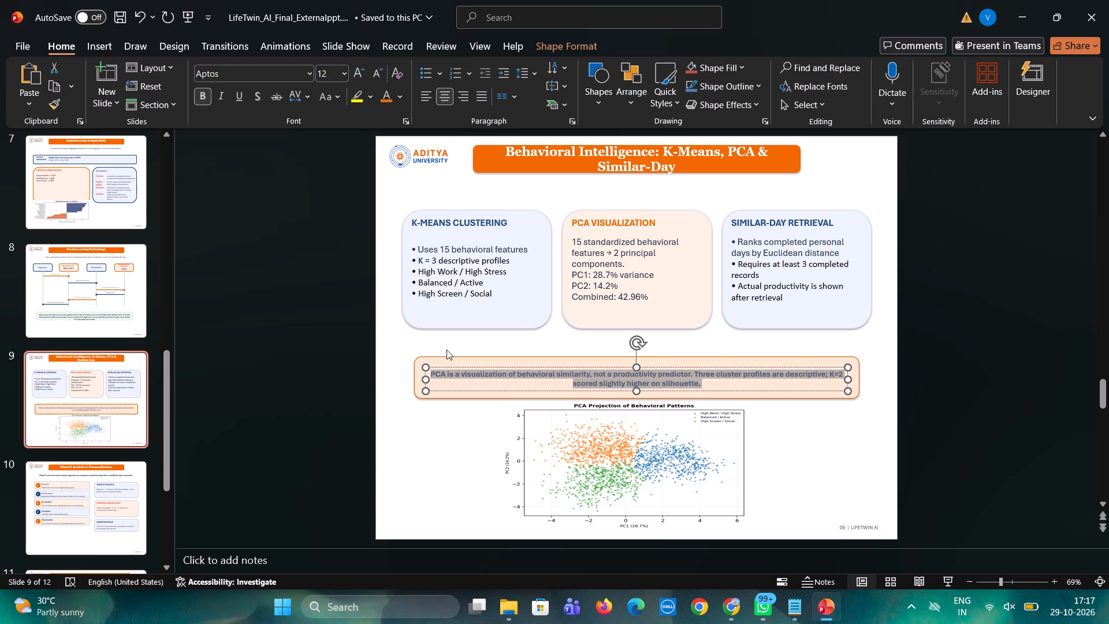
left_click(430, 442)
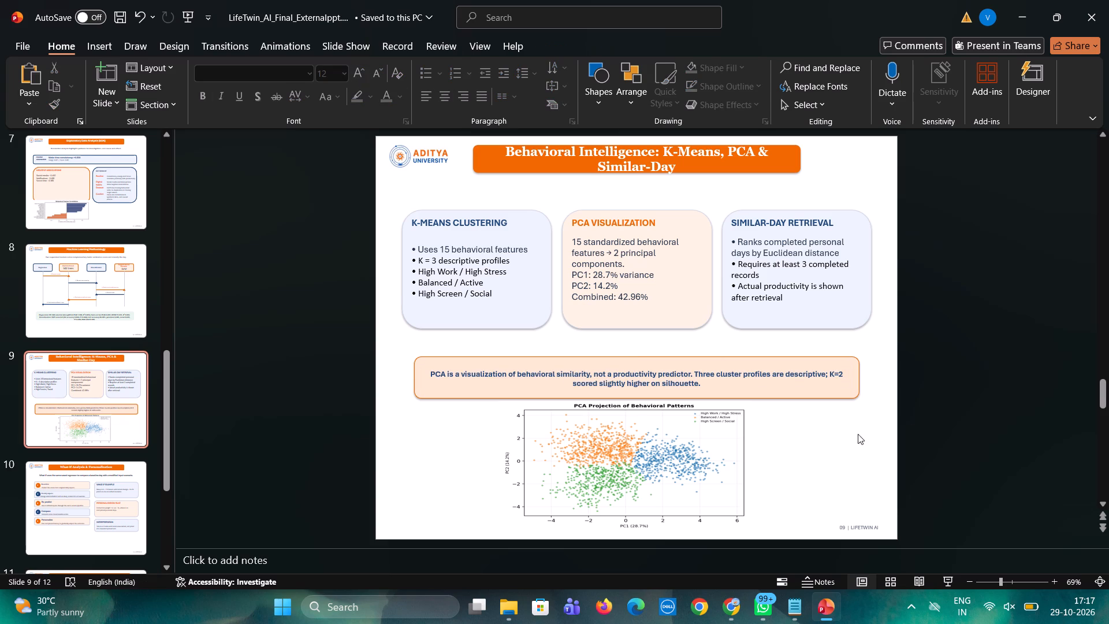
Look over the text and layout of the remaining slides, from What-If Analysis & Personalization through Conclusion & Future Scope.
key("Down")
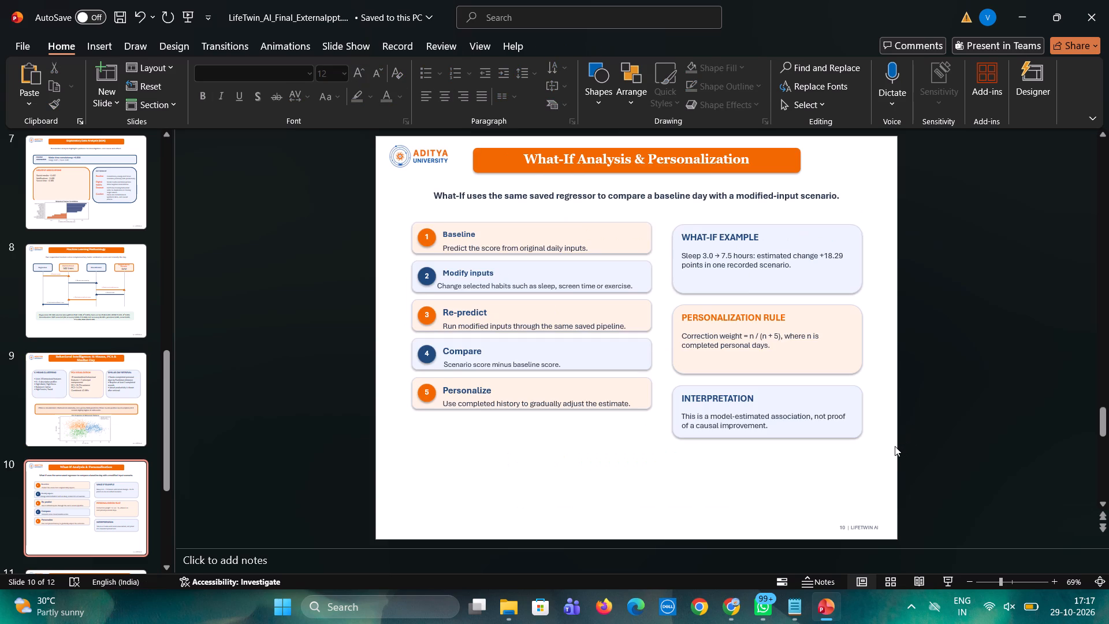
key("Down")
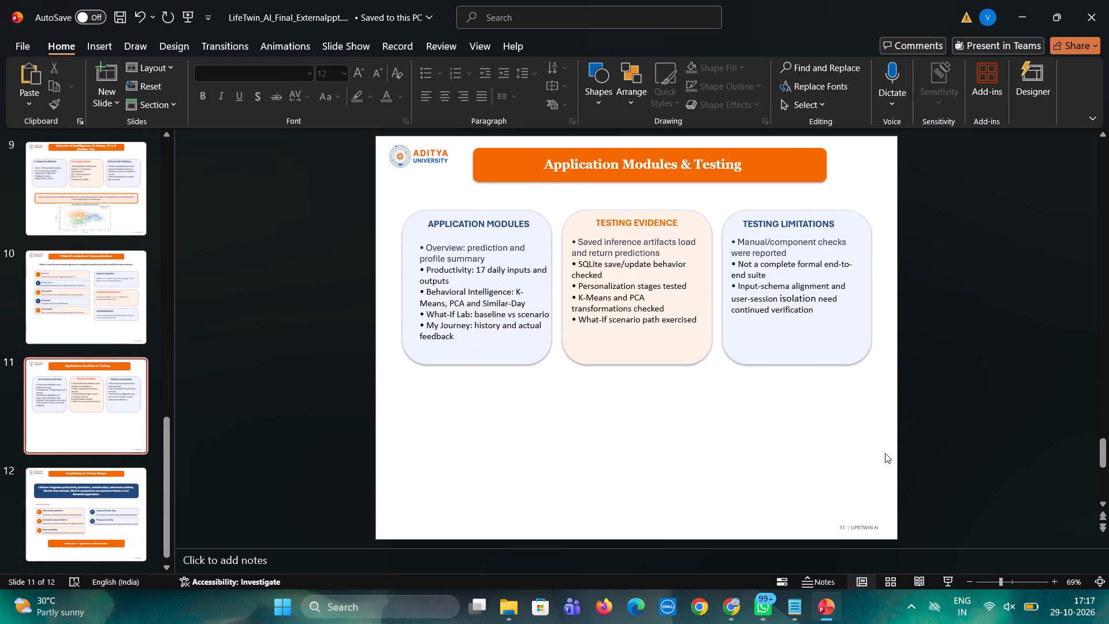
key("Down")
key("Down")
key("Down")
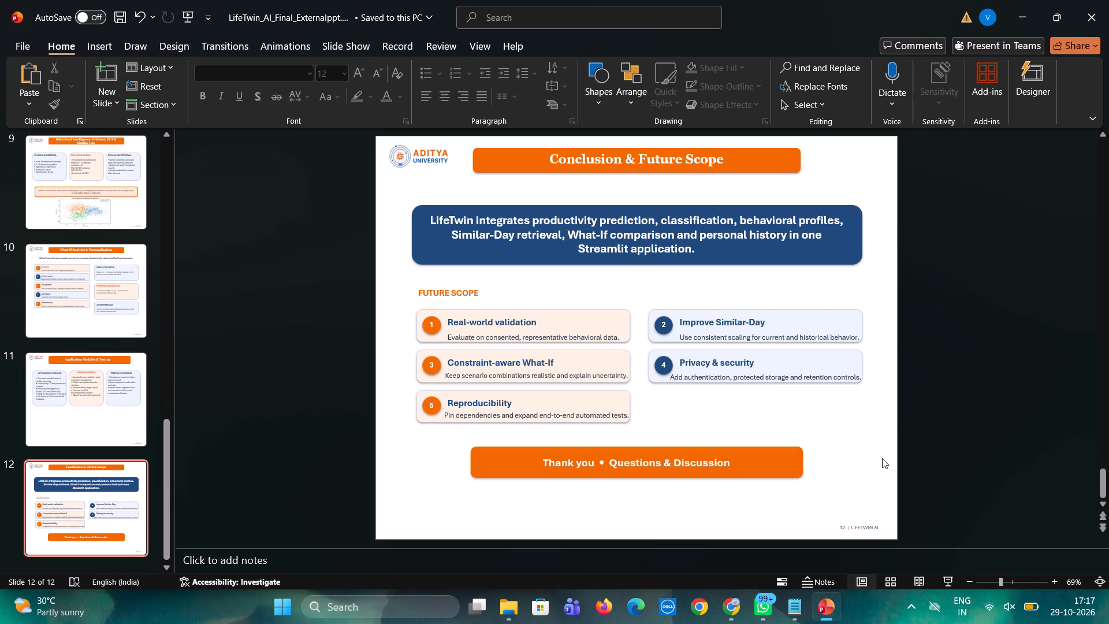
Return to the title slide and review the opening slides in order through System Architecture & Application Modules.
key("Up")
key("Up")
key("Up")
key("Up")
key("Up")
key("Up")
key("Up")
key("Up")
key("Up")
key("Up")
key("Up")
key("Up")
key("Up")
key("Up")
key("Up")
key("Up")
key("Up")
key("Up")
key("Up")
key("Up")
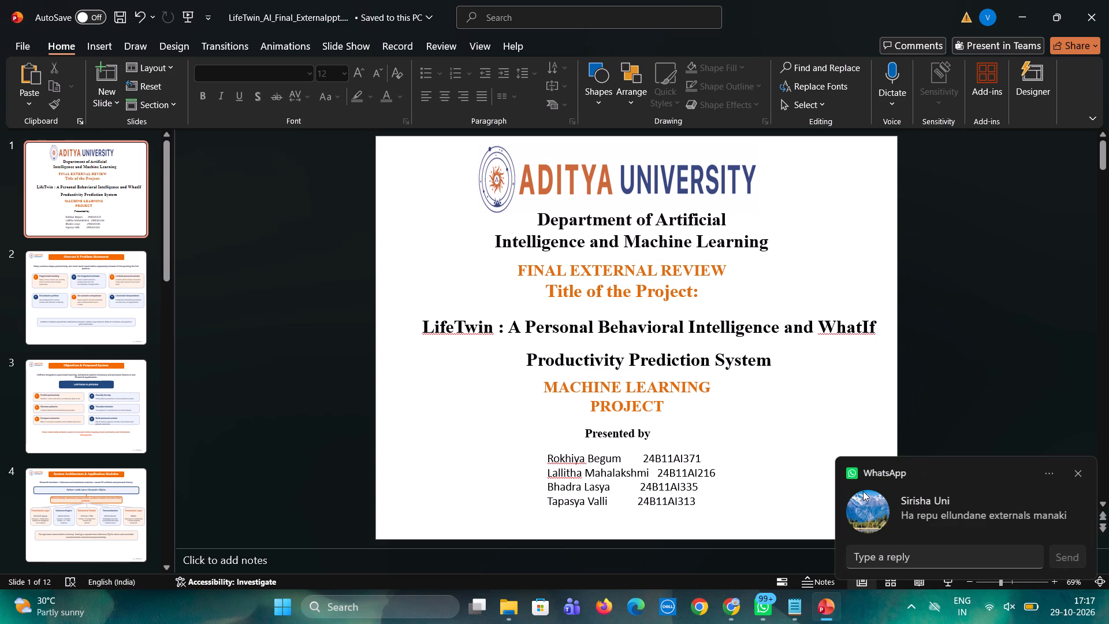
key("Down")
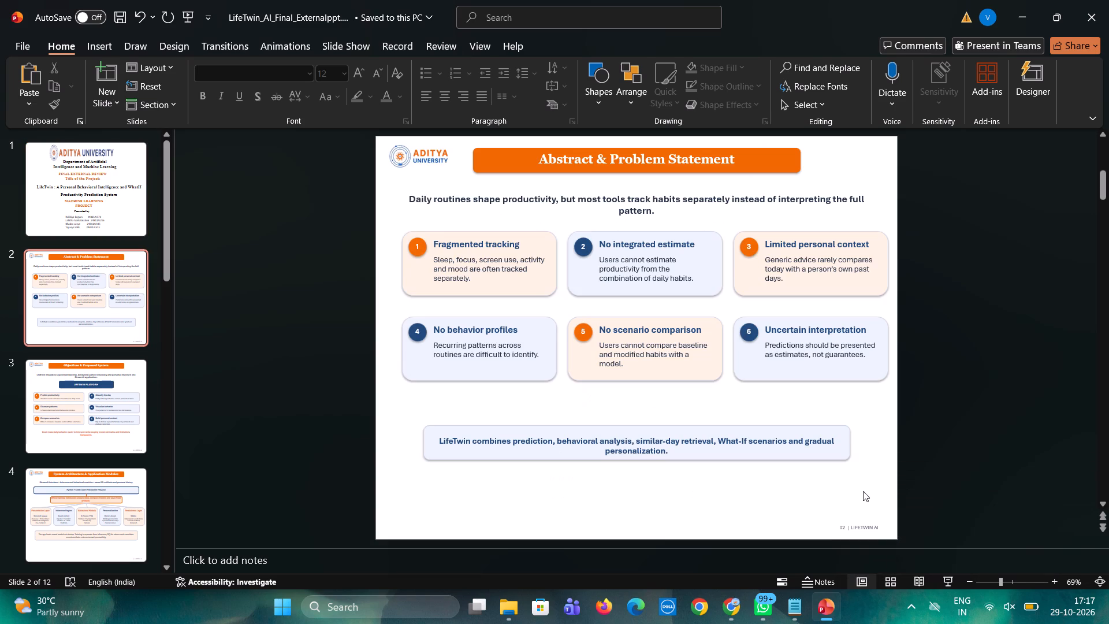
key("Down")
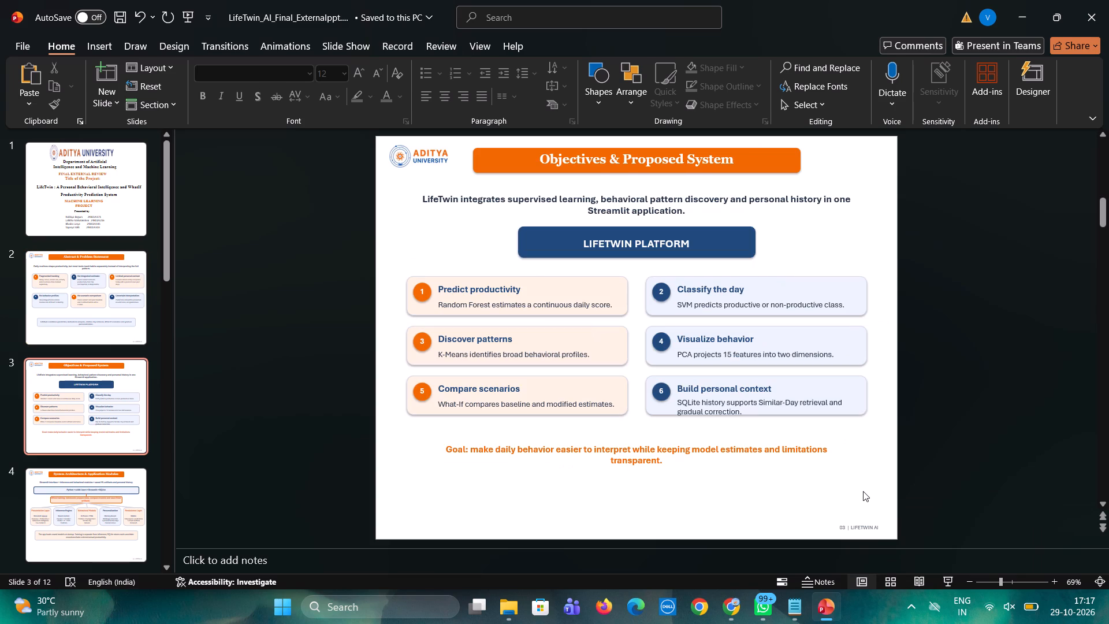
key("Down")
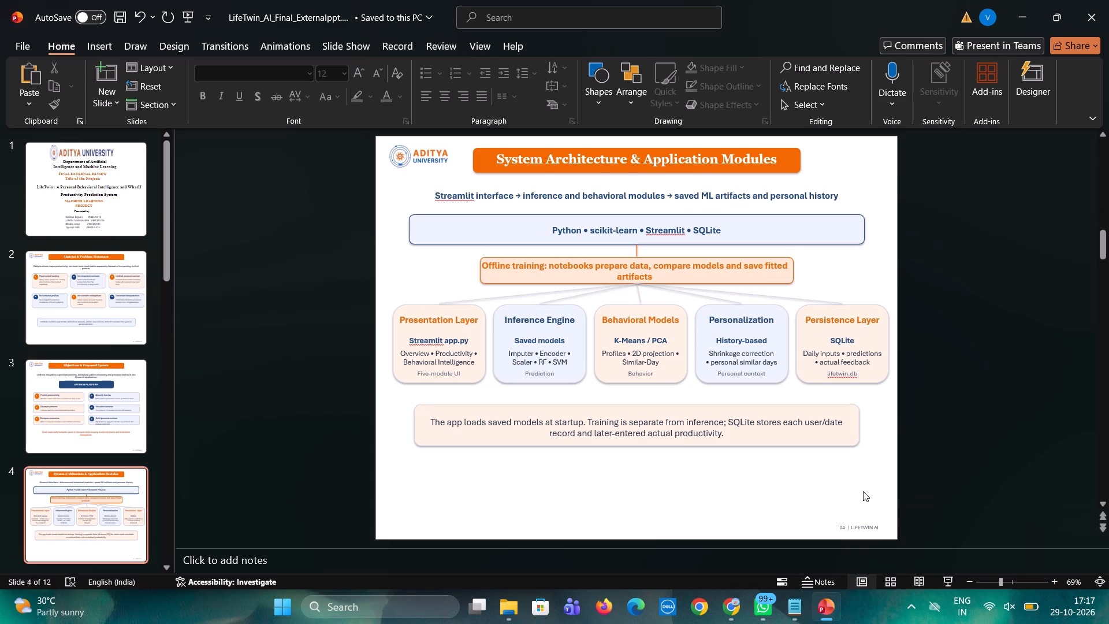
Review slides 5 through 12 one by one, examining the text sizes, fit and card layout.
key("Down")
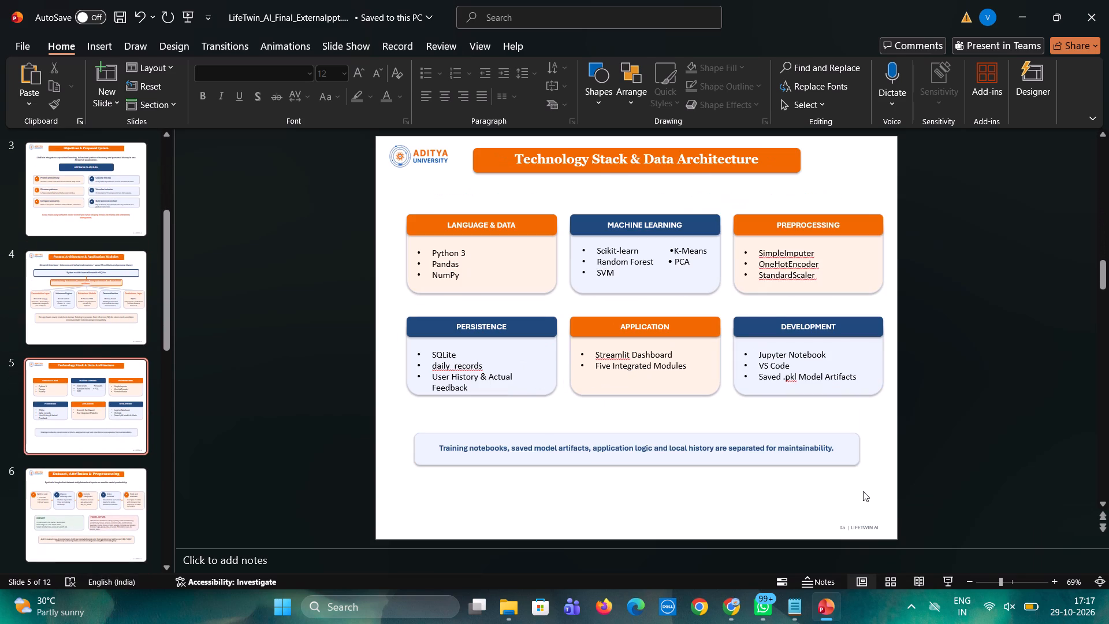
key("Down")
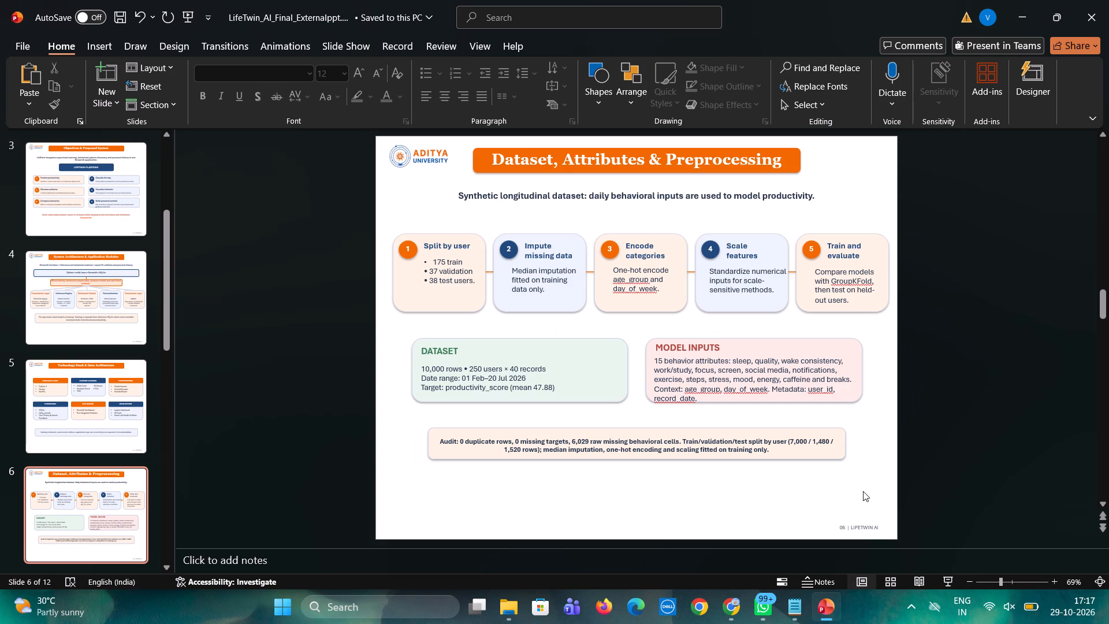
key("Down")
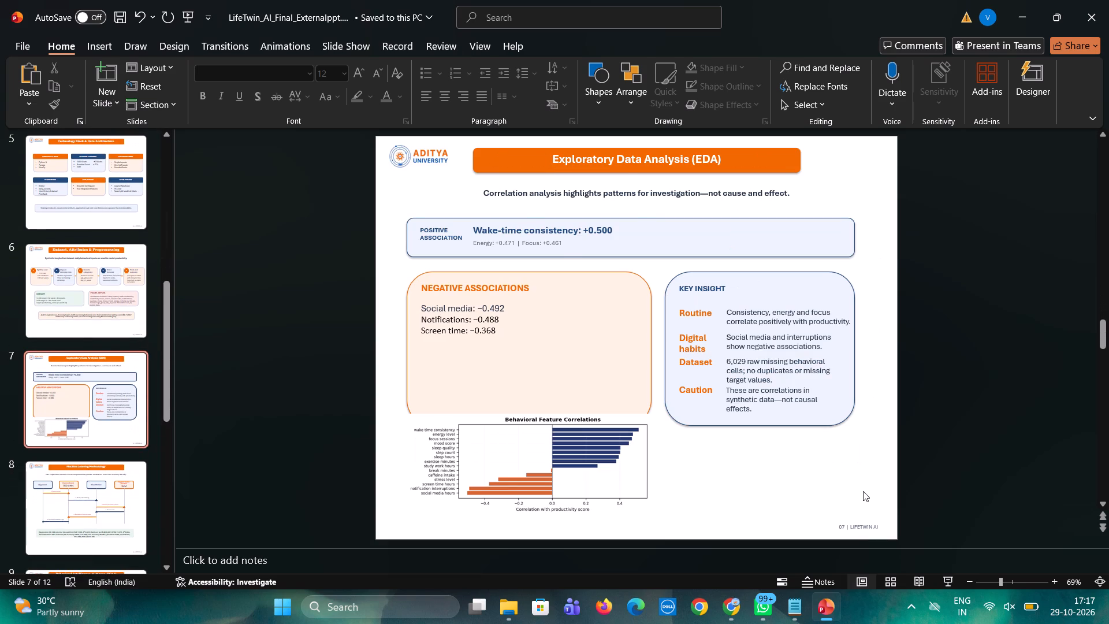
key("Down")
key("Down")
key("Down")
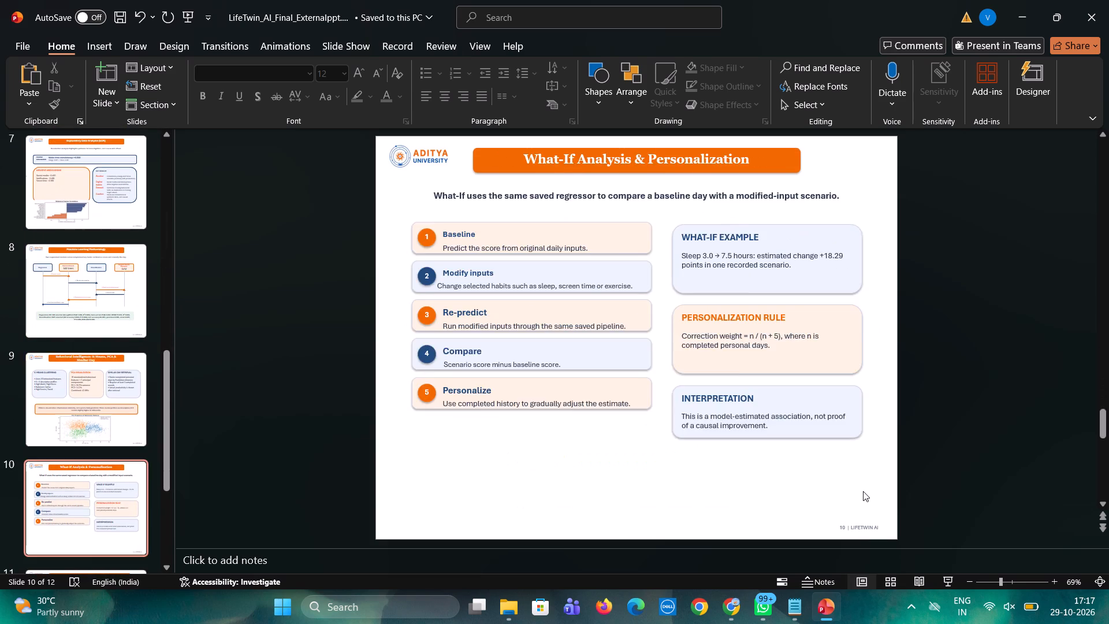
key("Down")
key("Down")
key("Down")
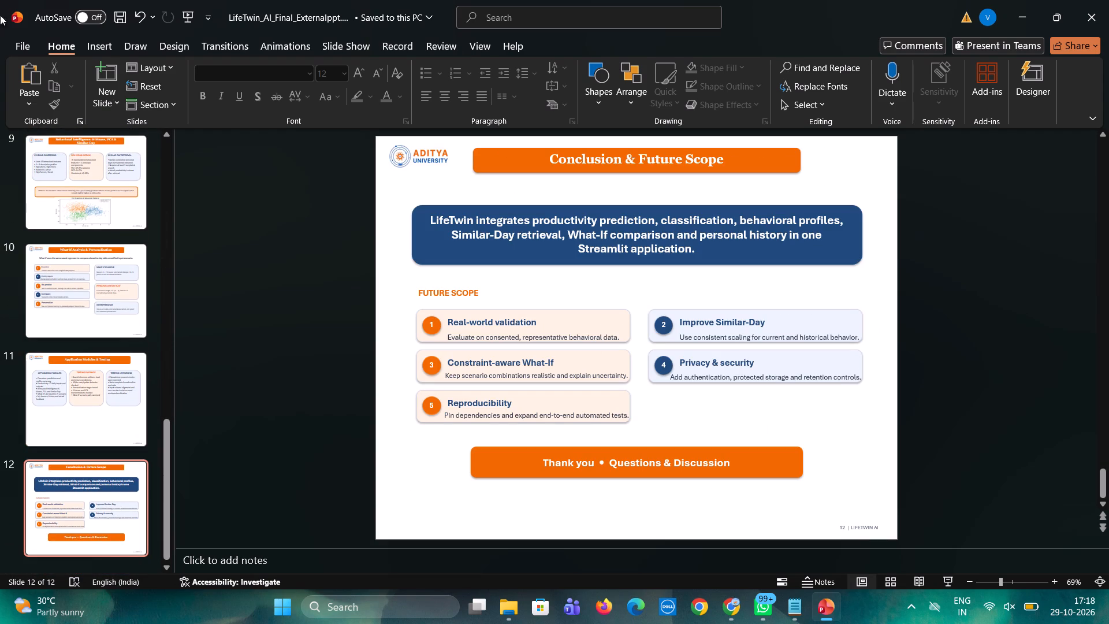
Start saving the presentation under Save As in the Downloads folder and open its file name for editing.
left_click(27, 43)
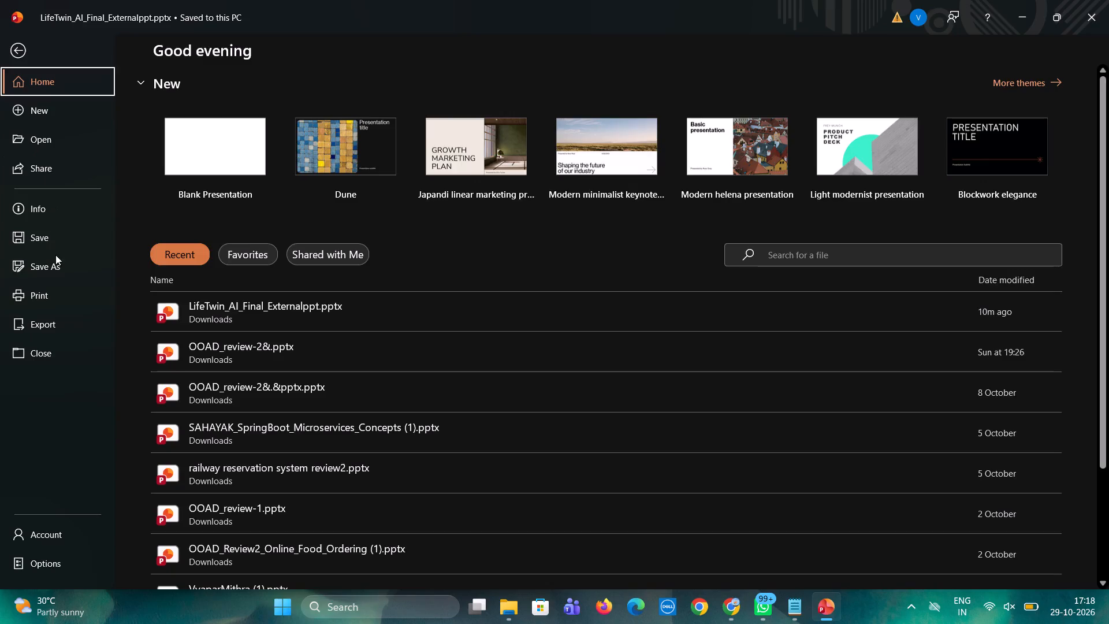
left_click(58, 262)
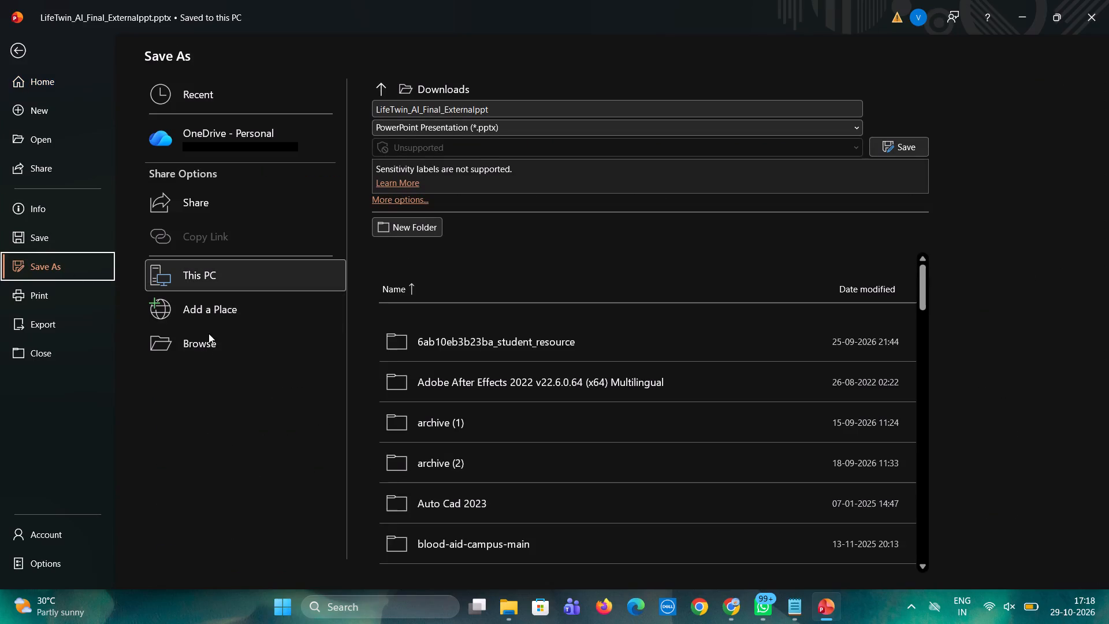
left_click(209, 344)
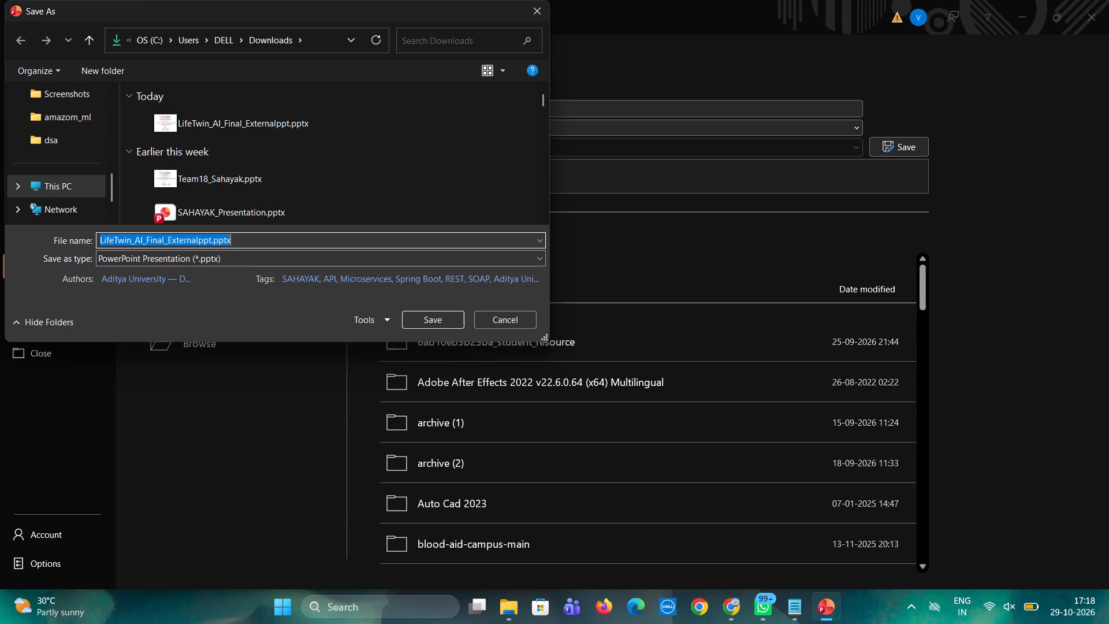
left_click(208, 240)
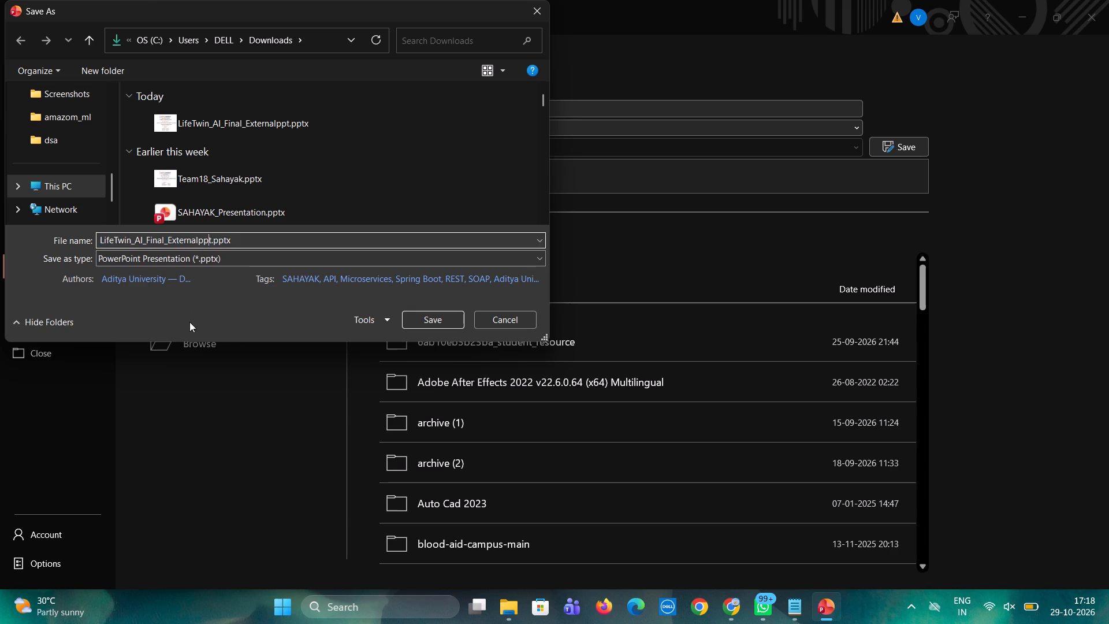
Replace the presentation's file name with lifetwin(external), keeping the .pptx extension.
key("Right")
key("BackSpace")
key("BackSpace")
key("BackSpace")
key("BackSpace")
key("BackSpace")
key("BackSpace")
key("BackSpace")
key("BackSpace")
key("BackSpace")
key("BackSpace")
key("BackSpace")
key("BackSpace")
key("BackSpace")
key("BackSpace")
key("BackSpace")
key("BackSpace")
key("BackSpace")
key("BackSpace")
key("BackSpace")
key("BackSpace")
key("BackSpace")
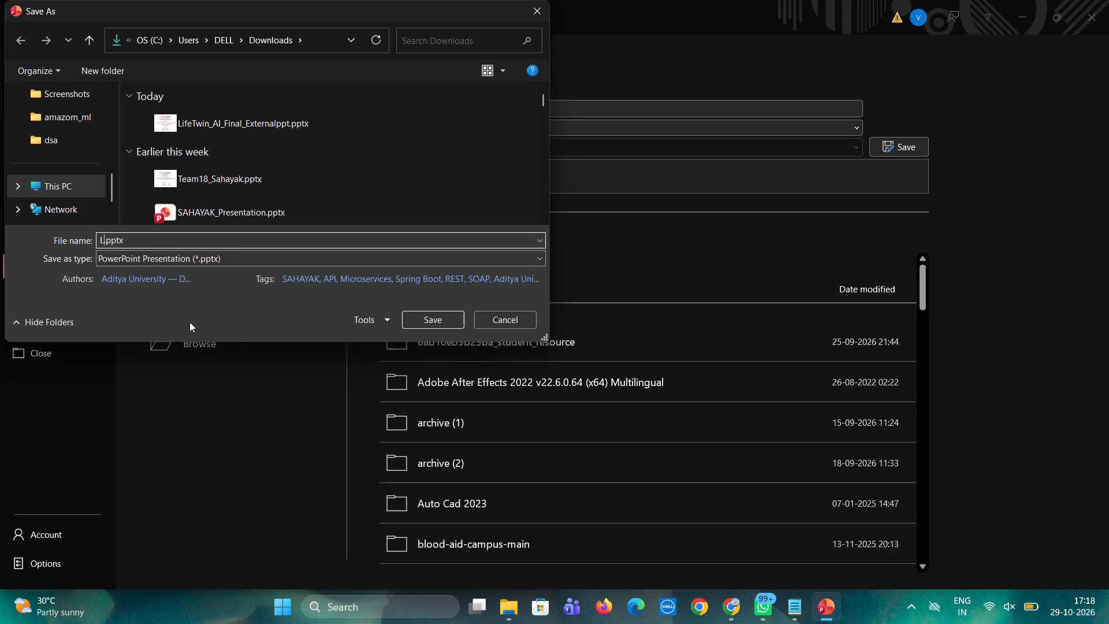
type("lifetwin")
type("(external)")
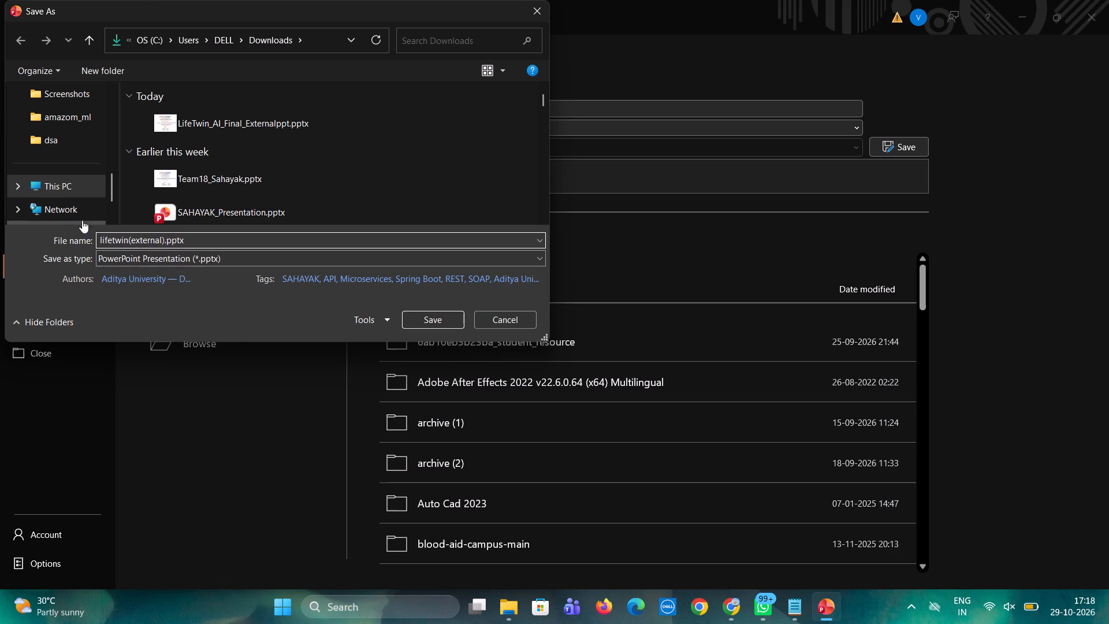
Choose the Downloads folder as the location for saving the renamed presentation.
scroll(59, 194, "down", 2)
scroll(43, 162, "up", 2)
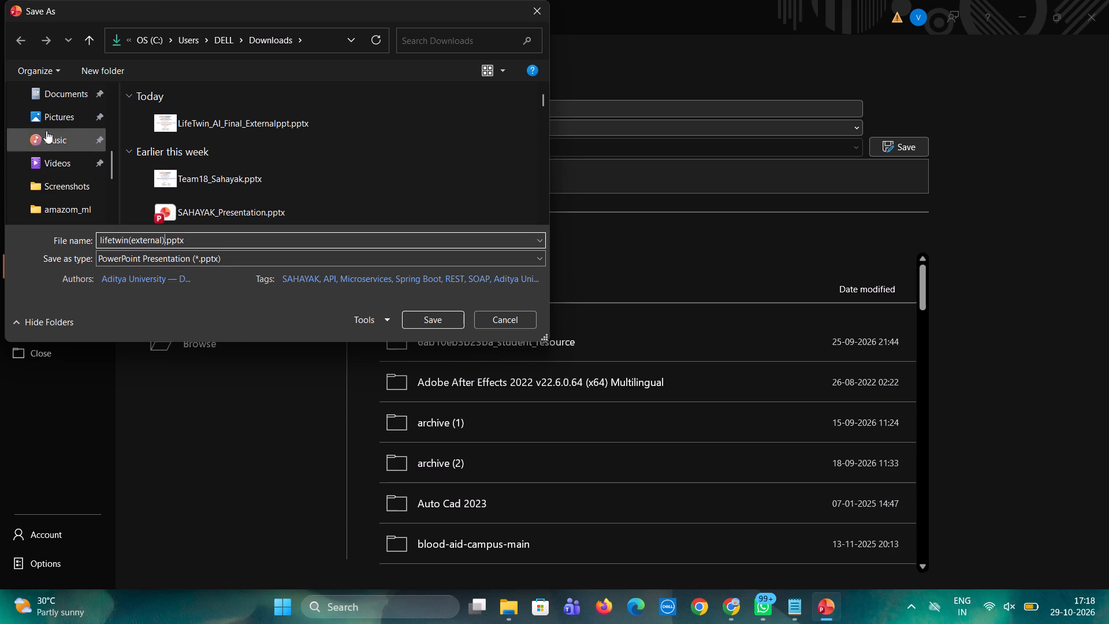